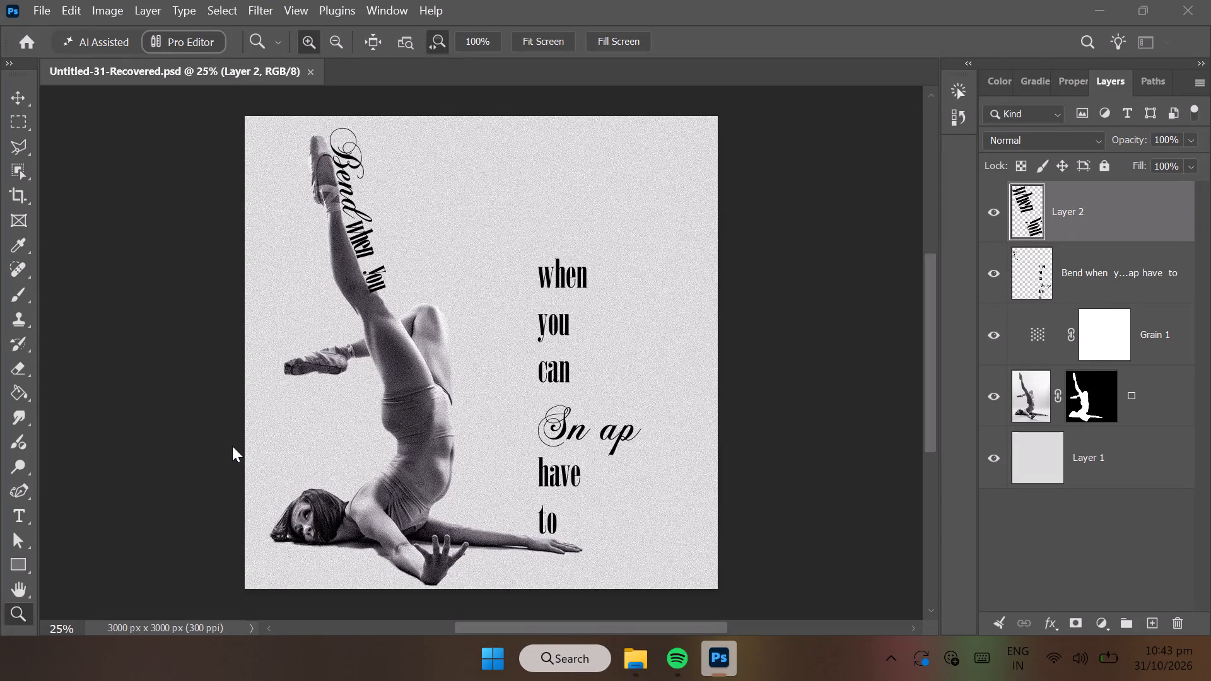
Zoom in on the slanted word "you" and outline its letter y on Layer 2 with a polygonal lasso selection.
click(13, 612)
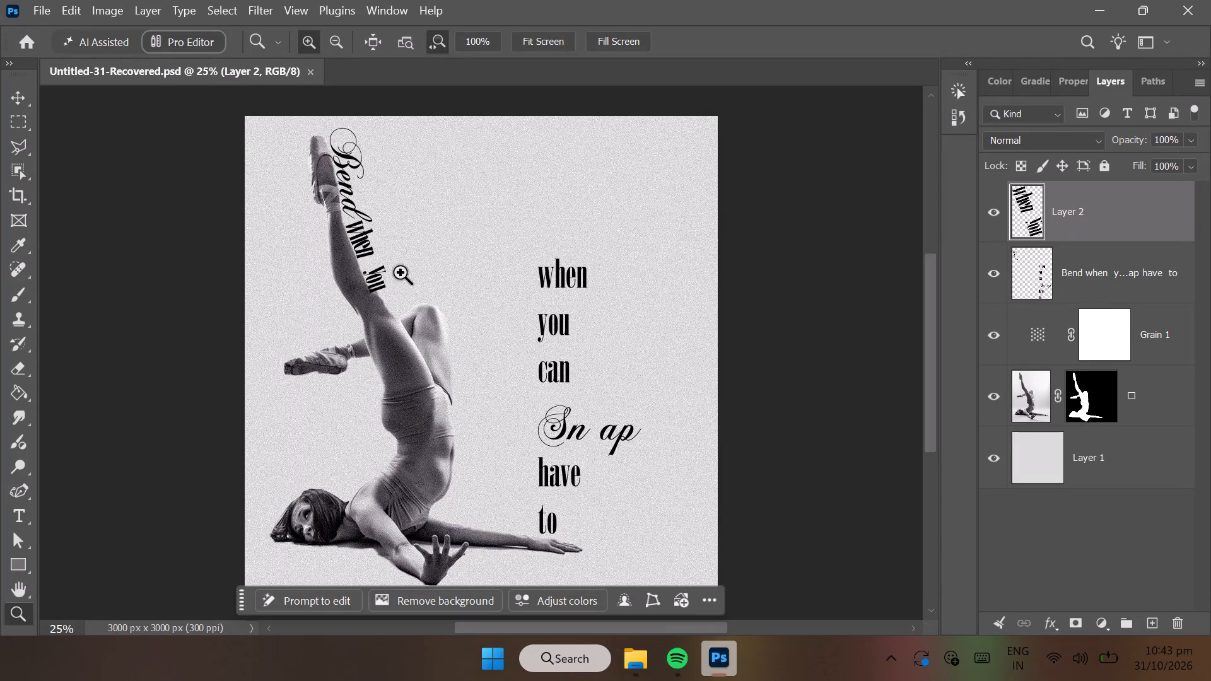
drag(364, 265, 473, 326)
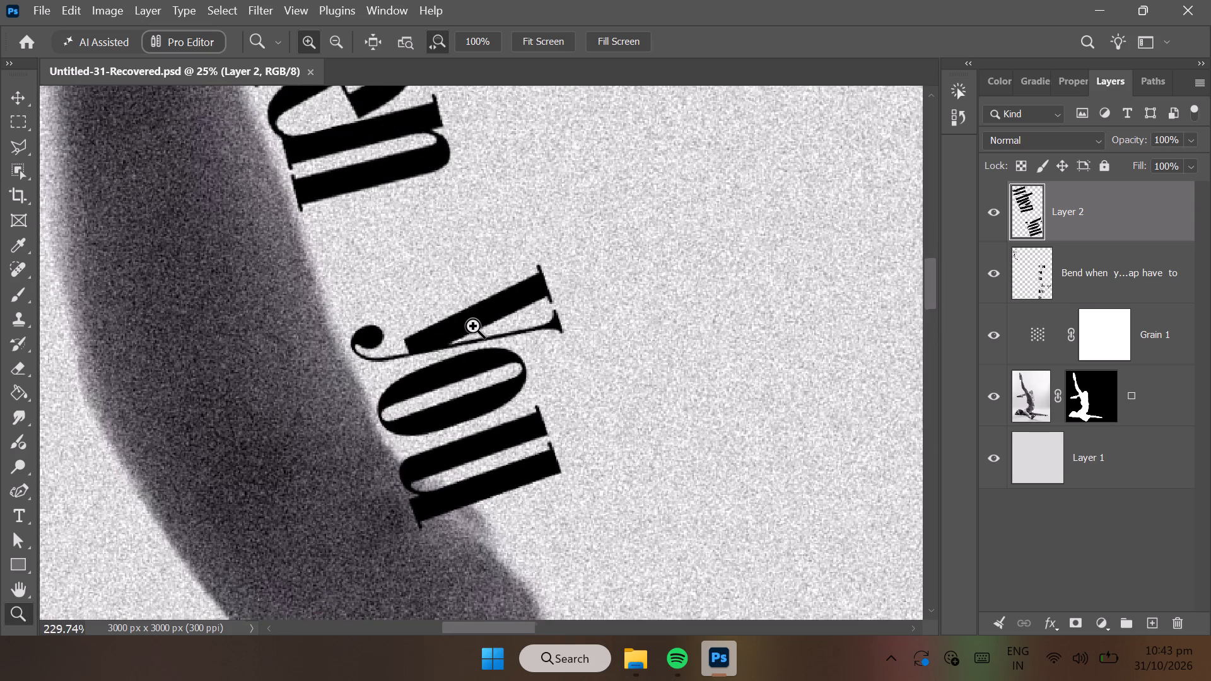
drag(473, 326, 464, 324)
scroll(464, 324, up, 3)
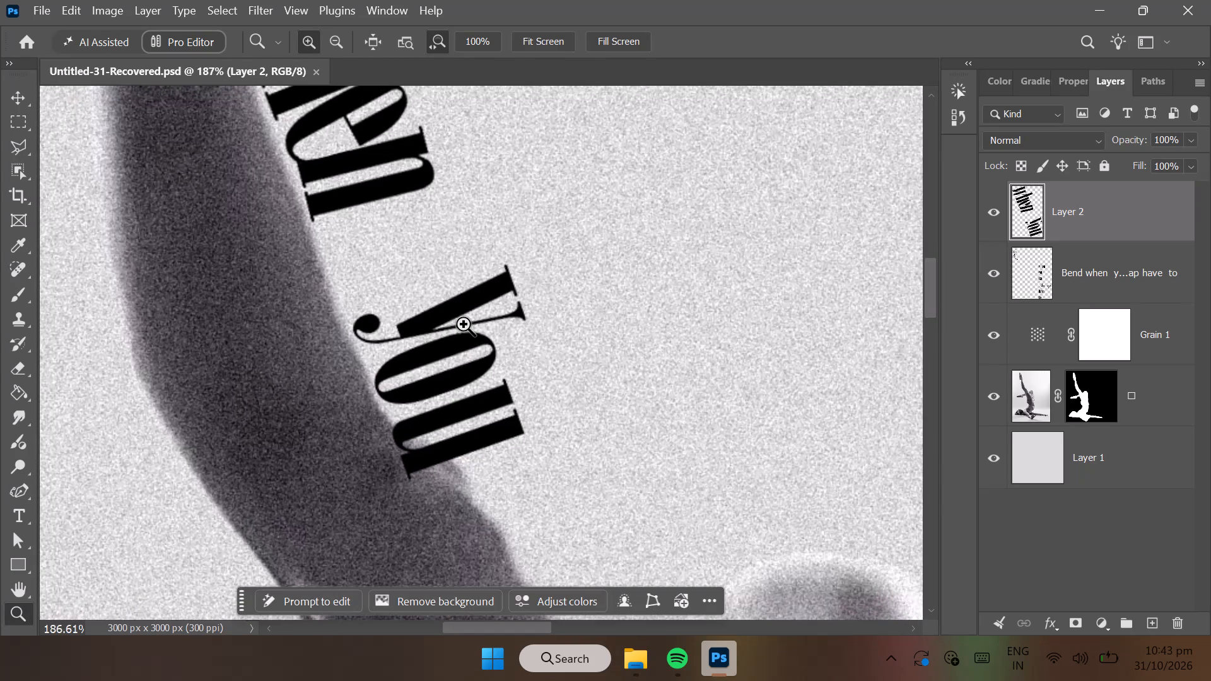
scroll(464, 324, up, 2)
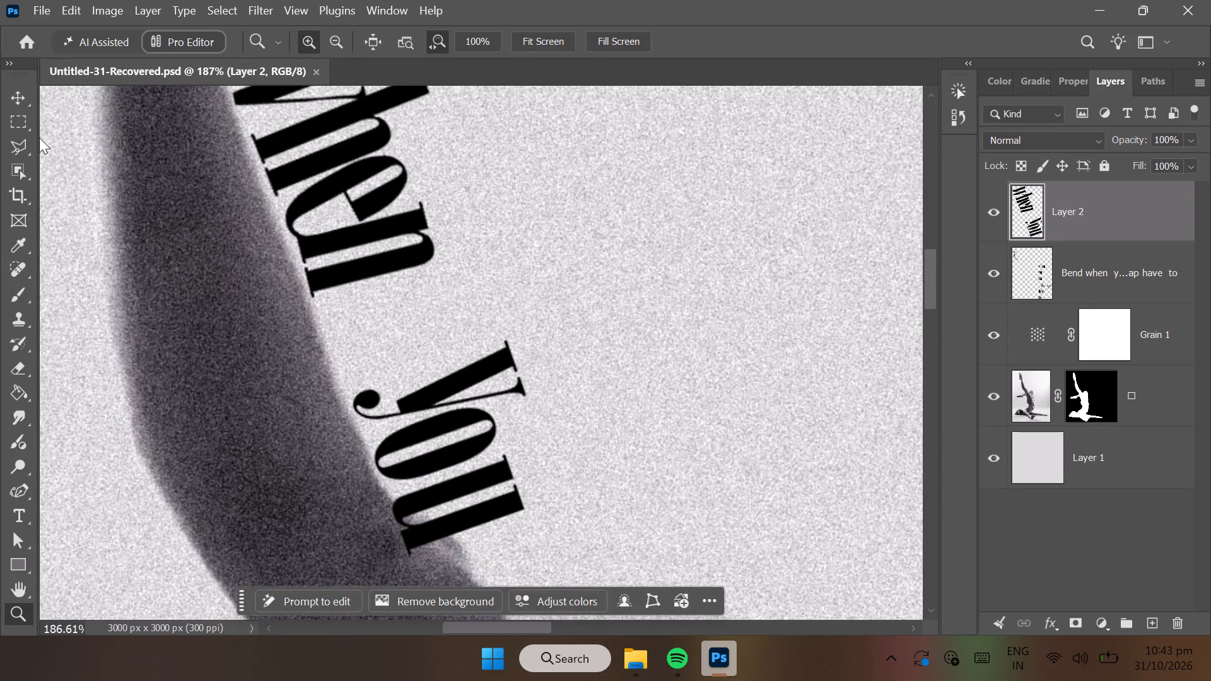
click(17, 140)
click(348, 420)
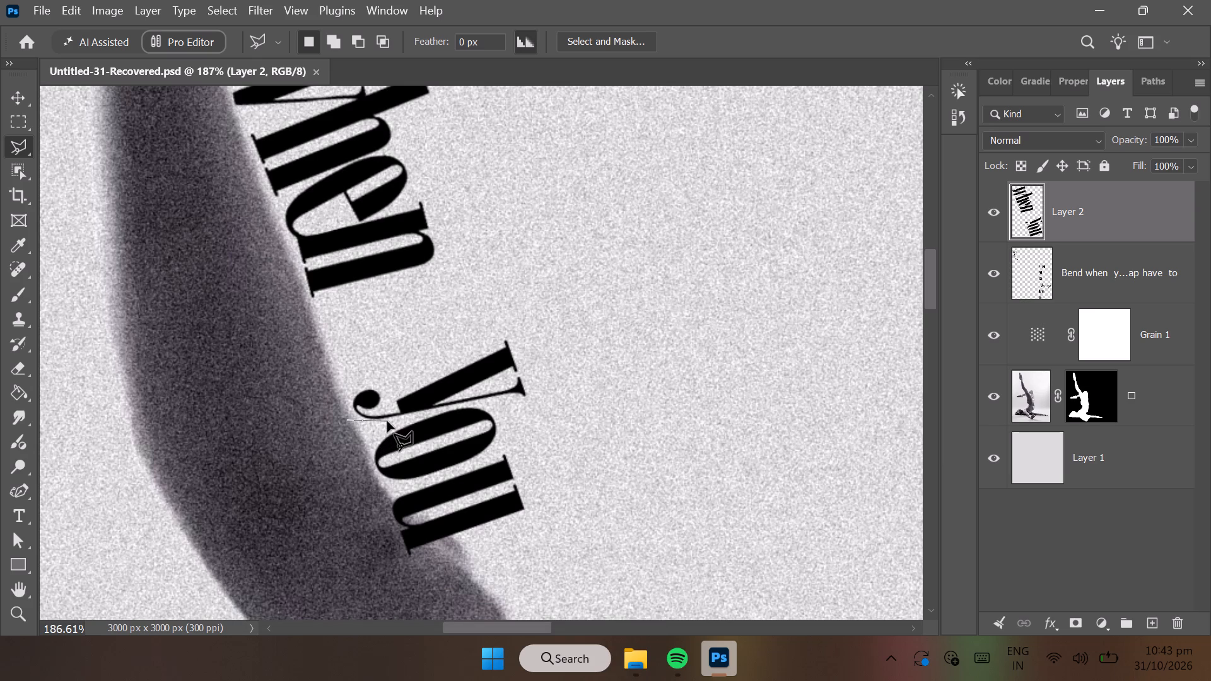
click(387, 422)
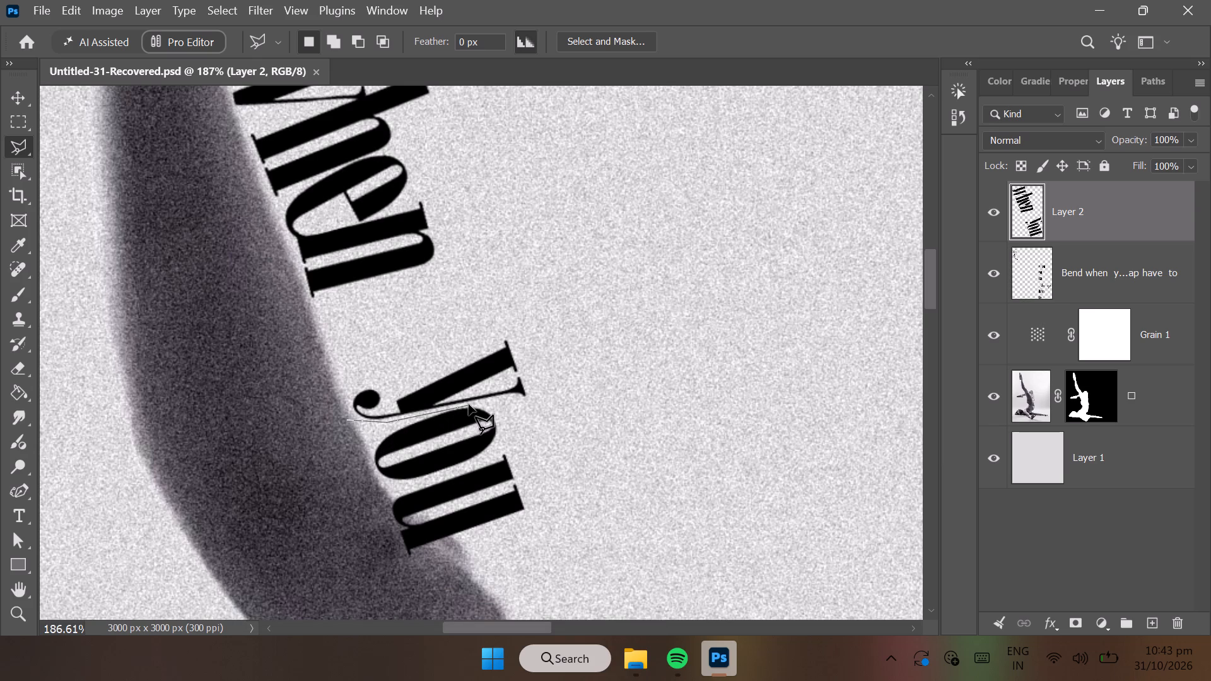
click(470, 404)
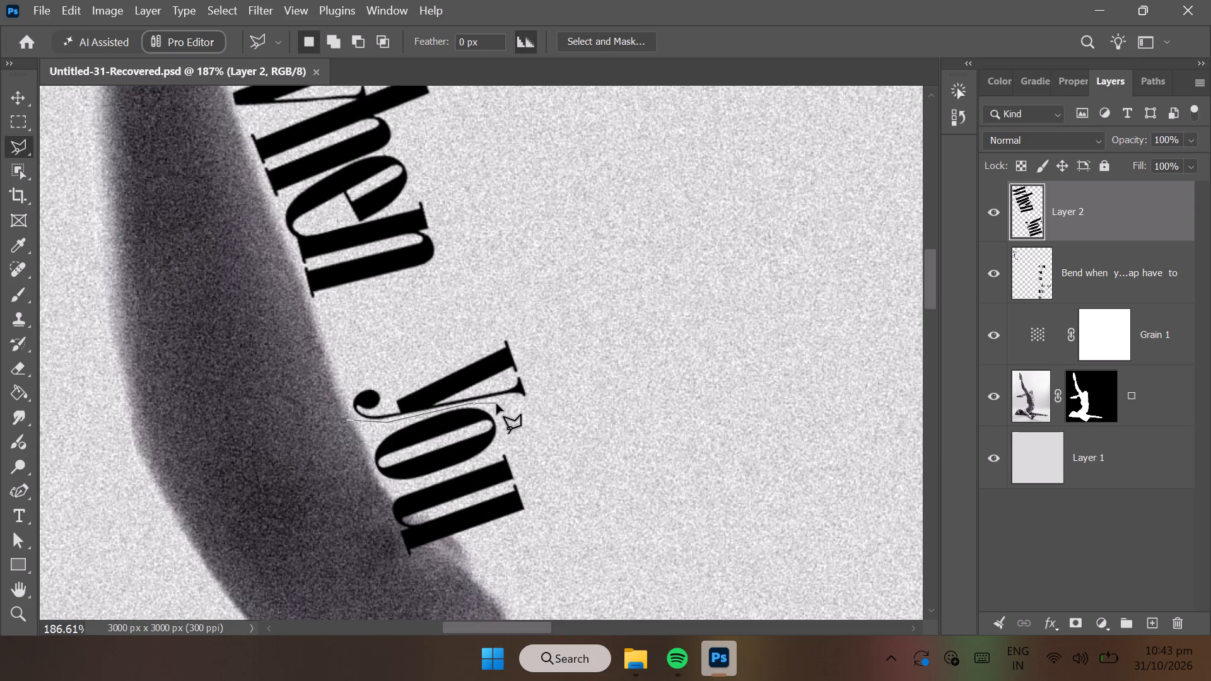
click(498, 404)
click(535, 403)
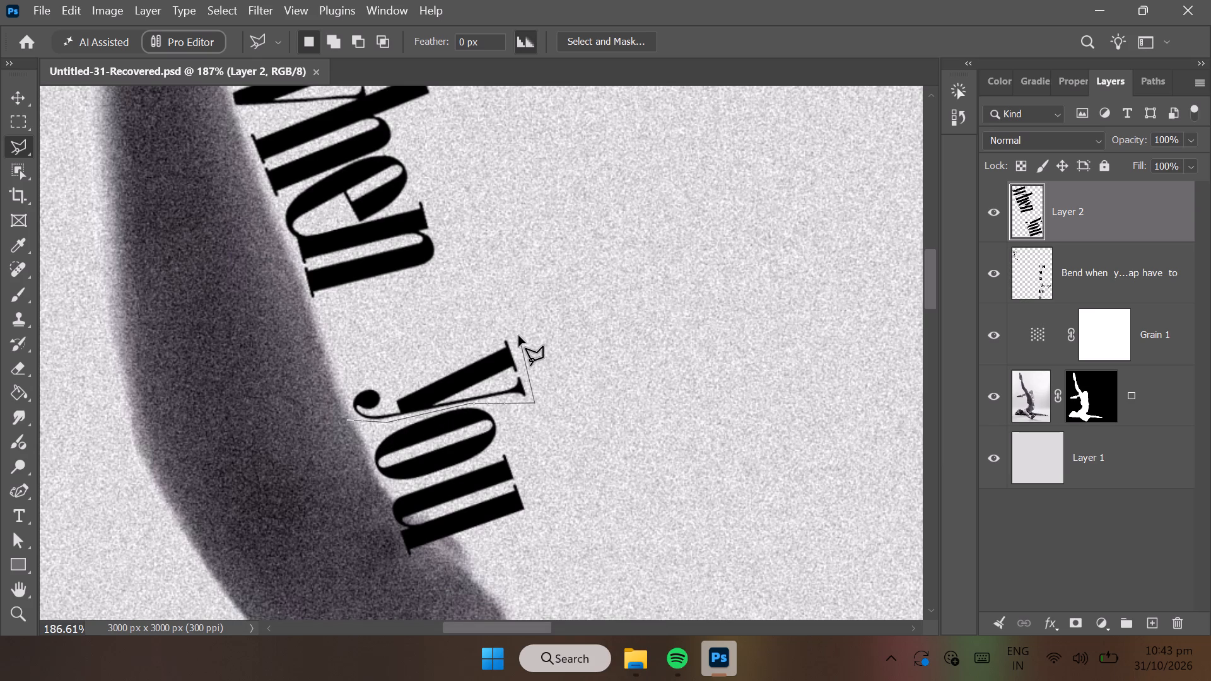
click(513, 327)
click(459, 353)
click(400, 373)
click(359, 364)
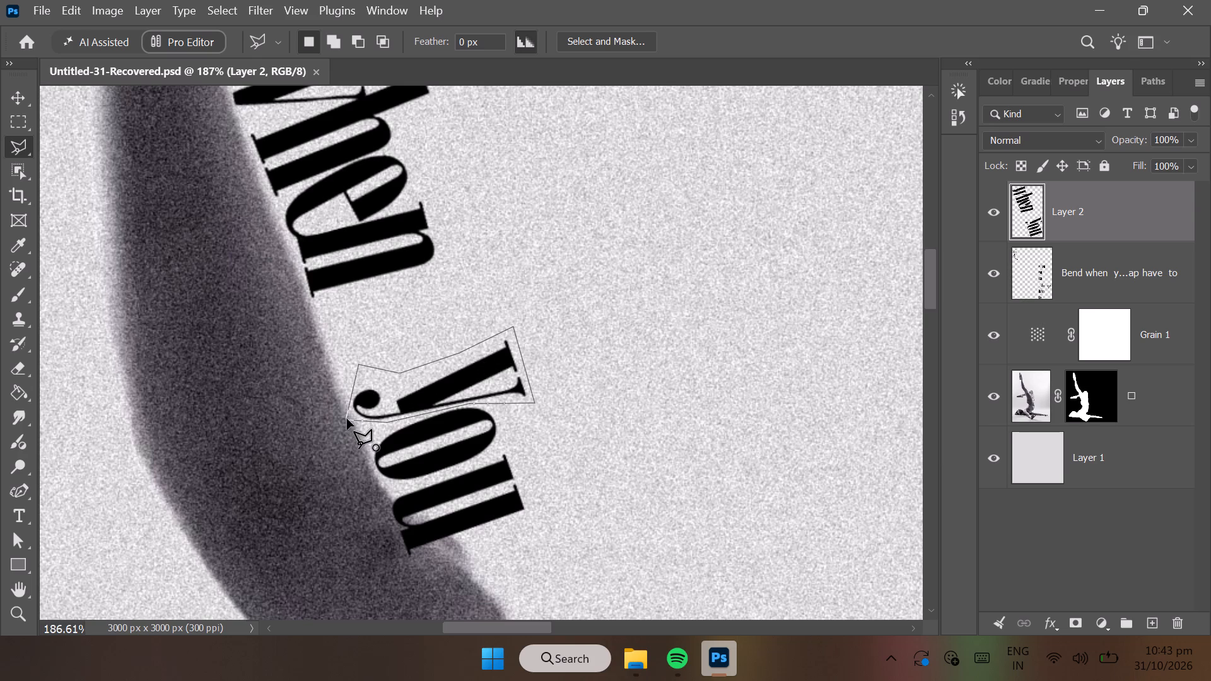
click(347, 419)
Nudge the selected letter y slightly upward, rotate it about 15° clockwise, apply the transform and deselect.
click(23, 97)
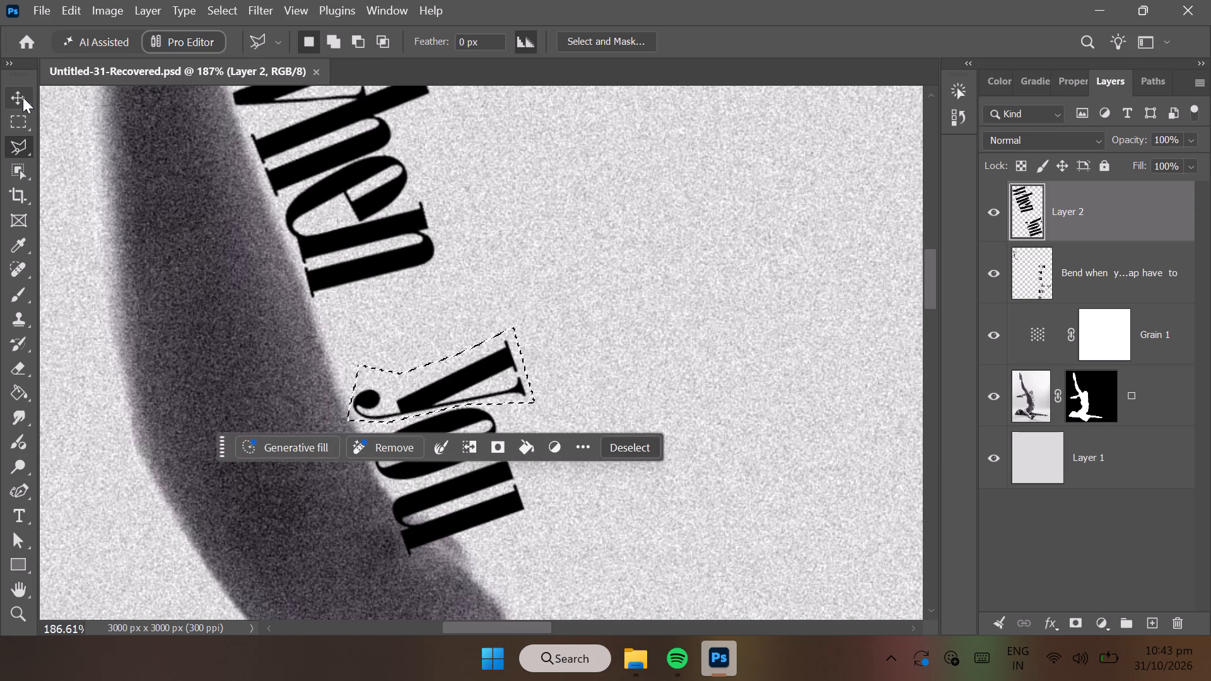
click(436, 396)
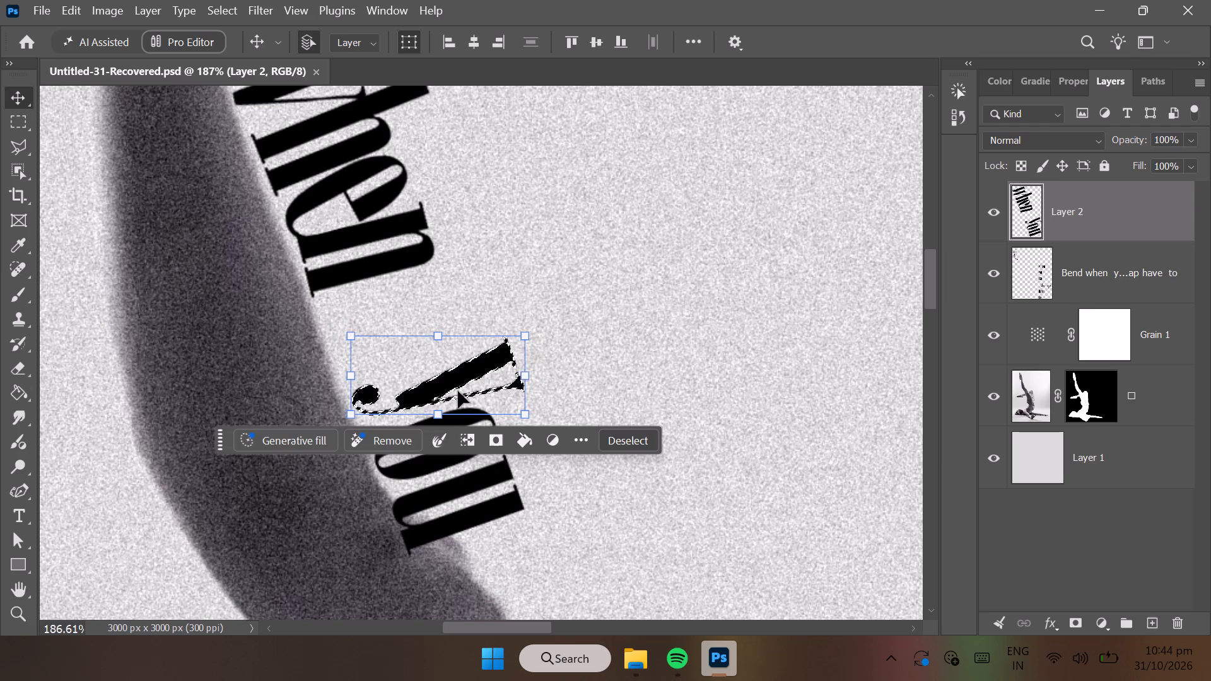
drag(539, 331, 542, 338)
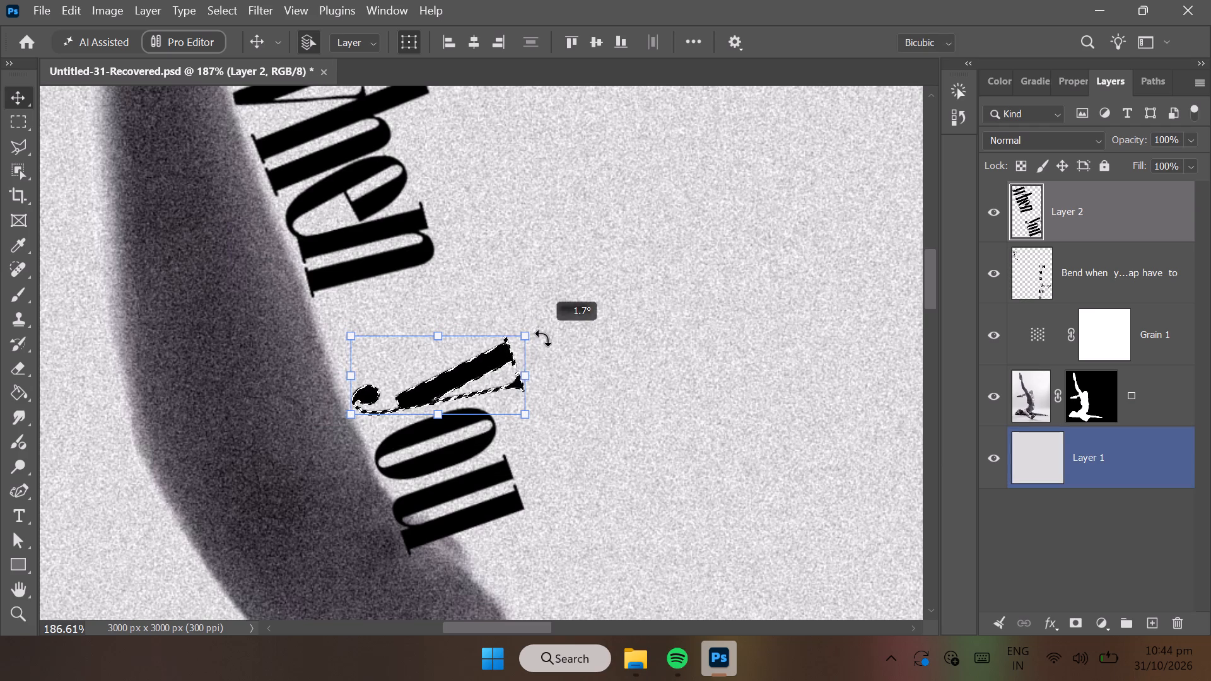
drag(542, 338, 544, 351)
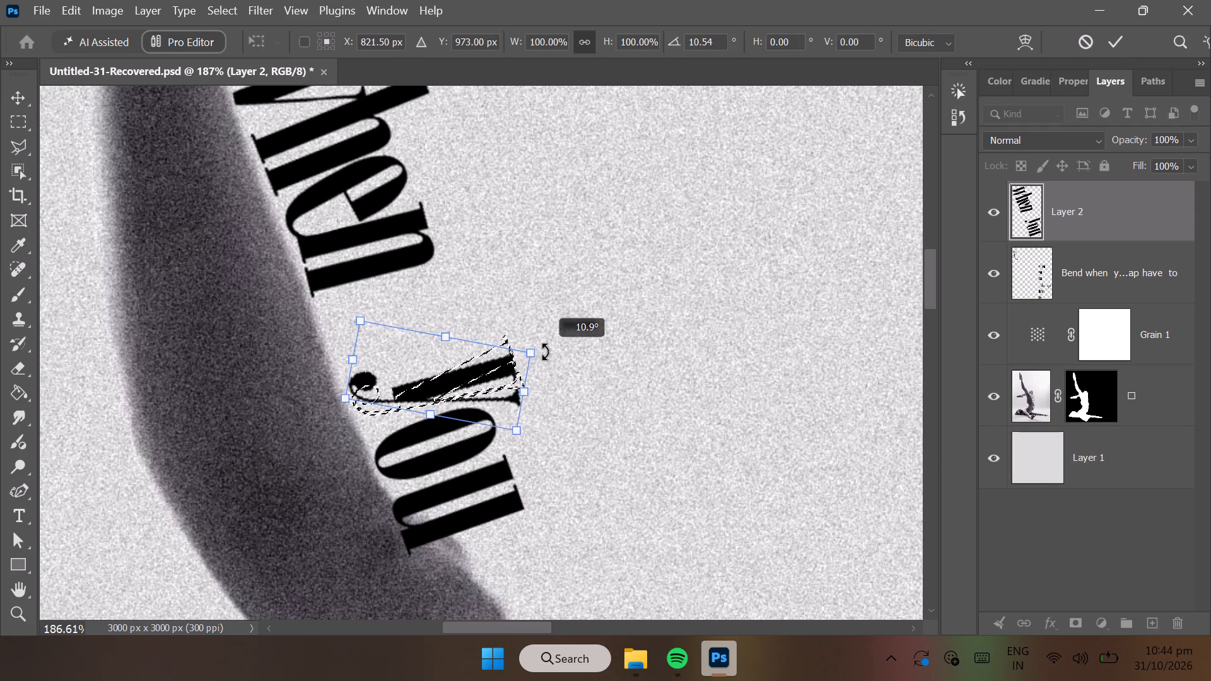
drag(544, 351, 544, 356)
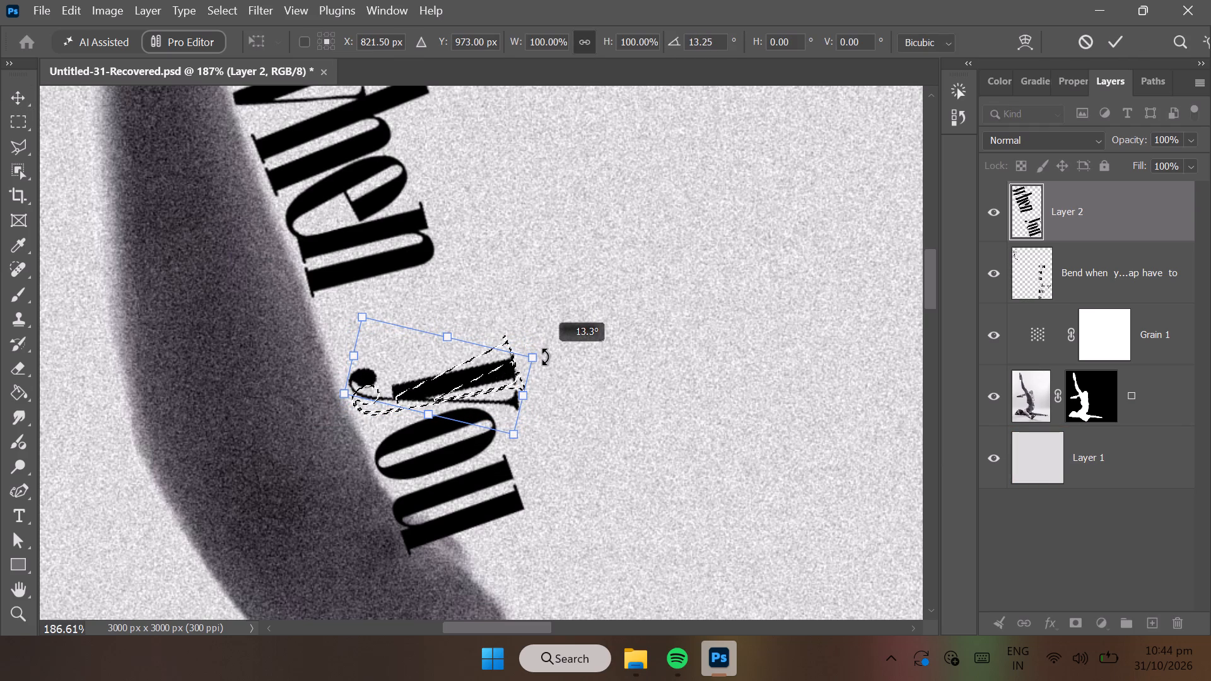
drag(544, 356, 544, 359)
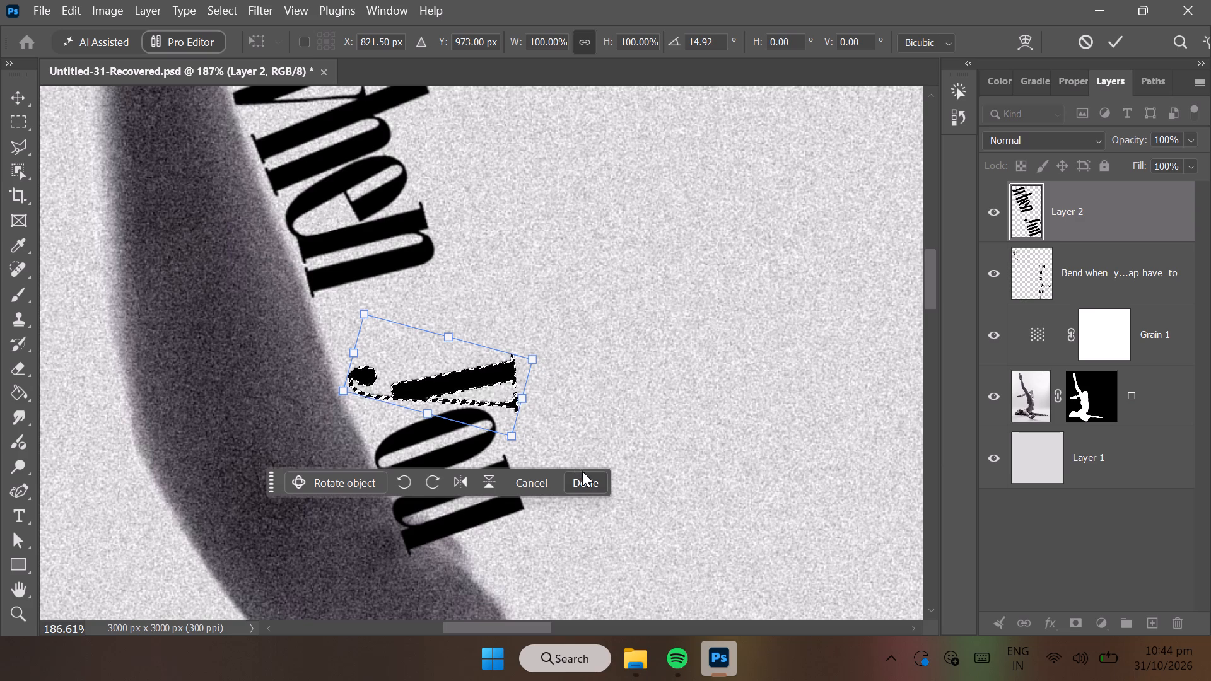
click(581, 476)
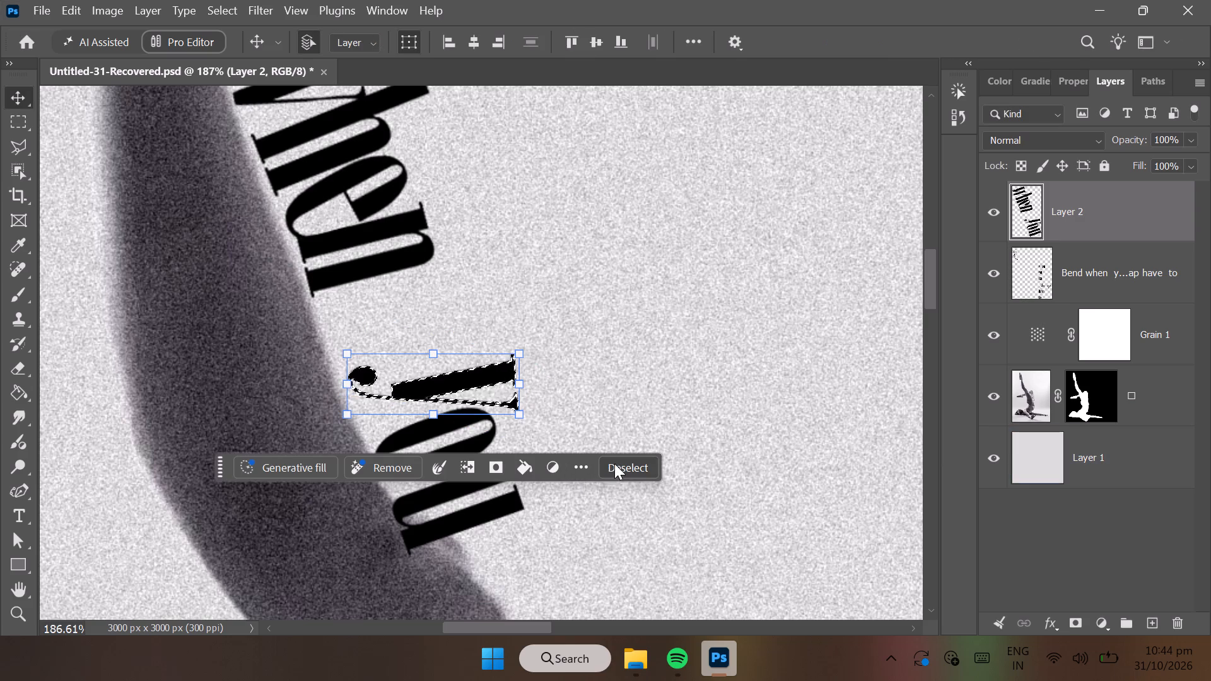
click(617, 463)
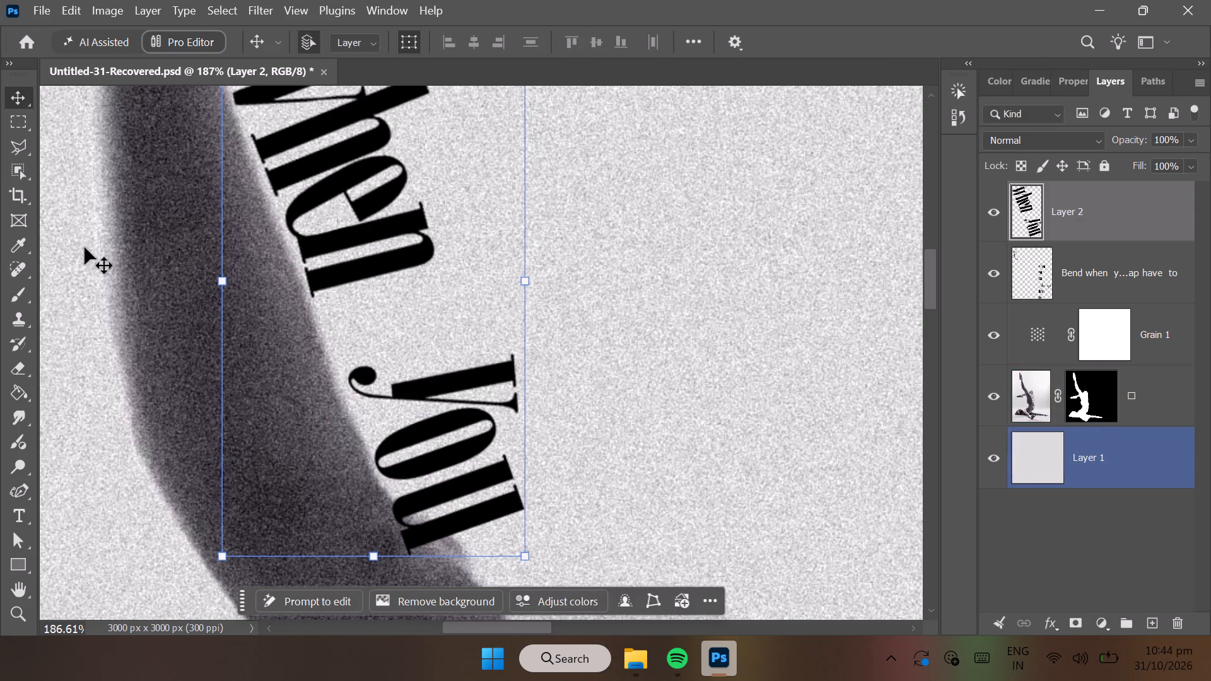
Outline the letter o of the slanted "you" with a closed polygonal lasso selection.
double_click(15, 151)
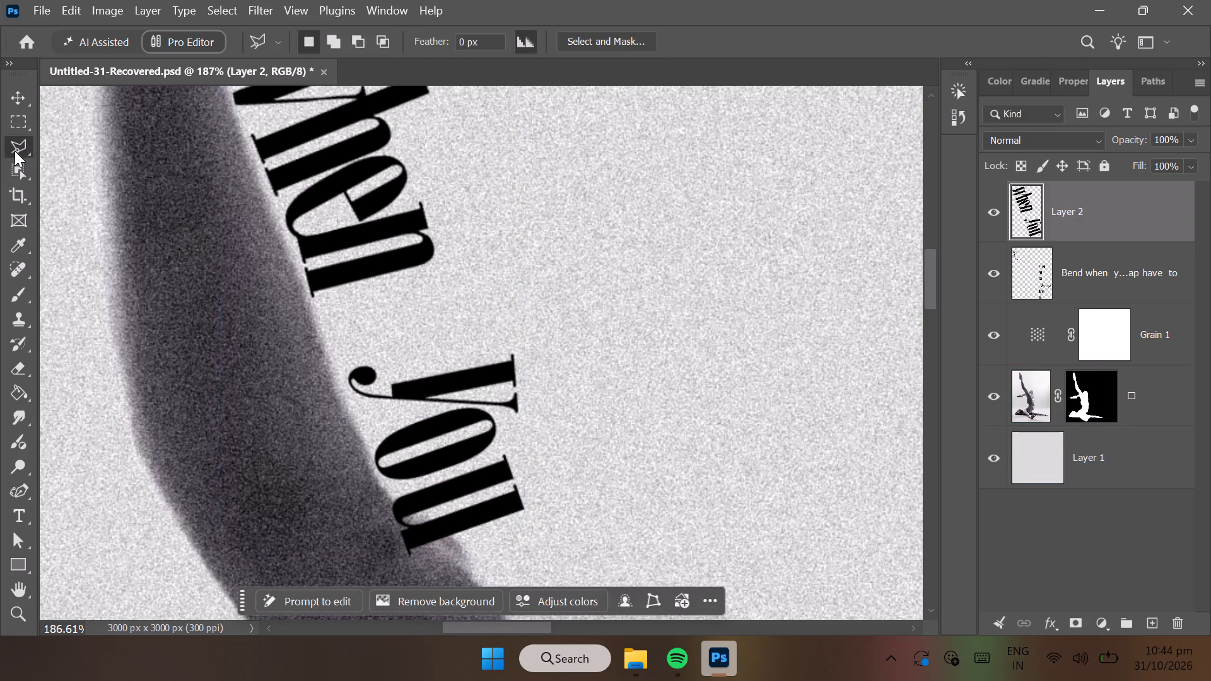
click(368, 452)
click(385, 429)
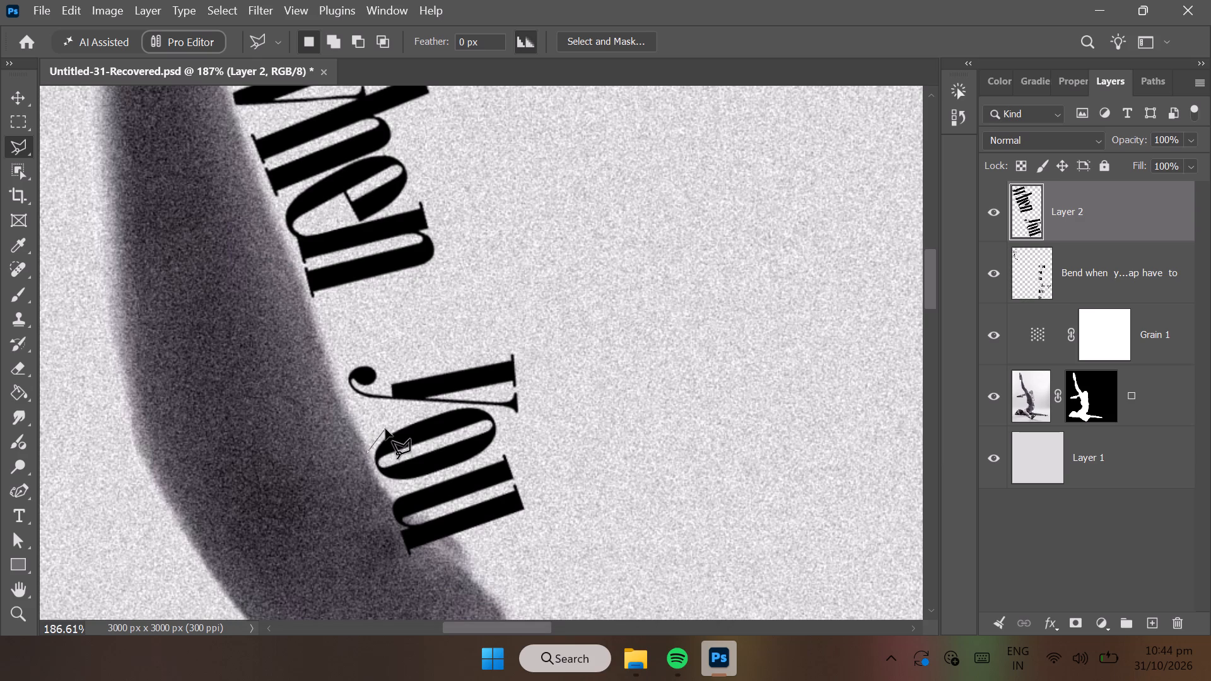
click(438, 409)
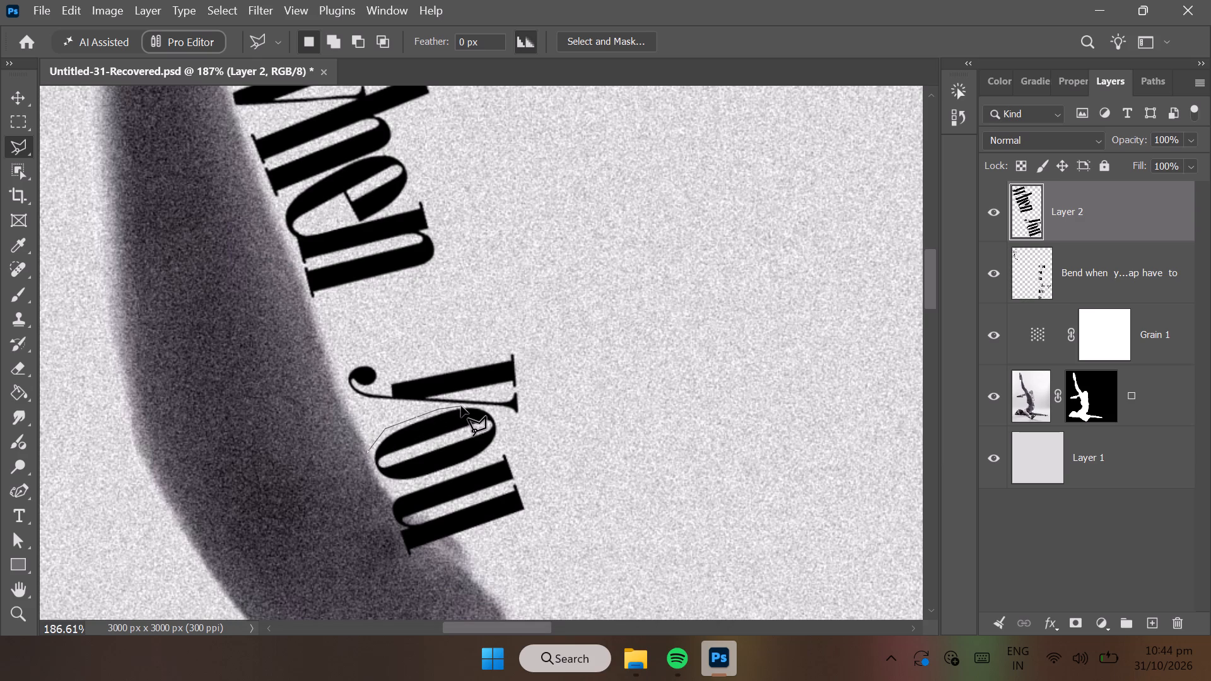
click(461, 406)
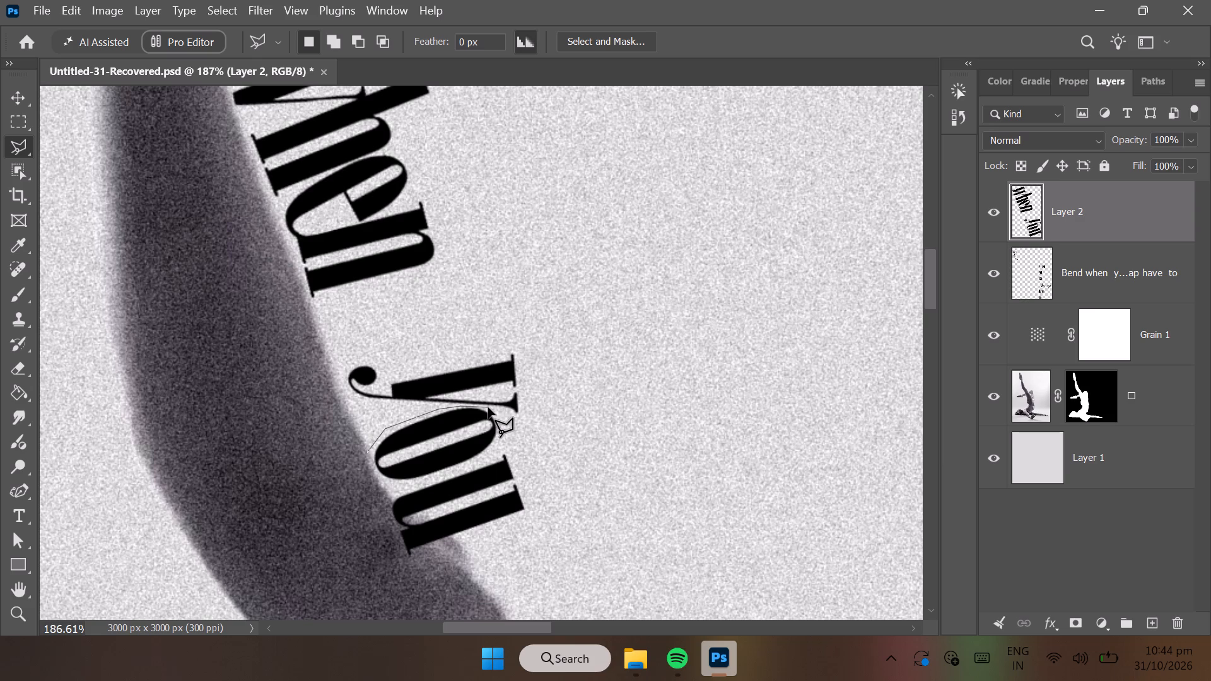
click(489, 407)
click(504, 427)
click(491, 458)
click(390, 490)
click(366, 453)
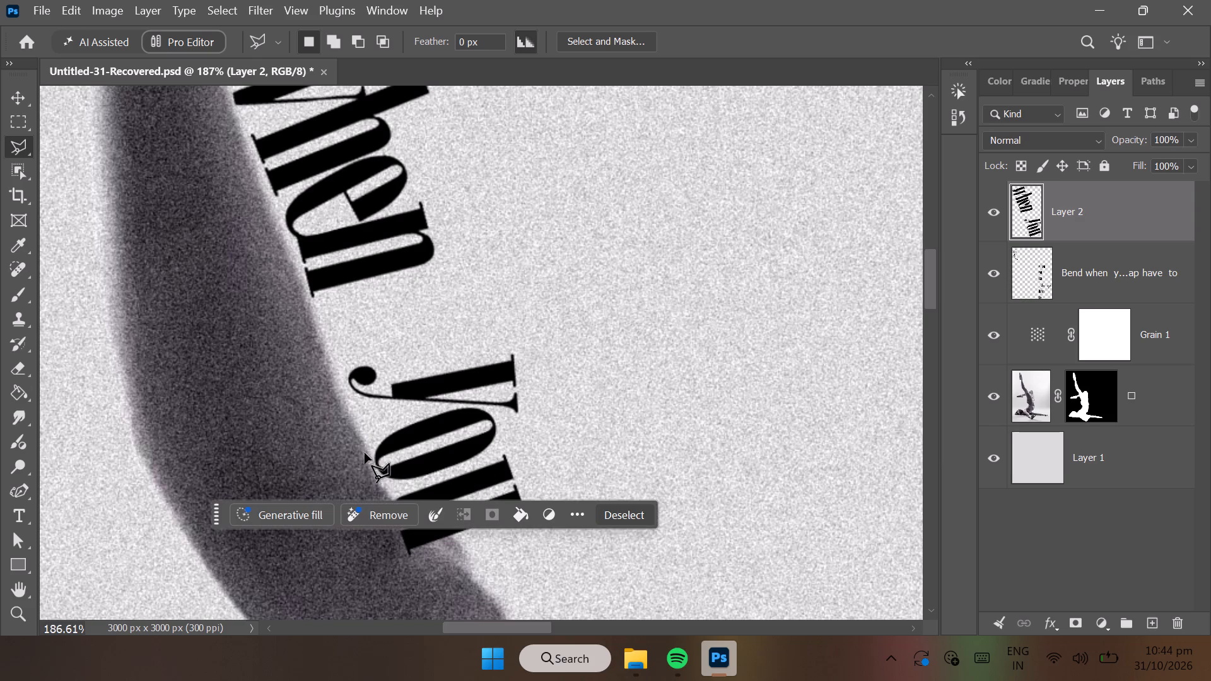
Rotate the selected letter o to about -6.9°, shift it slightly up toward the y, apply the transform and deselect.
click(17, 98)
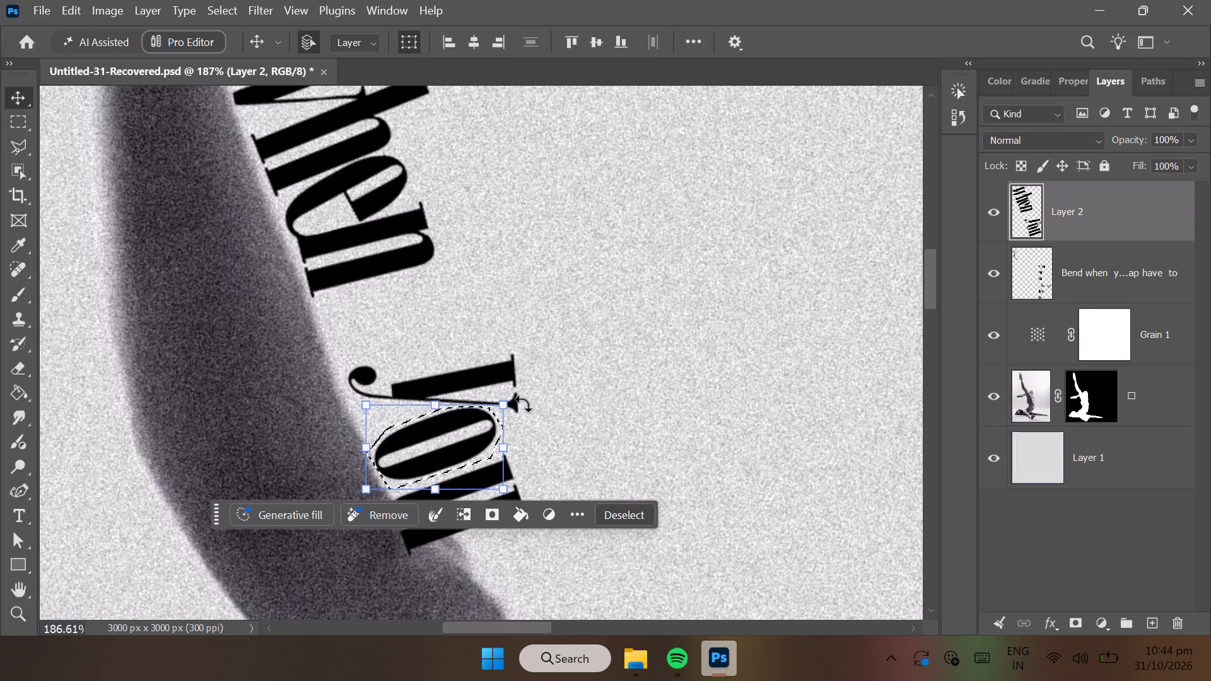
drag(524, 403, 526, 417)
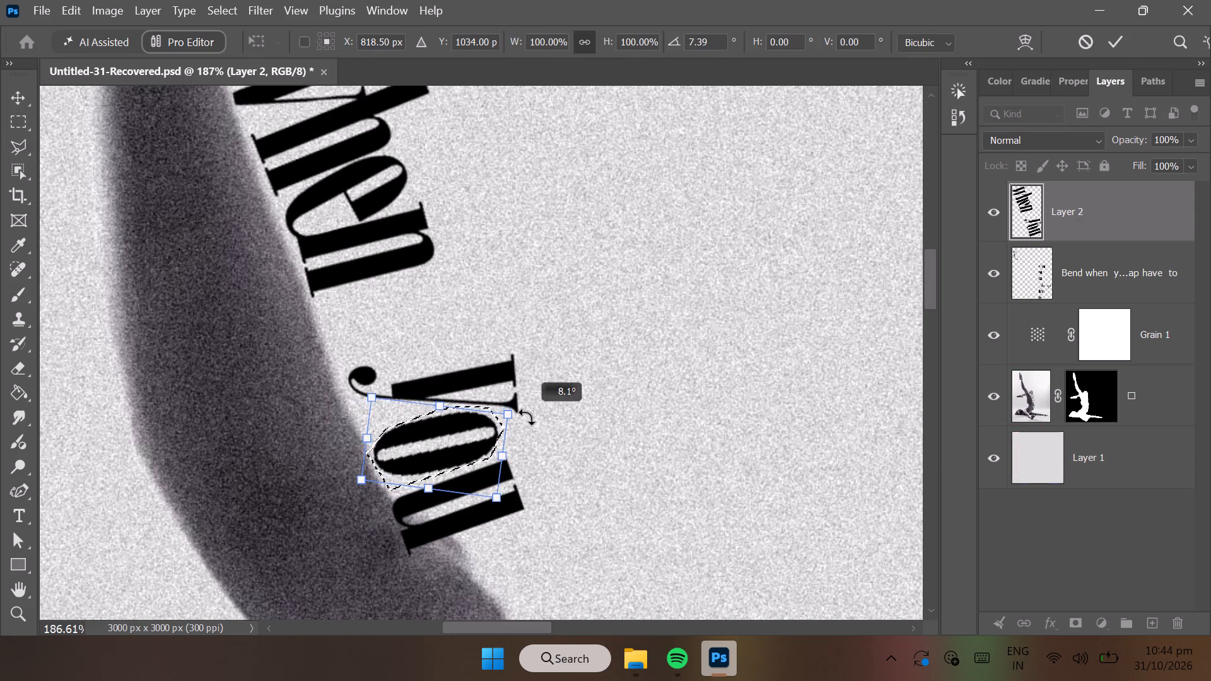
drag(526, 417, 526, 402)
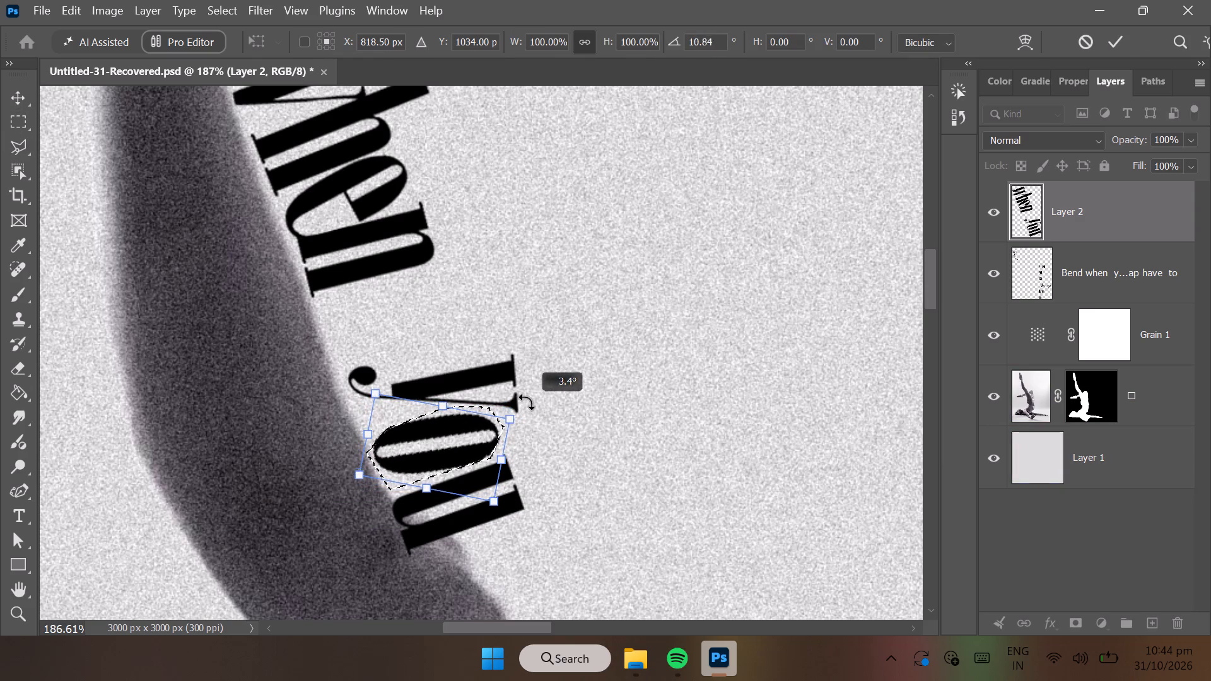
drag(526, 402, 520, 390)
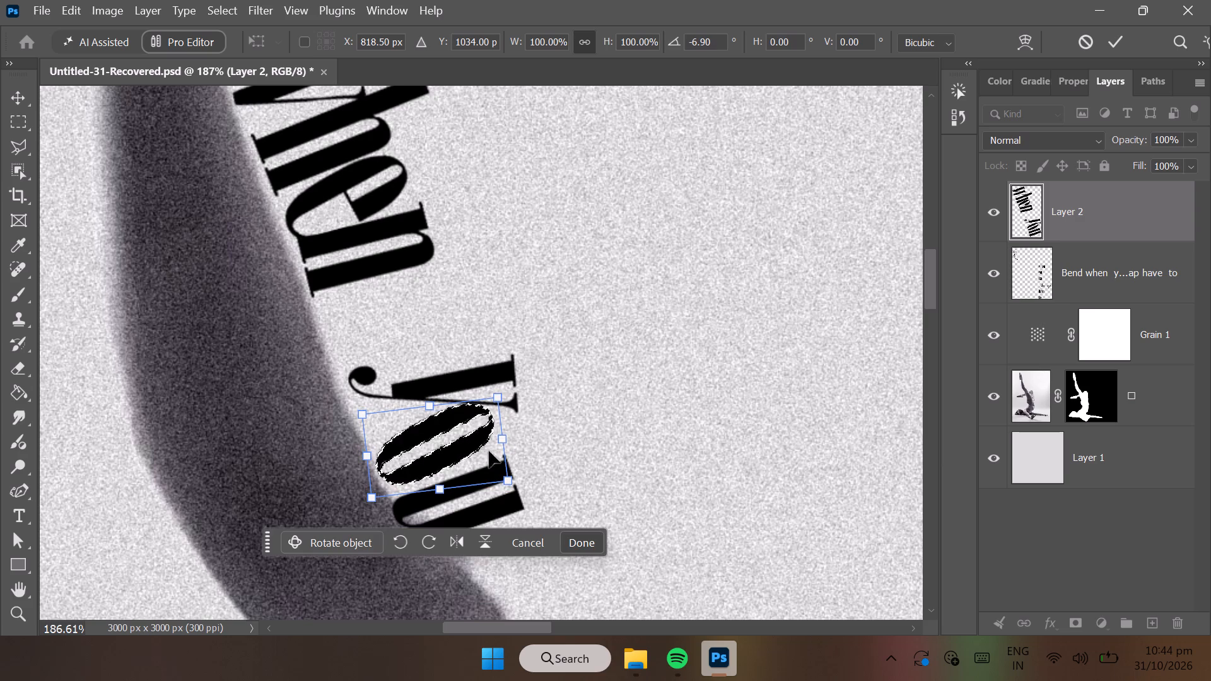
click(459, 451)
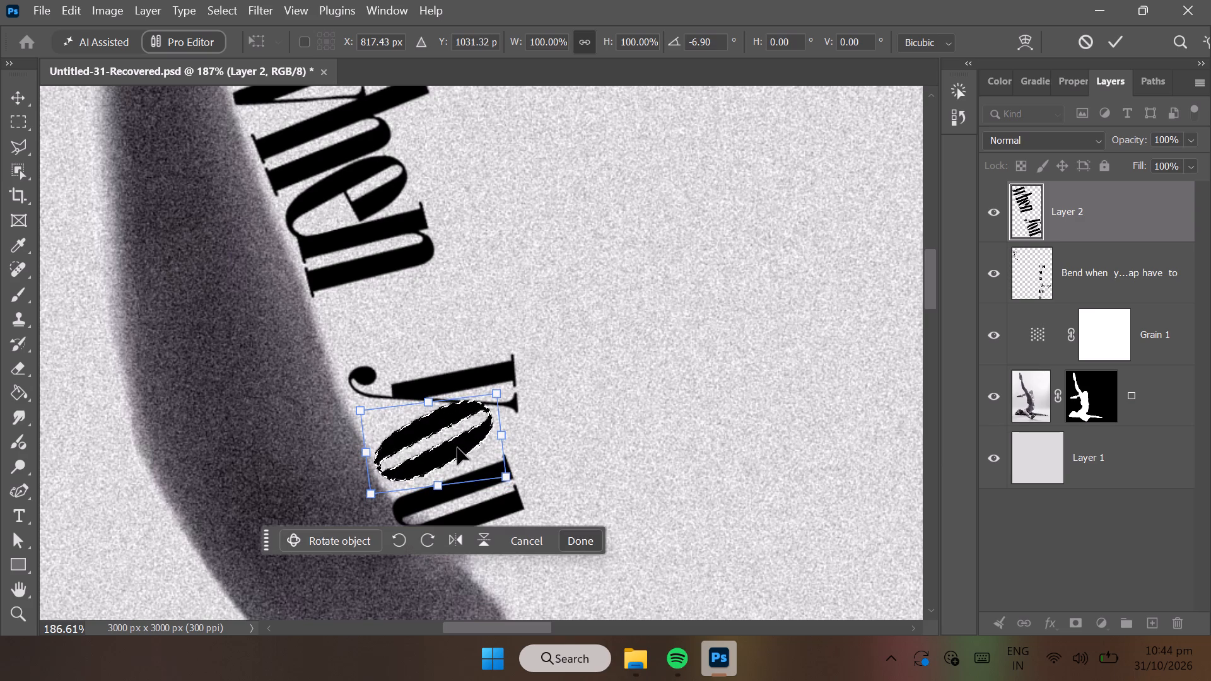
click(591, 542)
click(612, 511)
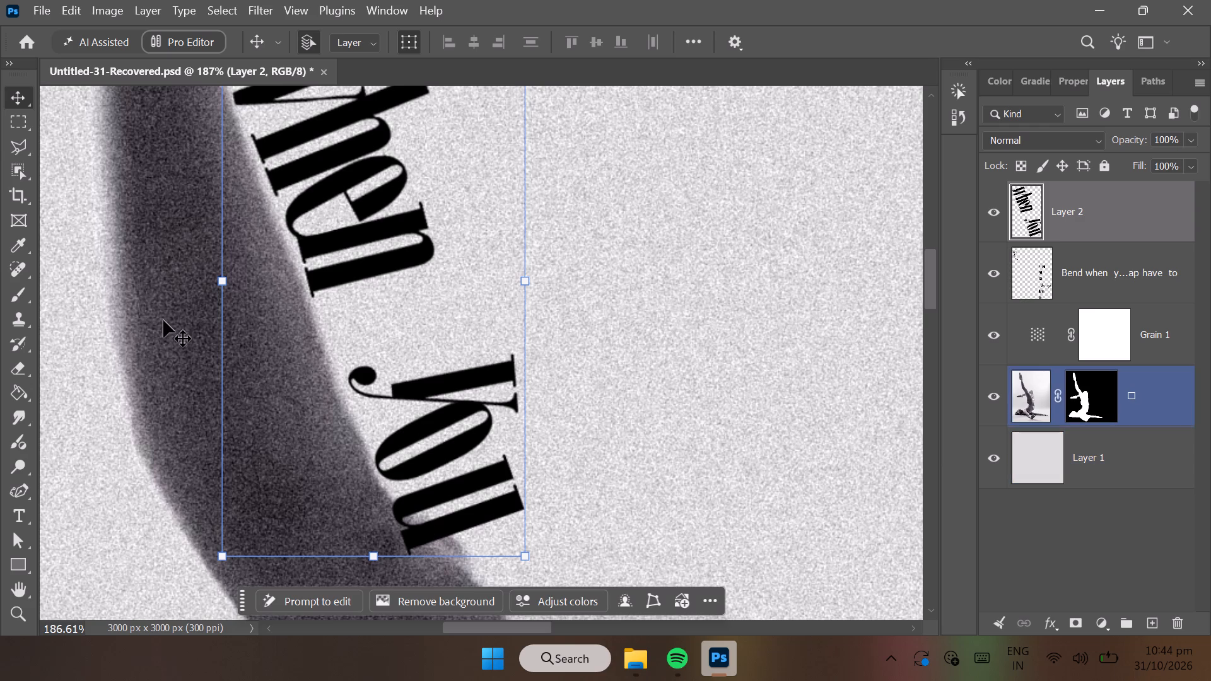
Outline the letter u of the slanted "you" with a closed polygonal lasso selection.
click(20, 143)
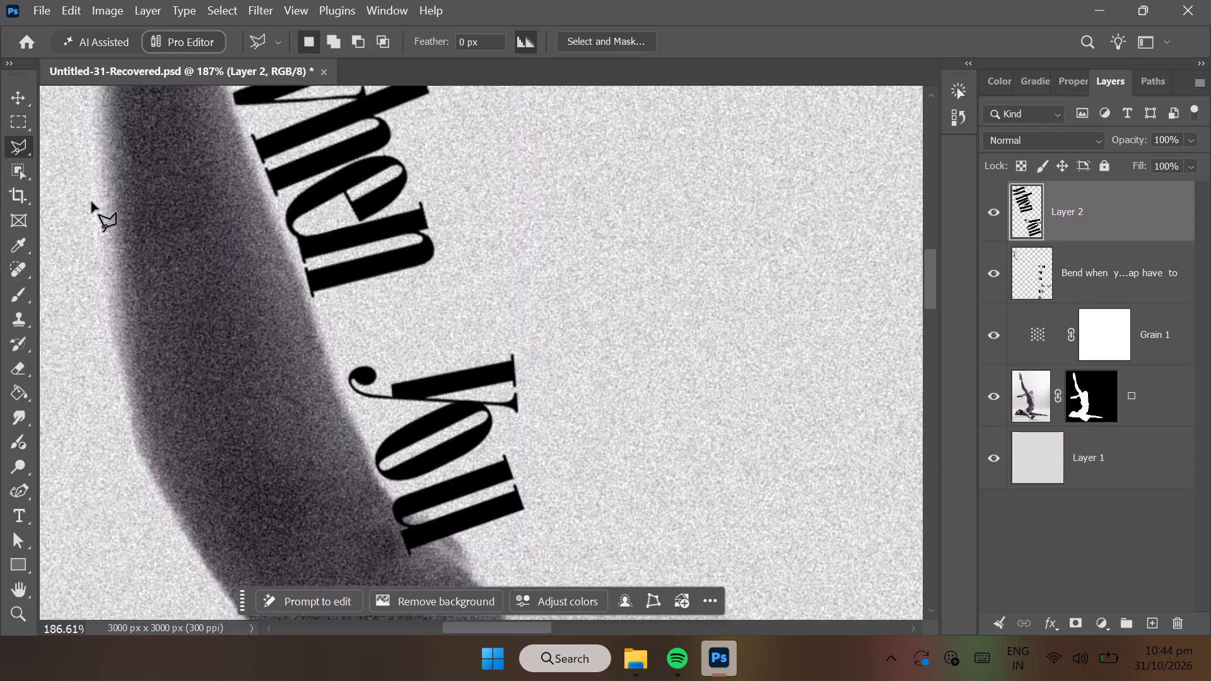
click(377, 520)
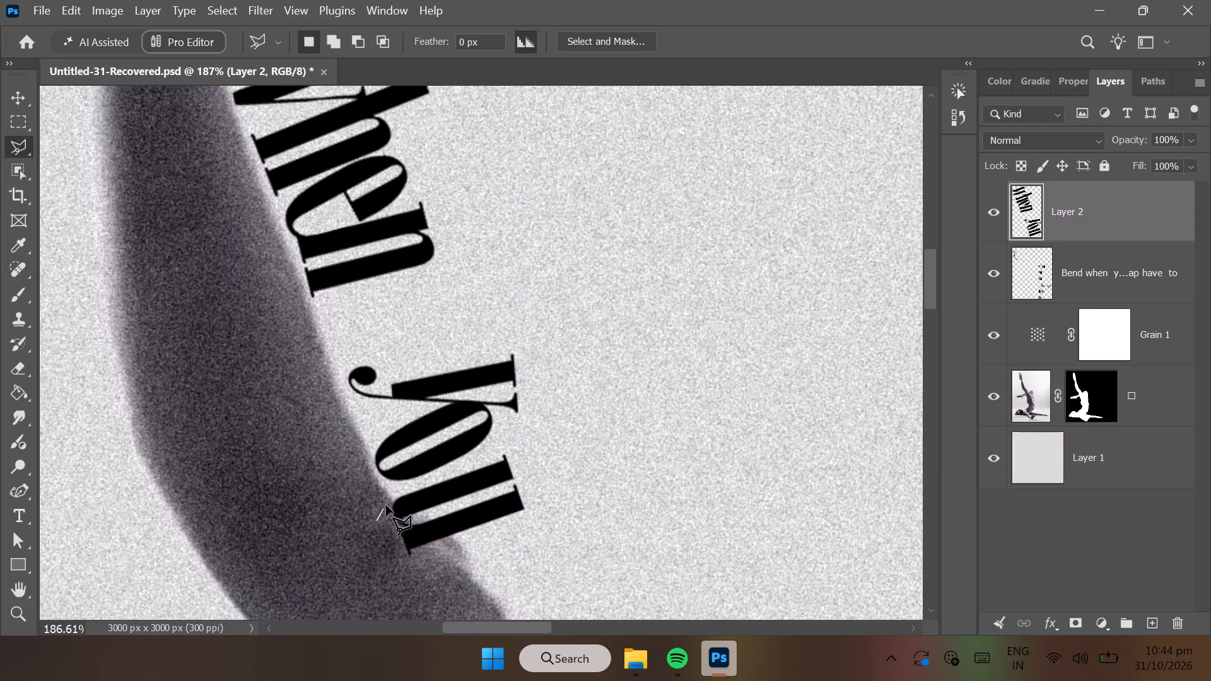
click(392, 495)
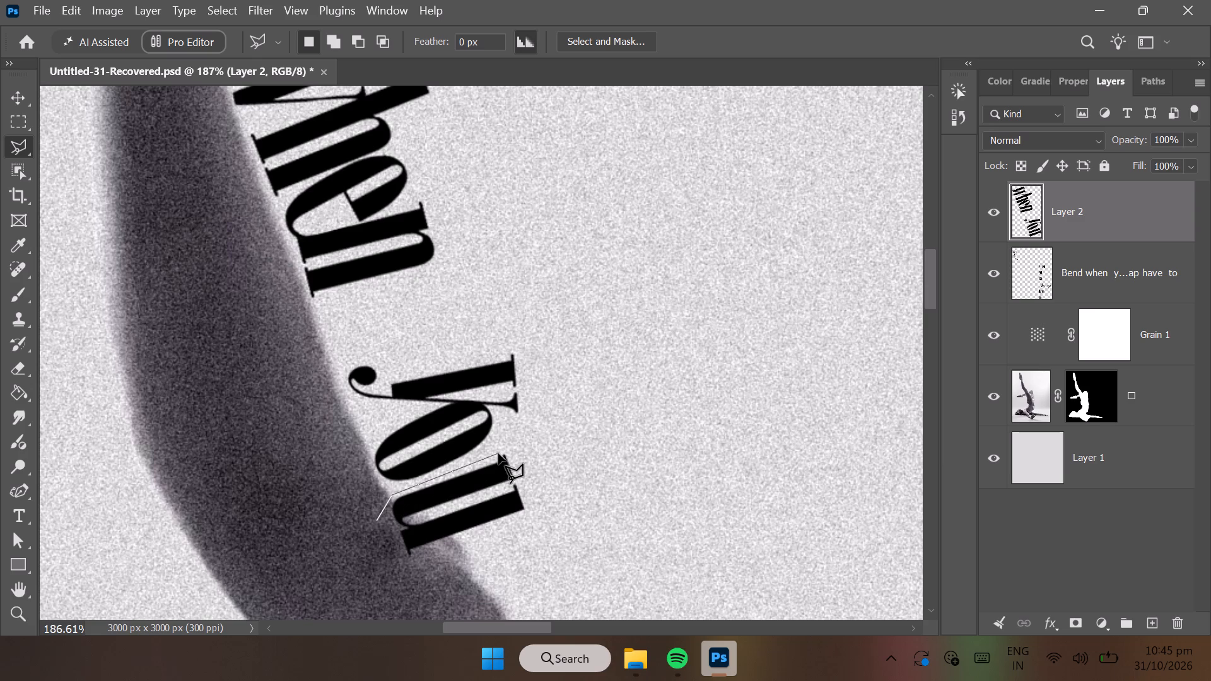
click(498, 453)
click(503, 446)
click(534, 484)
click(533, 535)
click(380, 581)
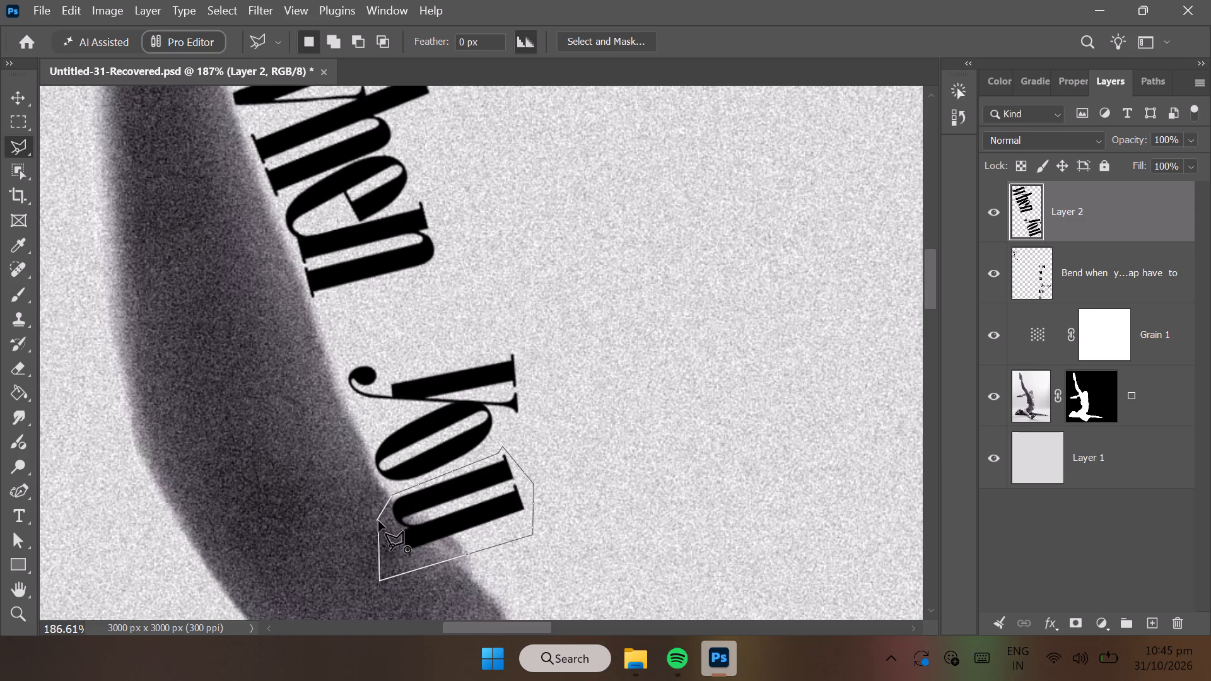
click(378, 521)
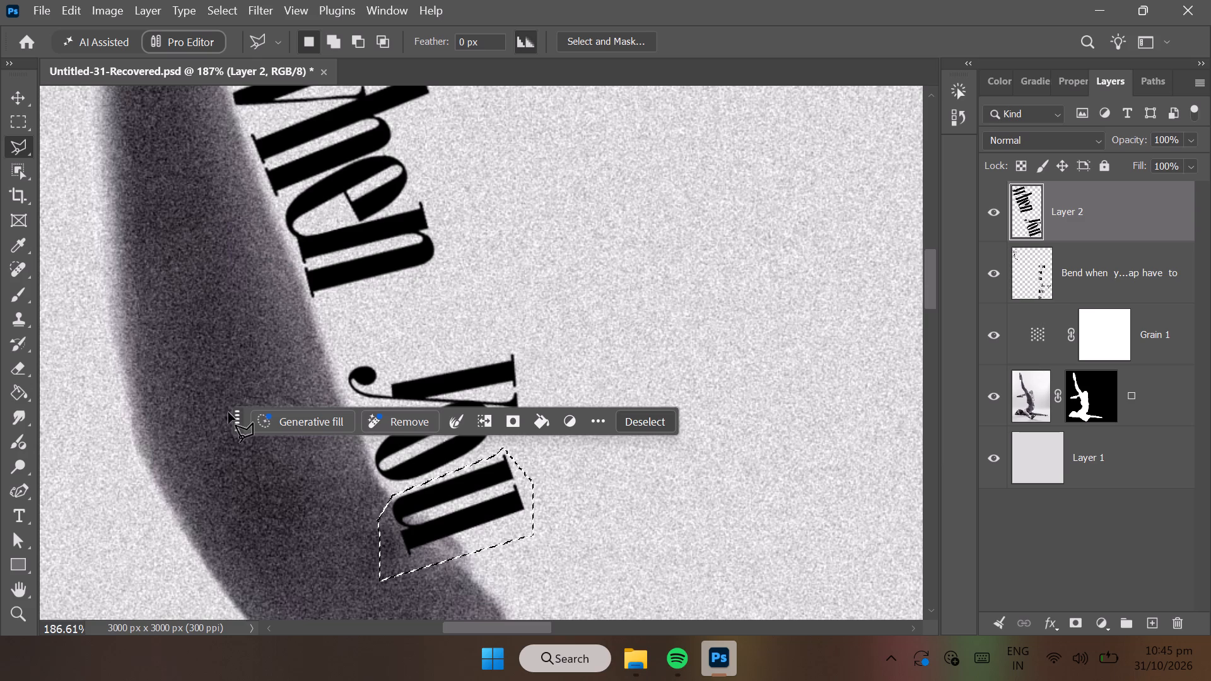
Rotate the selected letter u to about 10.5°, shift it about 10 px right and 12 px up against the o, apply and deselect.
click(19, 102)
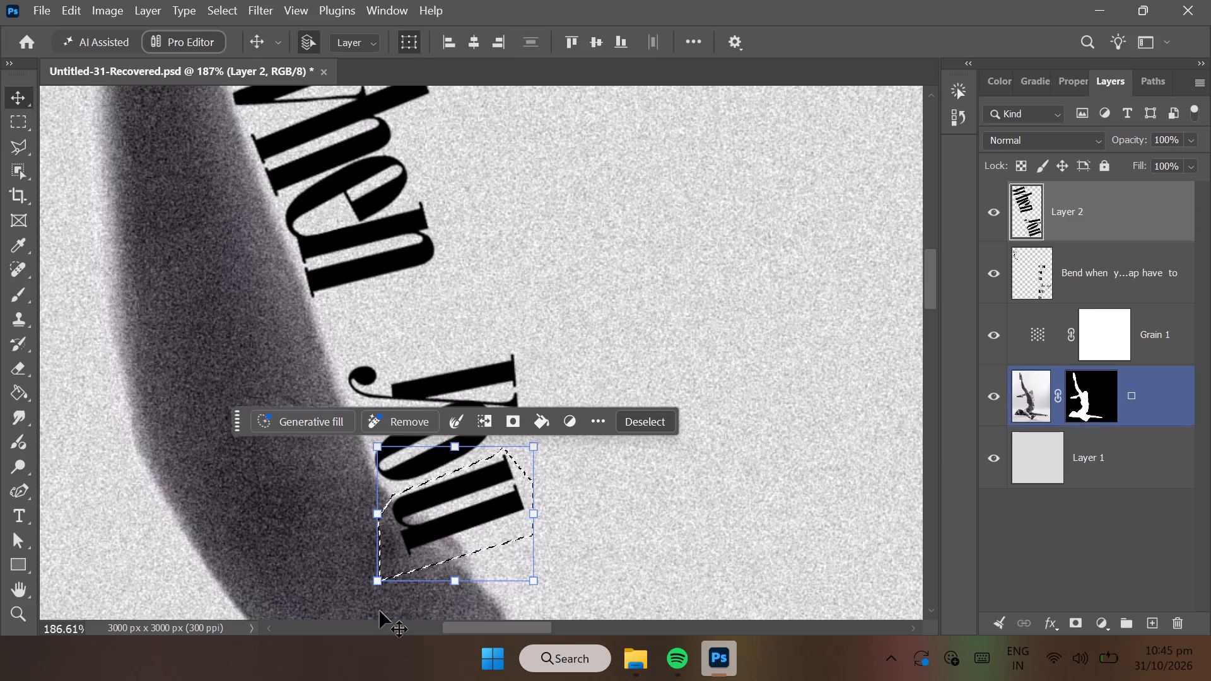
drag(369, 596, 361, 580)
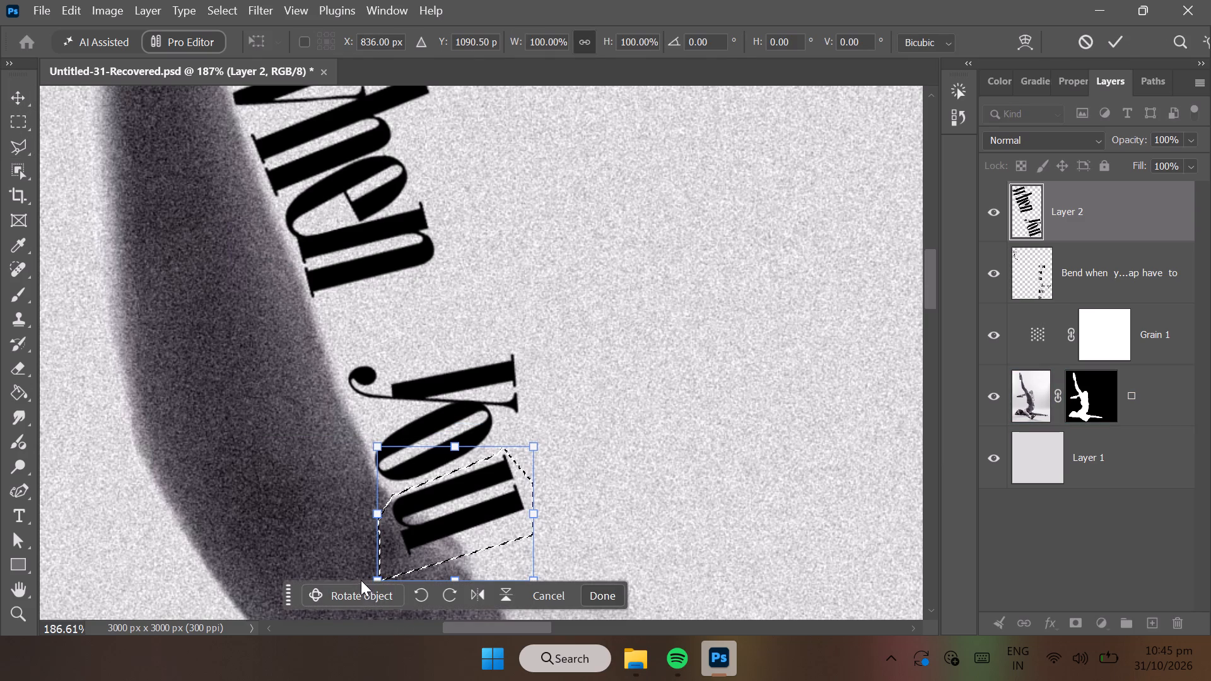
drag(361, 580, 358, 573)
drag(358, 573, 354, 558)
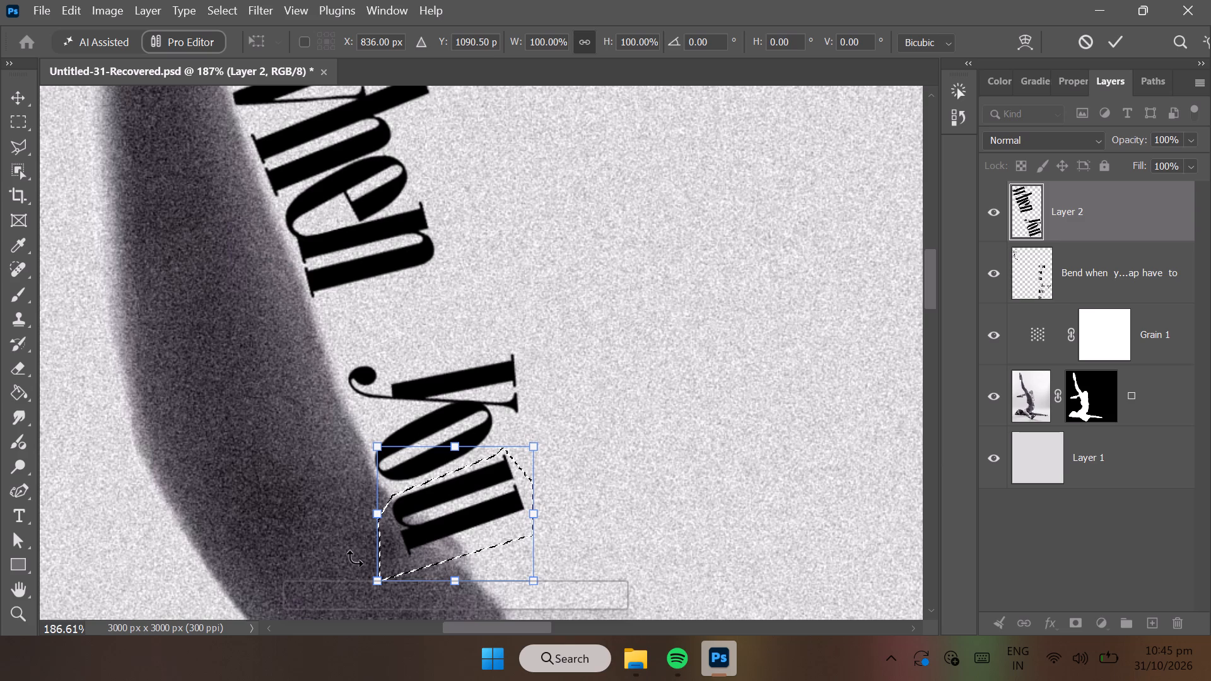
drag(354, 558, 354, 559)
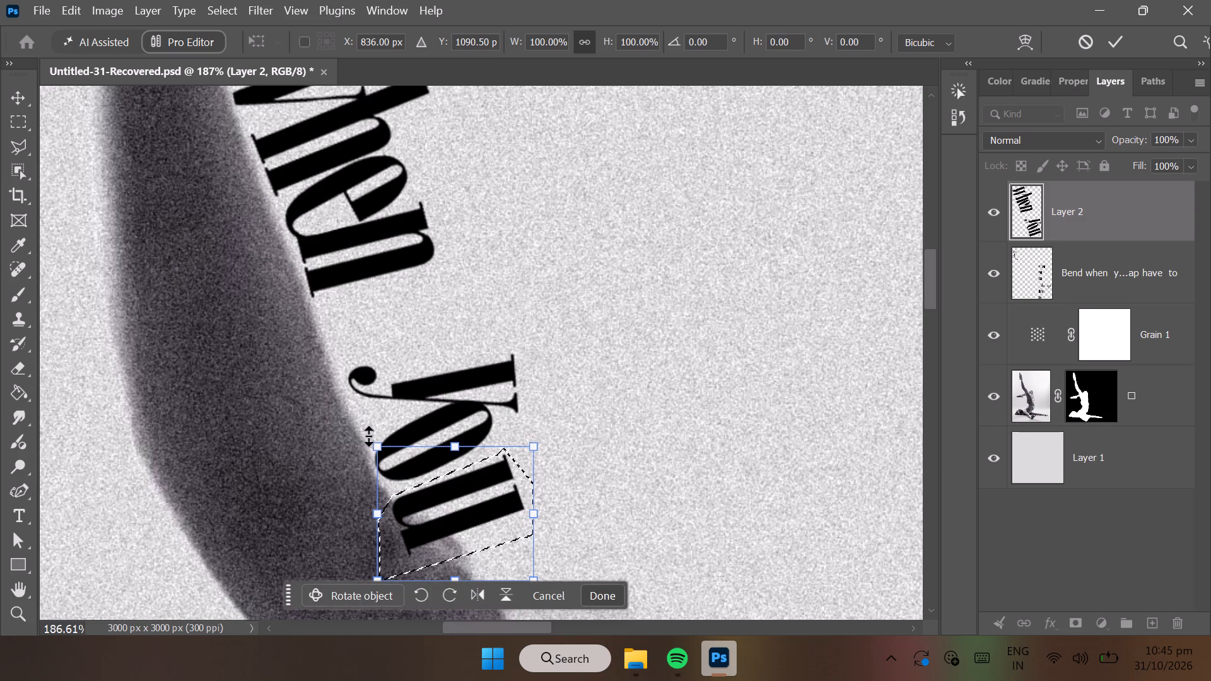
drag(364, 433, 380, 424)
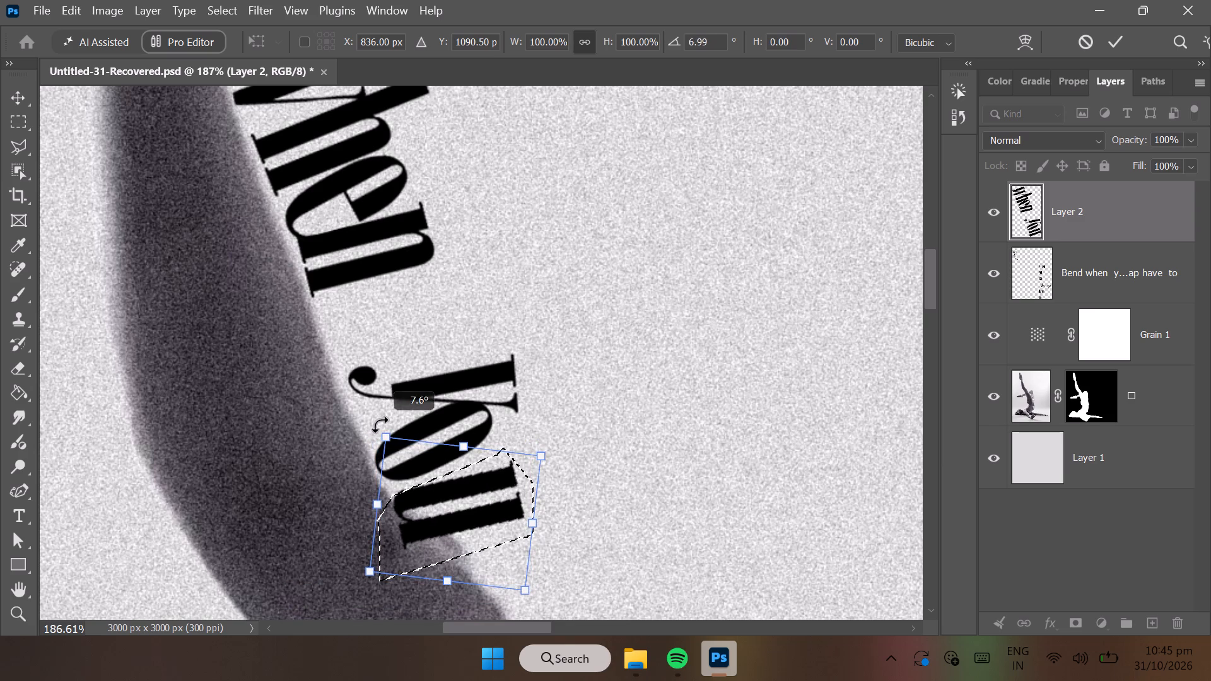
drag(380, 424, 386, 424)
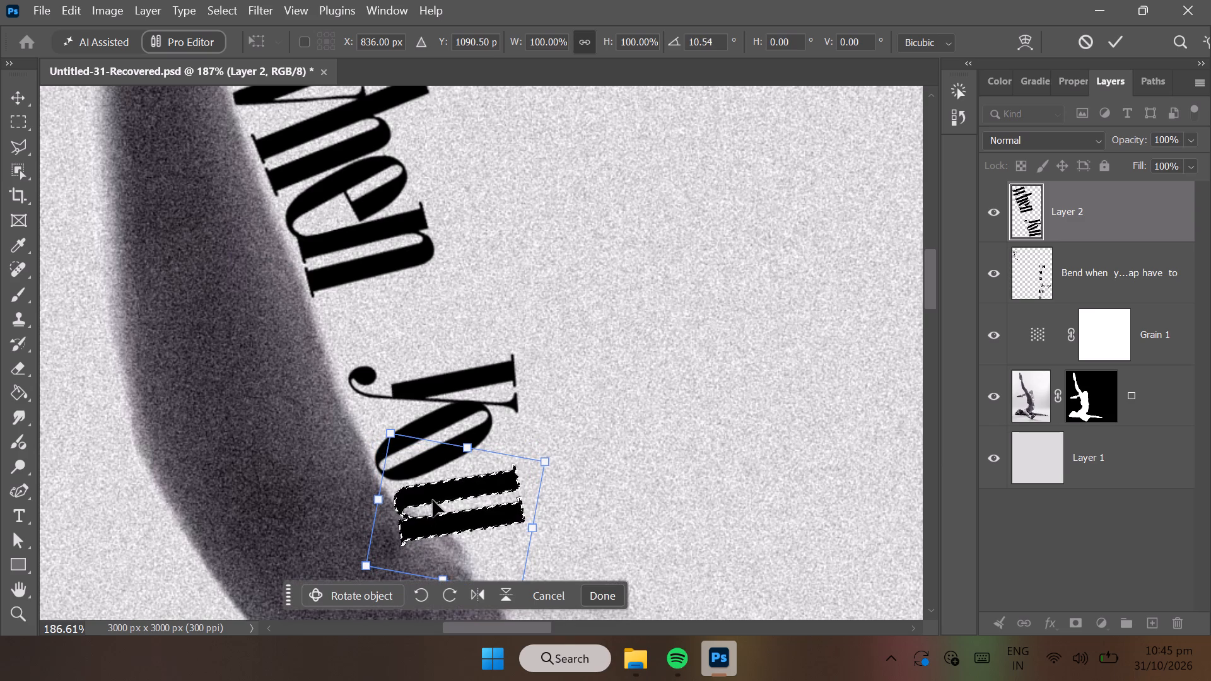
drag(433, 500, 448, 486)
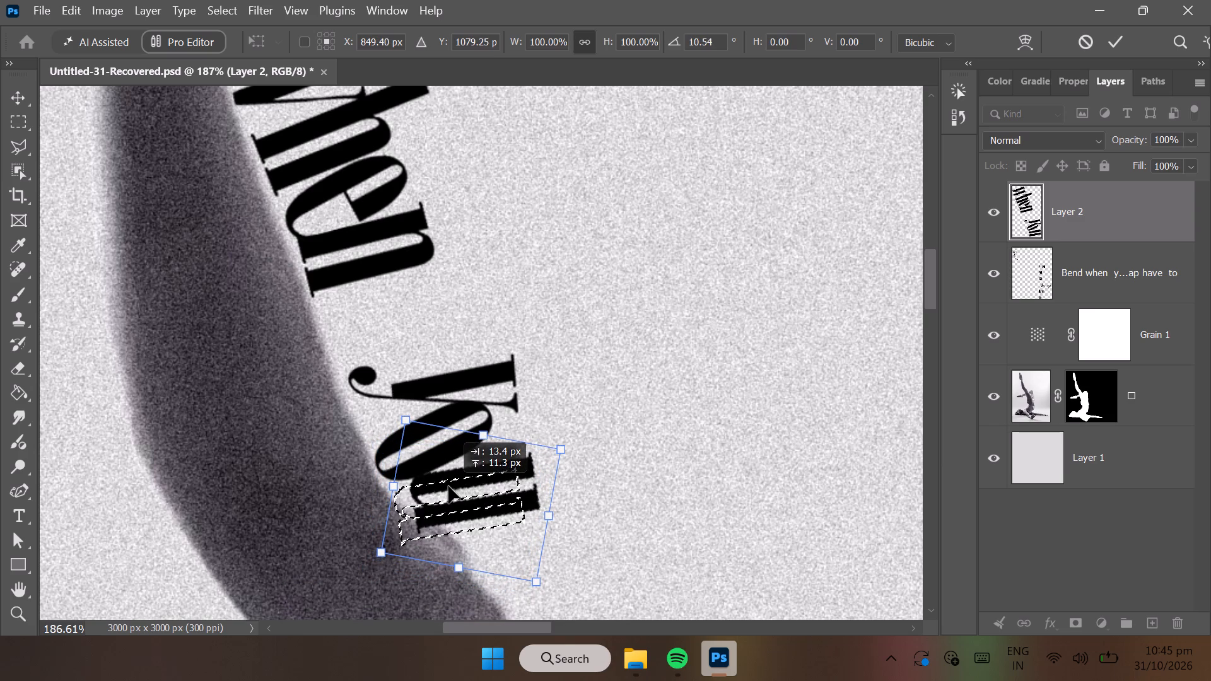
drag(448, 486, 444, 486)
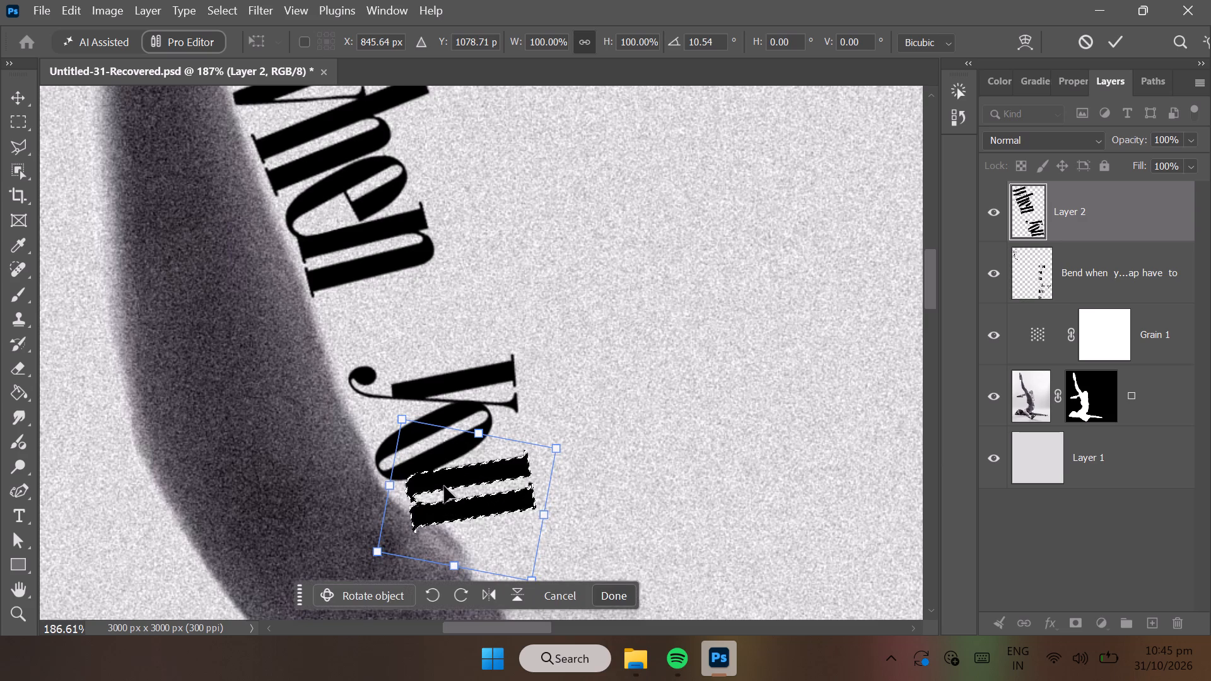
click(606, 591)
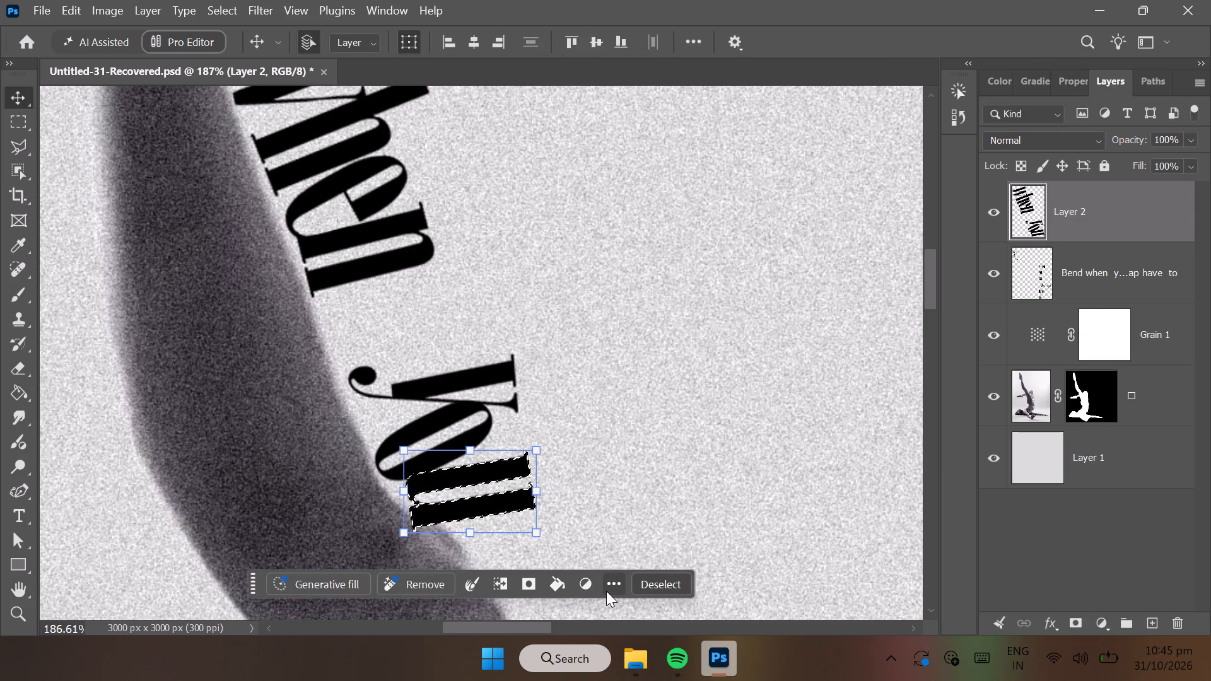
scroll(606, 591, down, 3)
scroll(643, 484, up, 1)
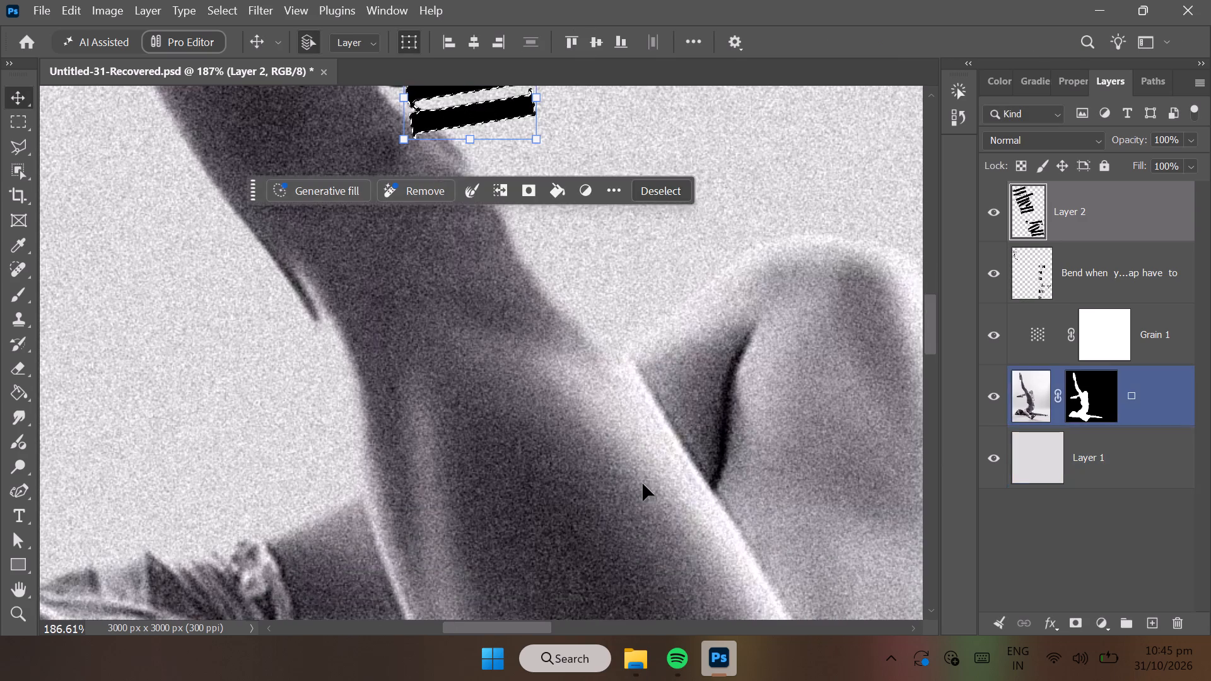
scroll(643, 484, up, 1)
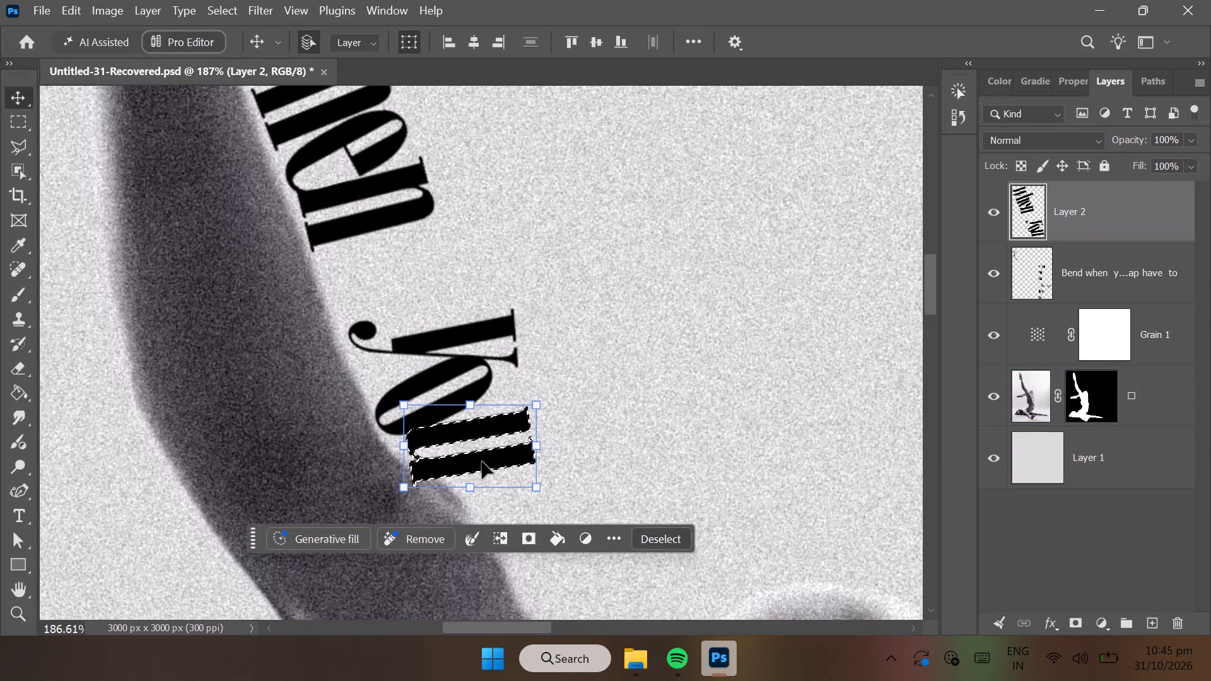
click(667, 537)
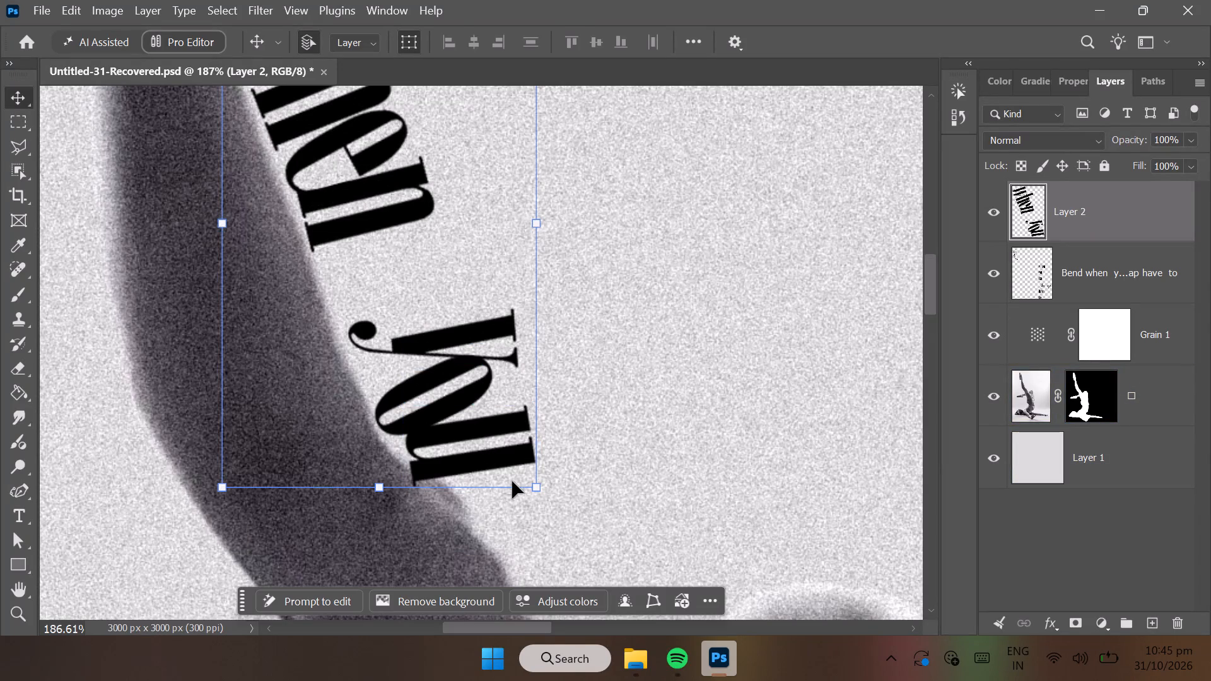
Select the whole slanted word "you" with a rectangular marquee, move it about 33 px up and slightly left toward "when", and deselect.
click(6, 120)
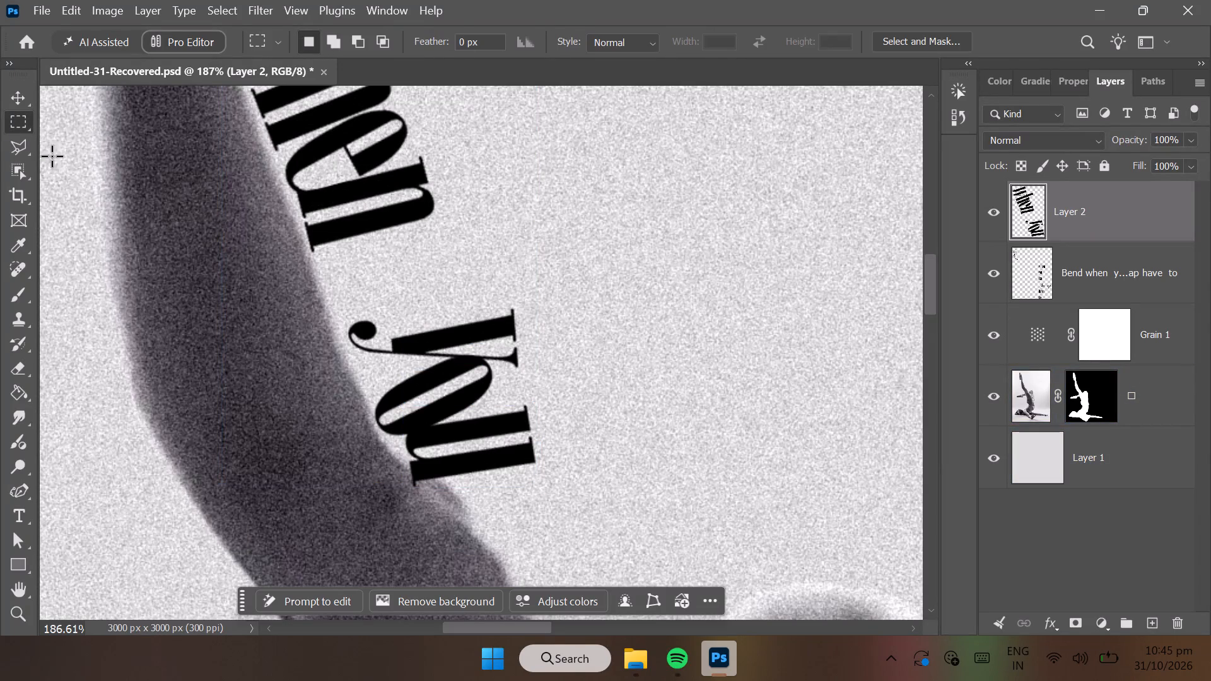
drag(315, 286, 513, 416)
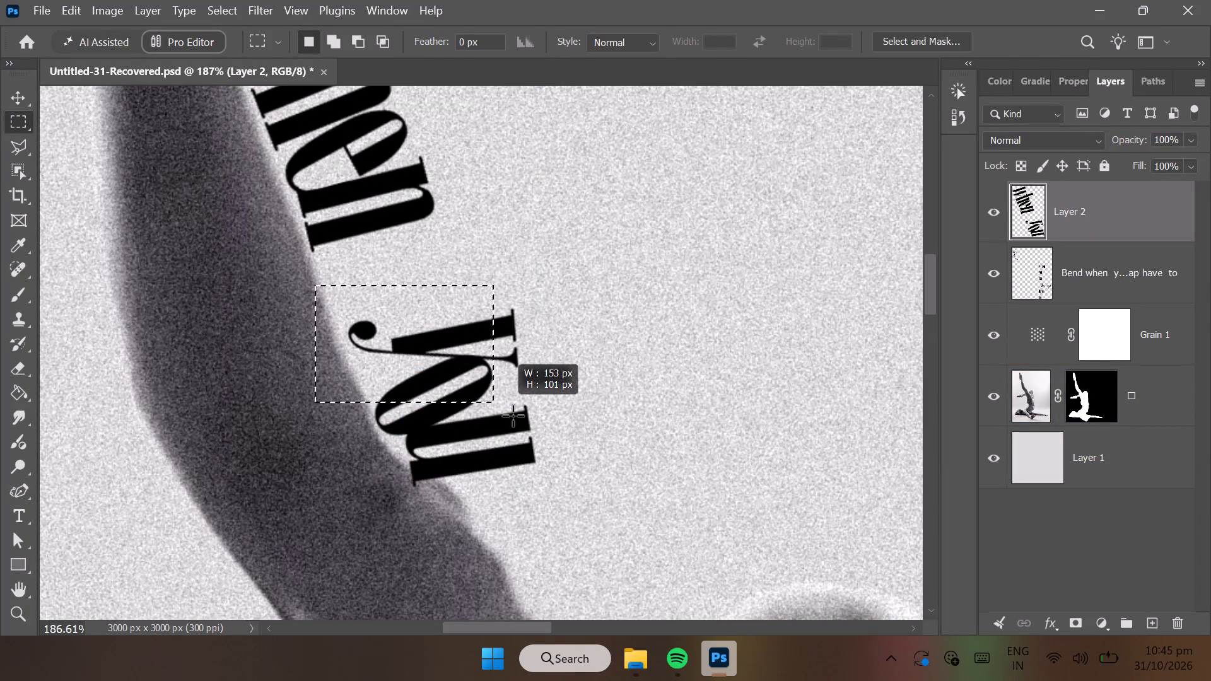
drag(513, 416, 560, 491)
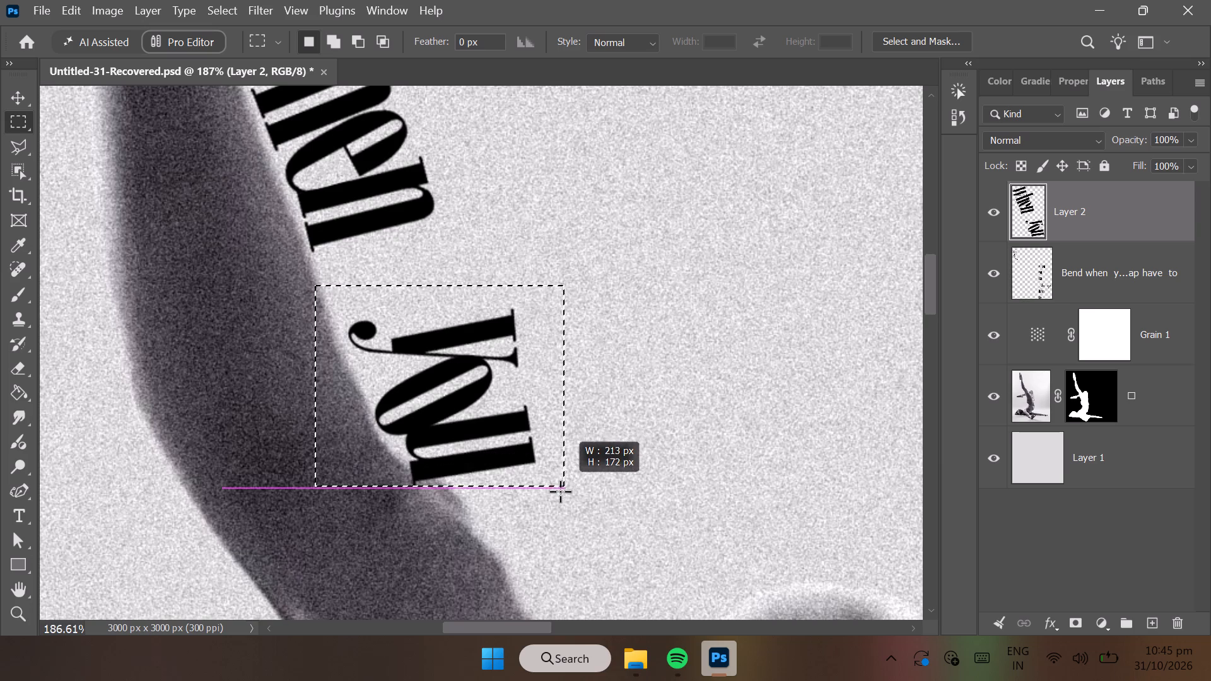
drag(560, 491, 557, 507)
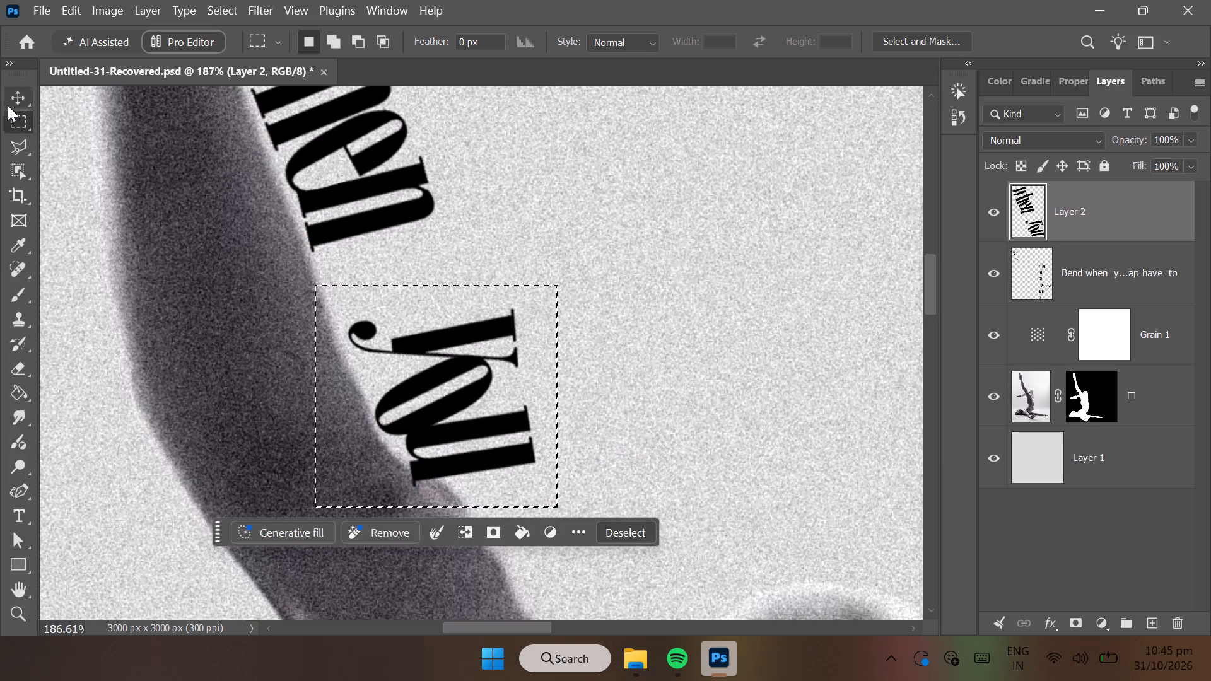
click(8, 102)
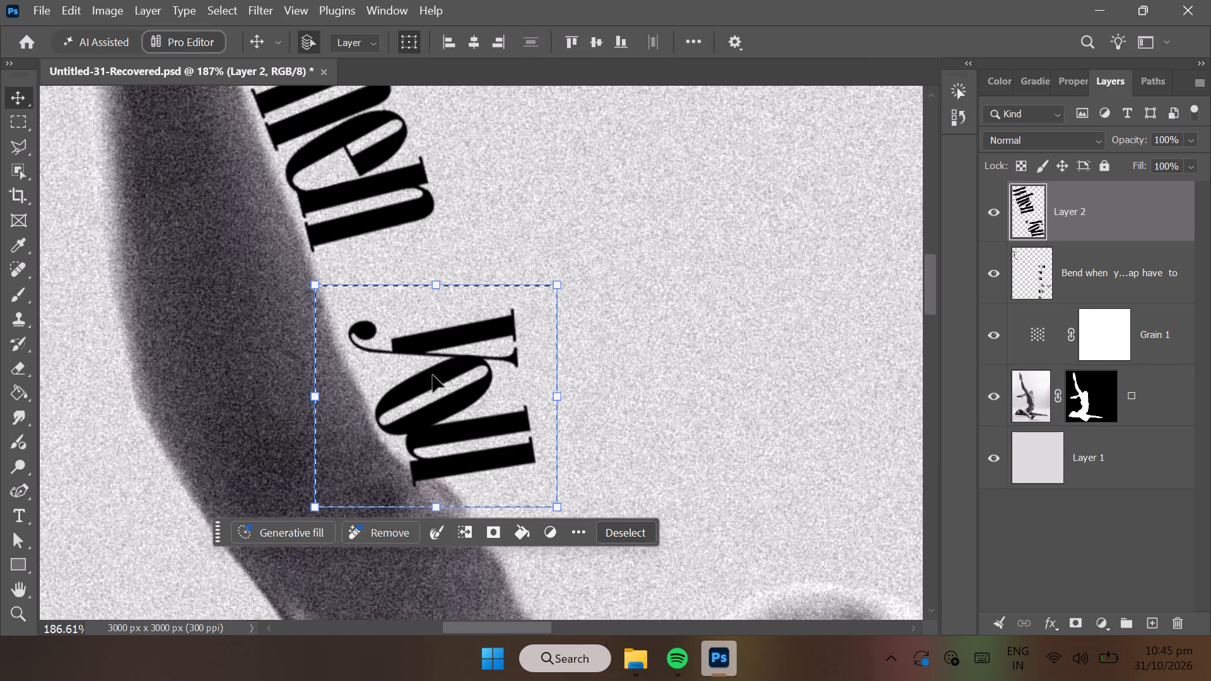
drag(435, 383, 423, 352)
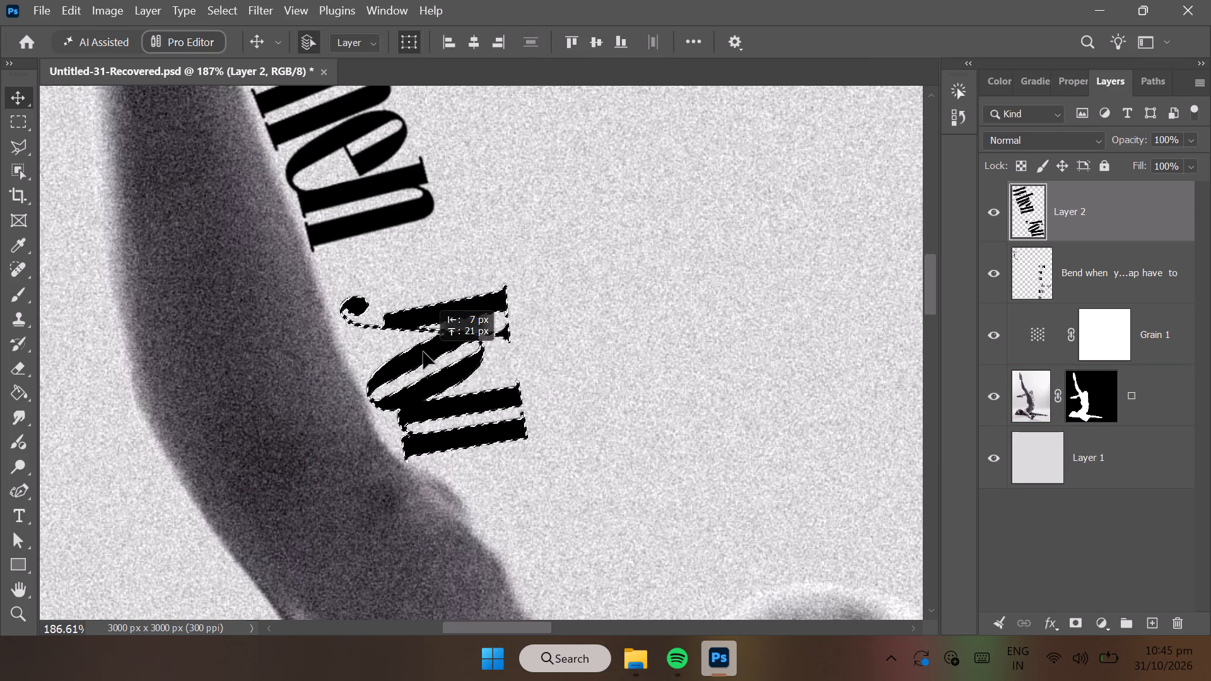
drag(423, 352, 416, 333)
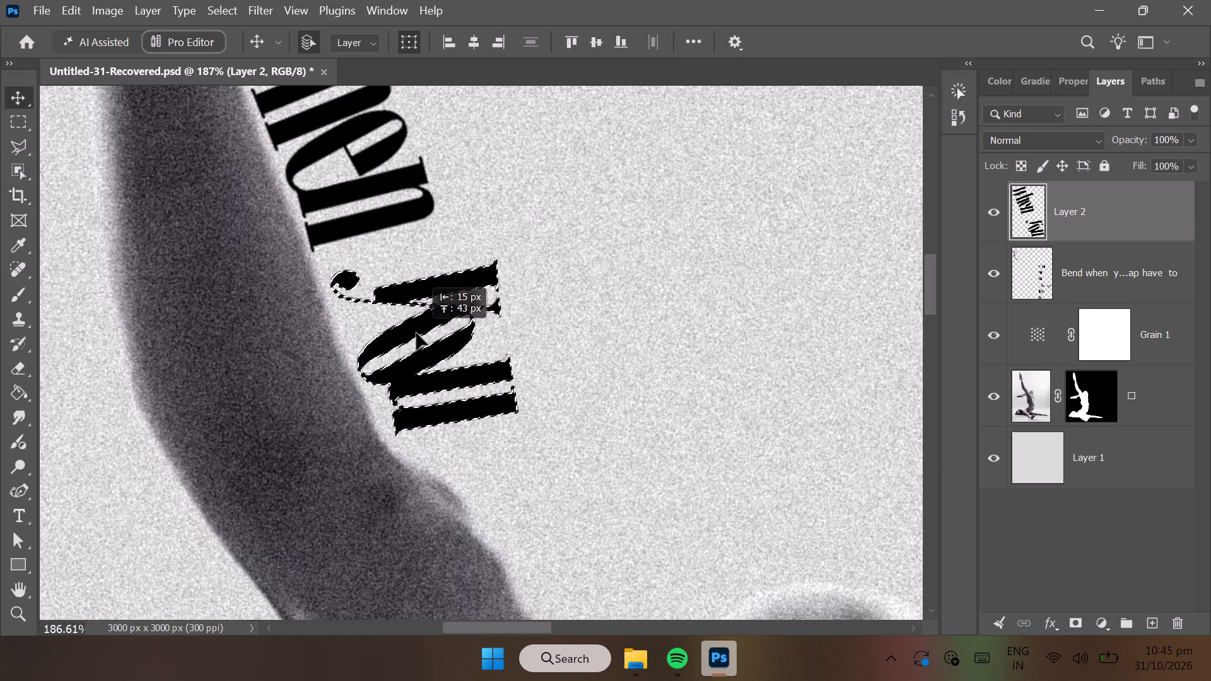
drag(416, 333, 417, 344)
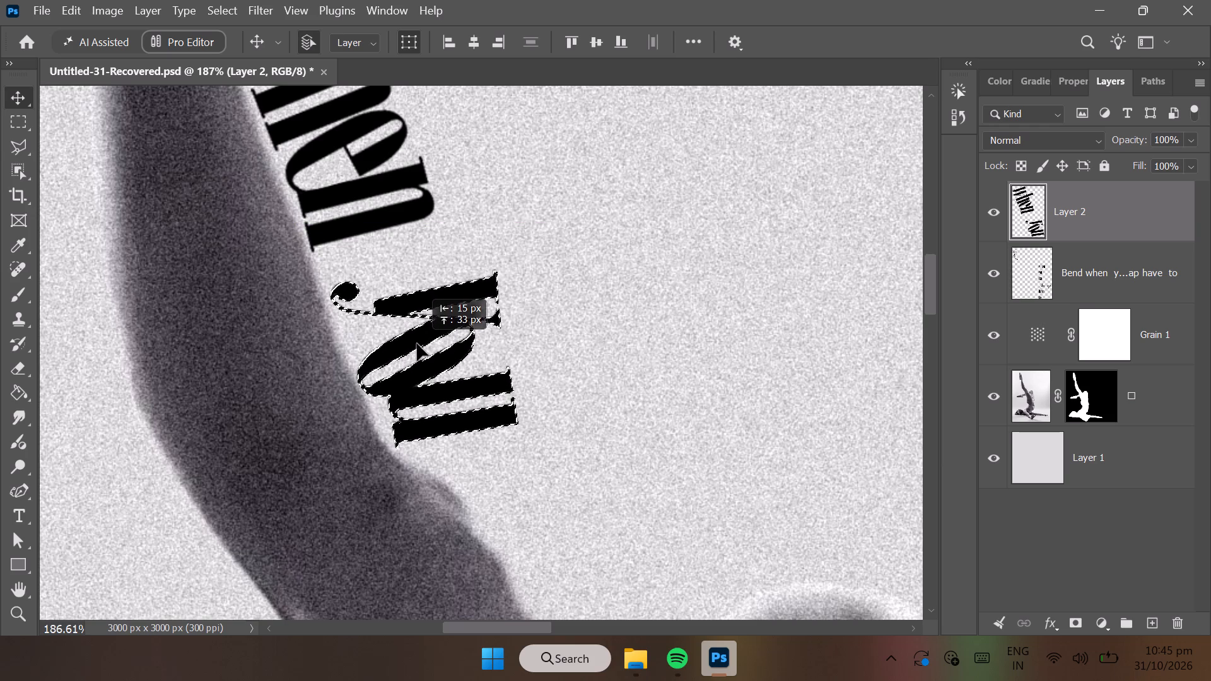
drag(417, 344, 415, 344)
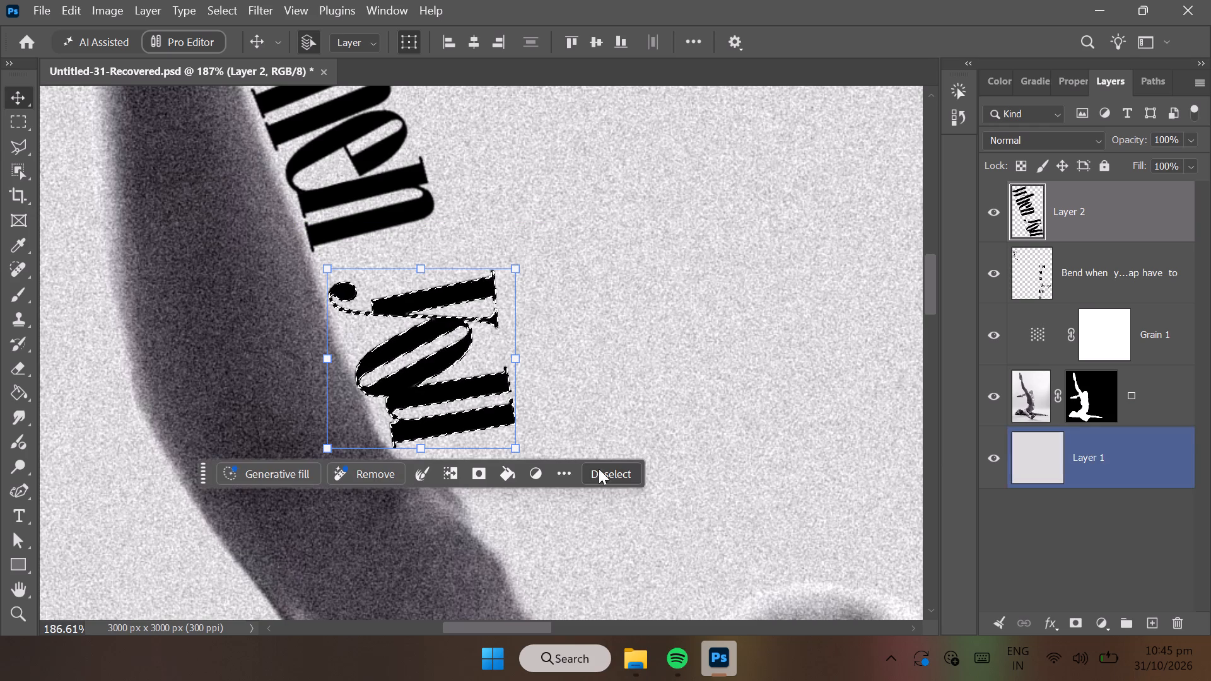
click(609, 477)
On the "Bend when you can…" text layer, select the word "can" with a rectangular marquee and move it about 325 px left.
scroll(609, 477, down, 2)
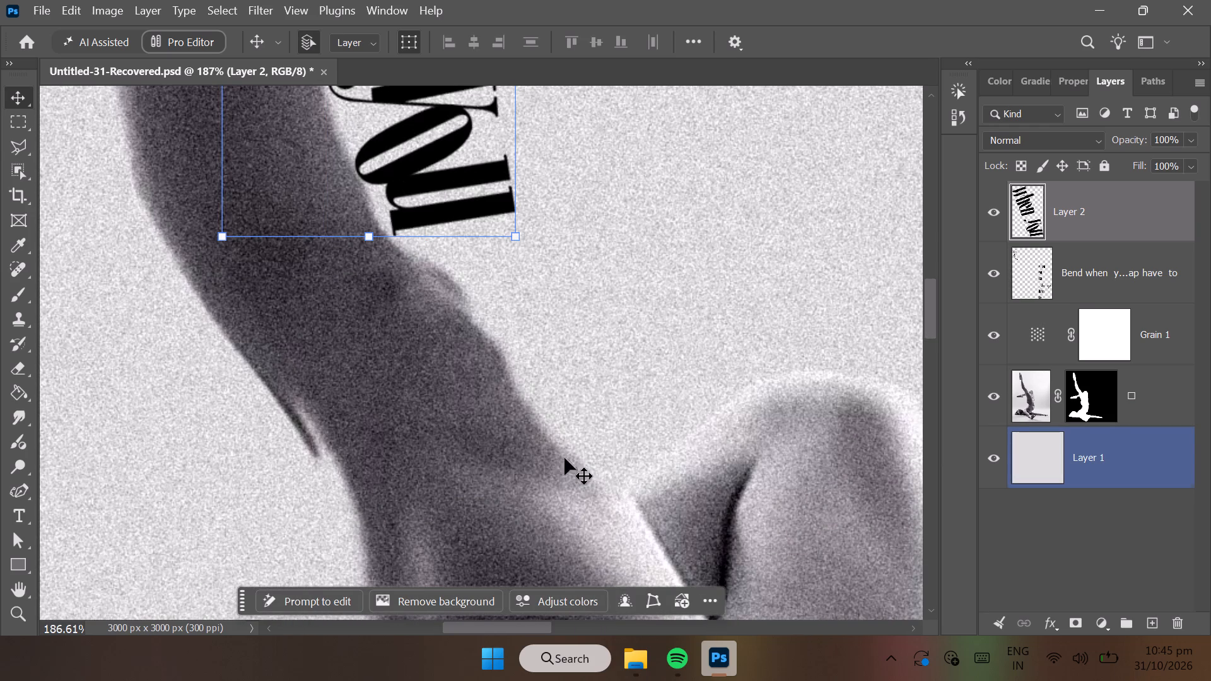
click(1048, 279)
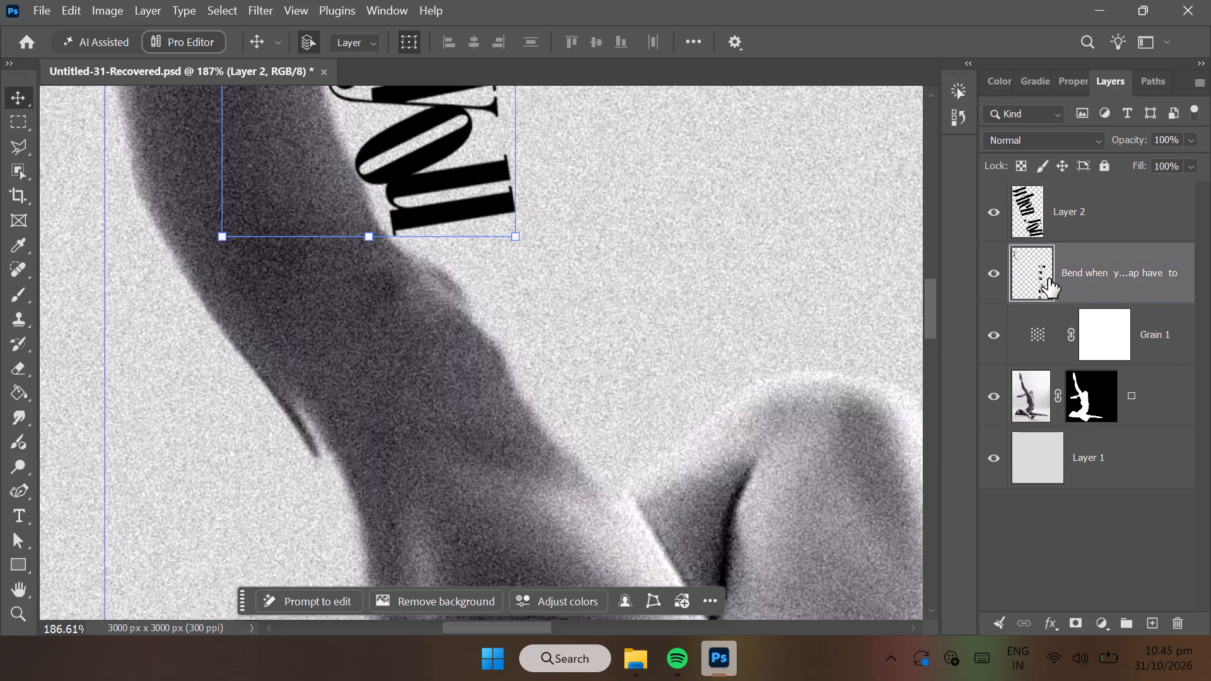
scroll(890, 330, left, 7)
scroll(890, 330, right, 8)
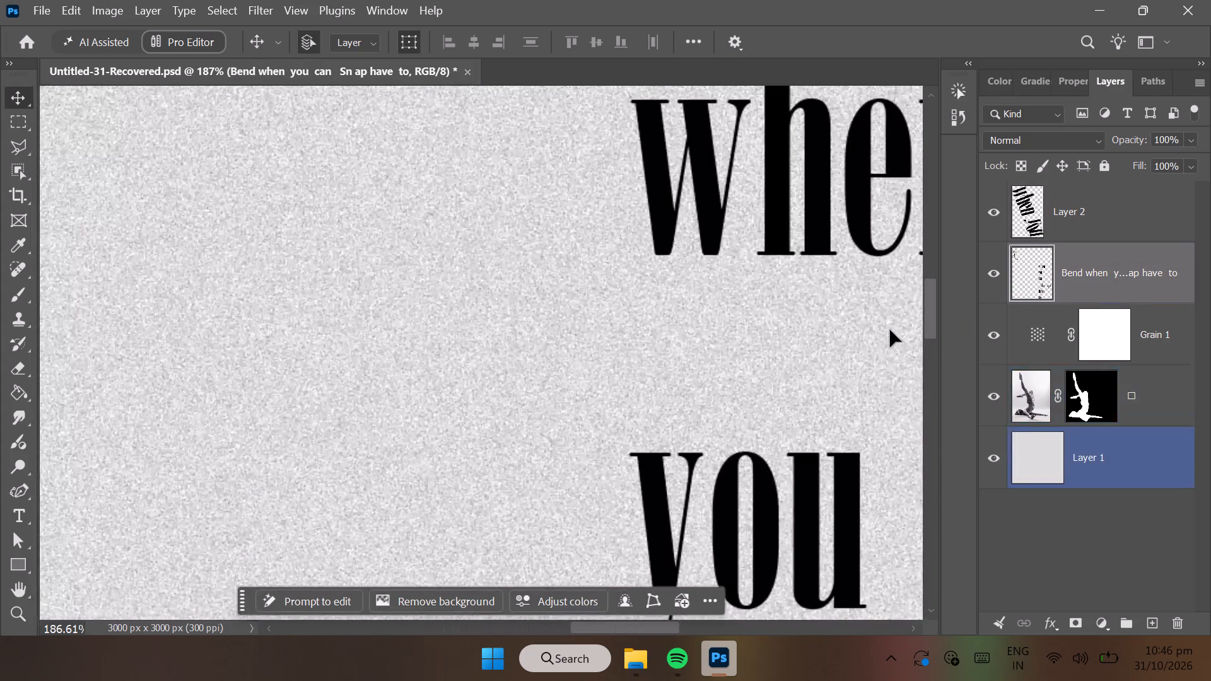
scroll(890, 330, right, 5)
scroll(890, 330, down, 2)
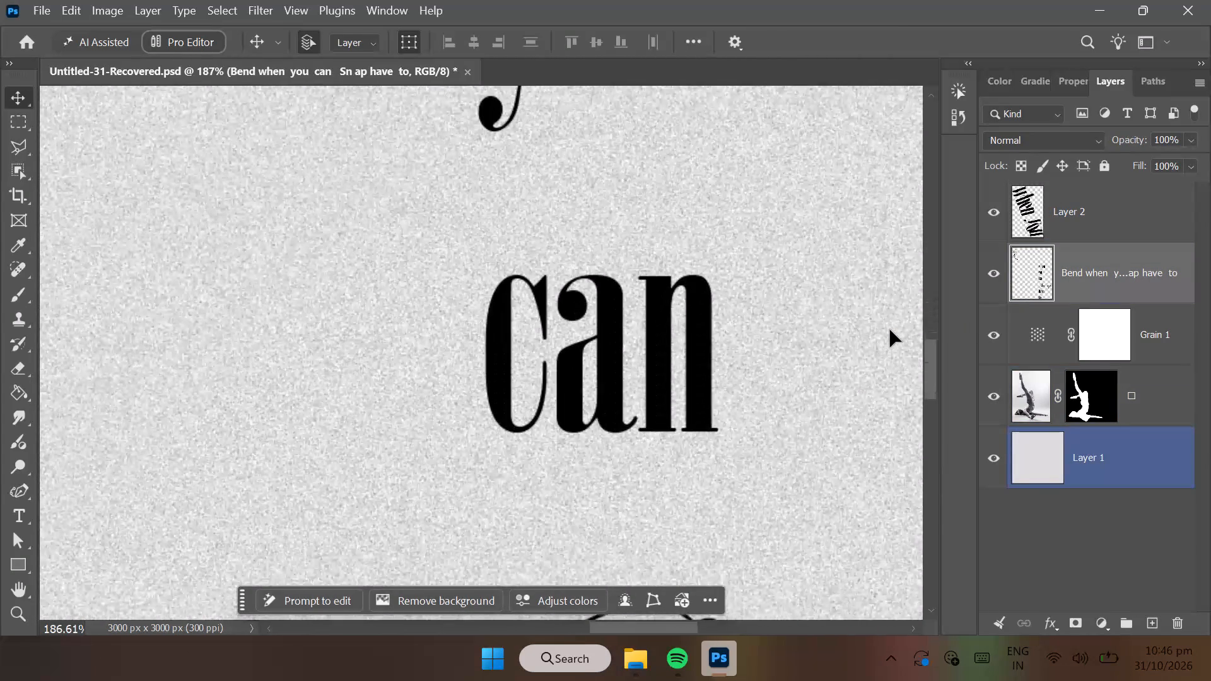
scroll(890, 330, down, 1)
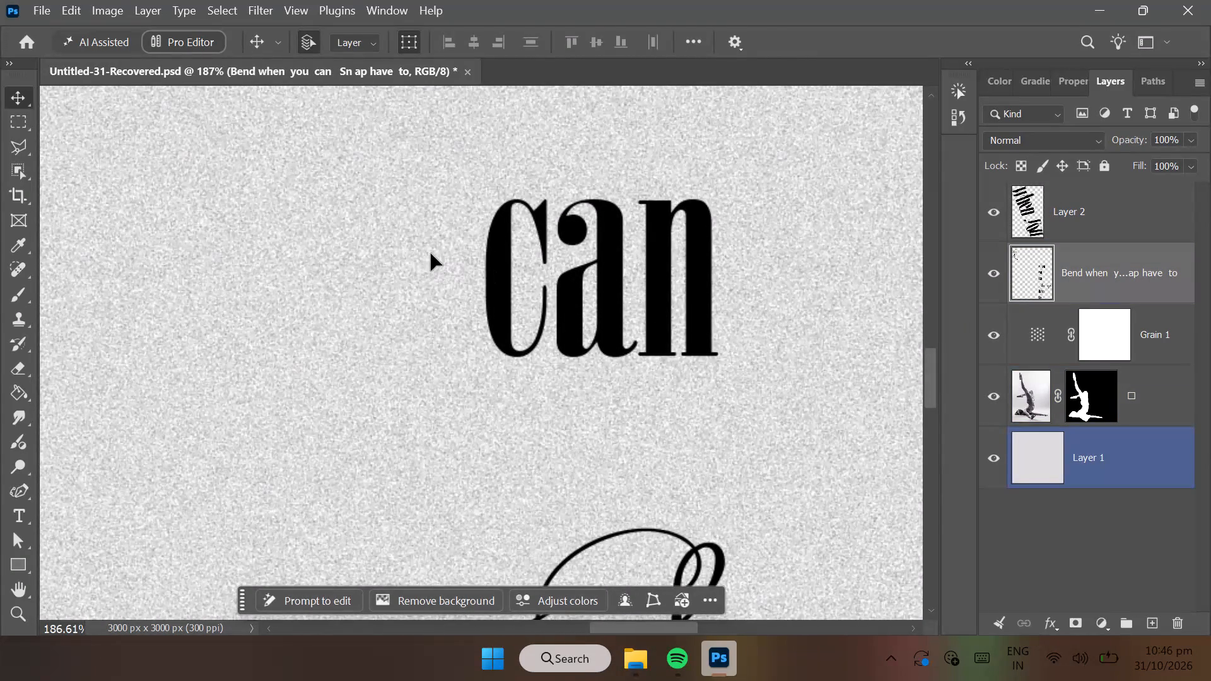
click(20, 129)
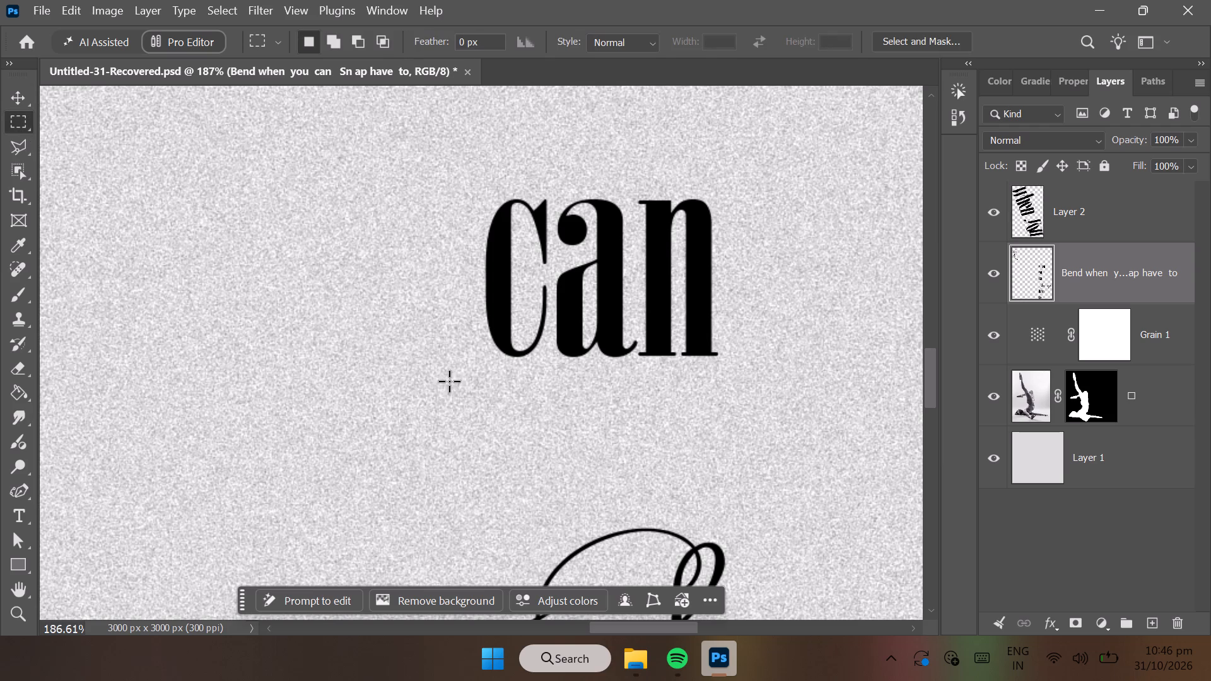
drag(455, 377, 650, 238)
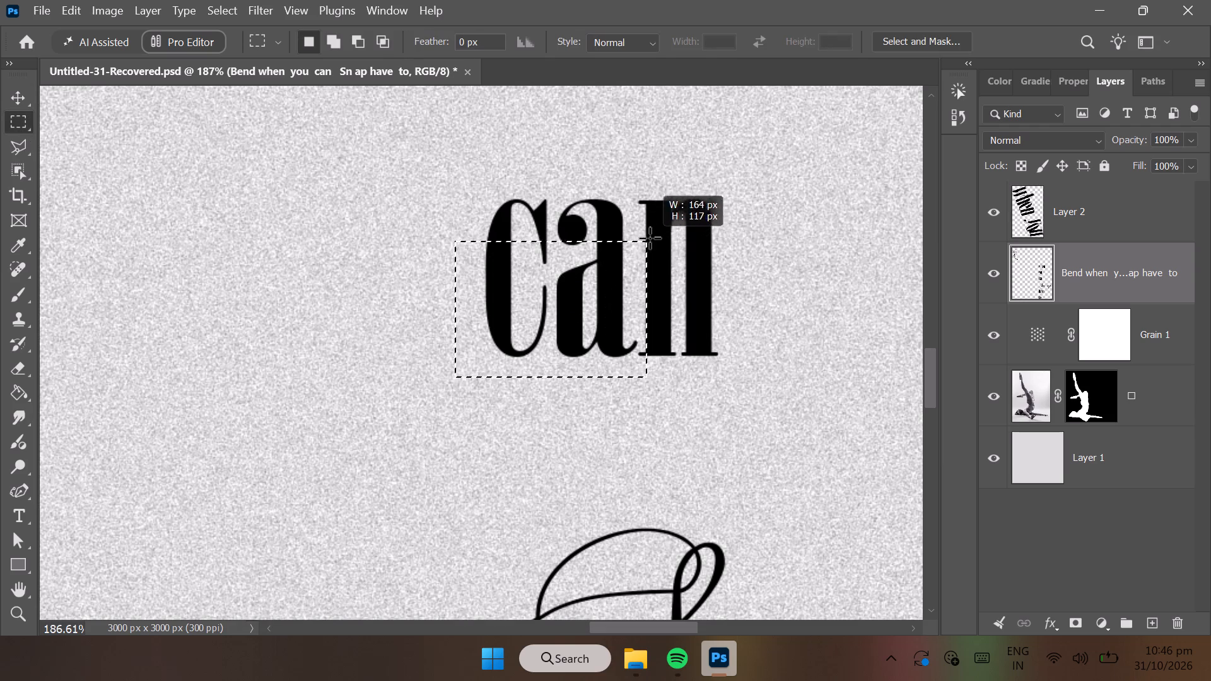
drag(650, 238, 725, 202)
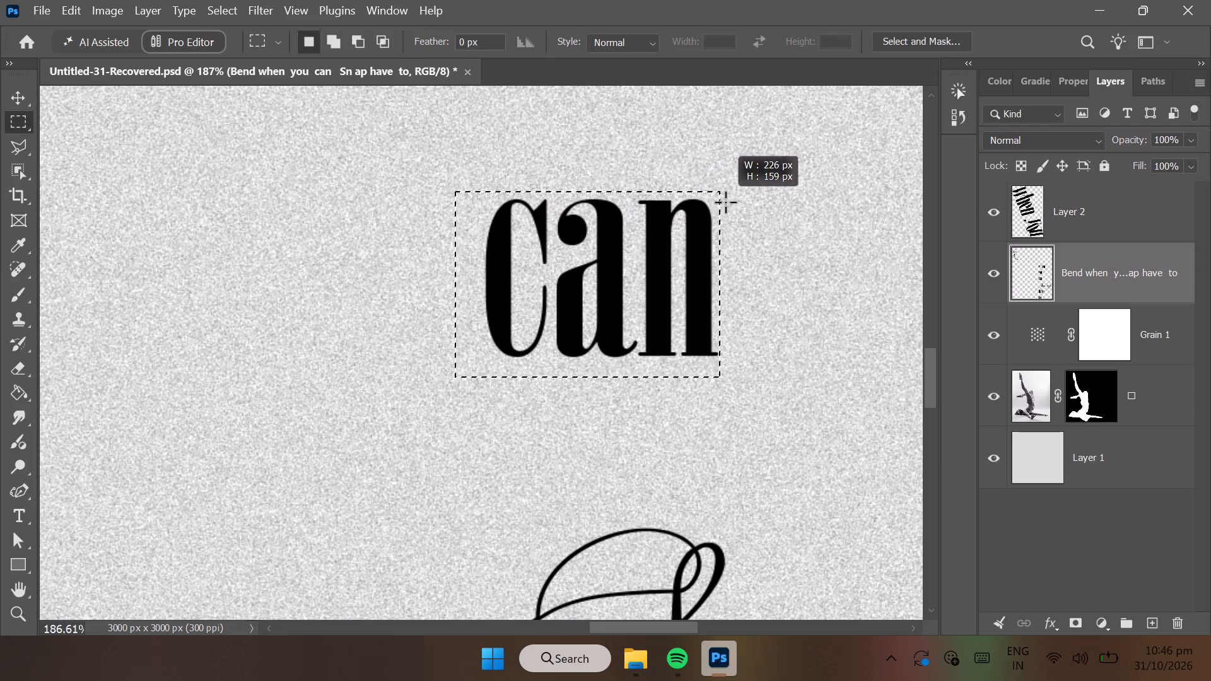
drag(725, 202, 736, 167)
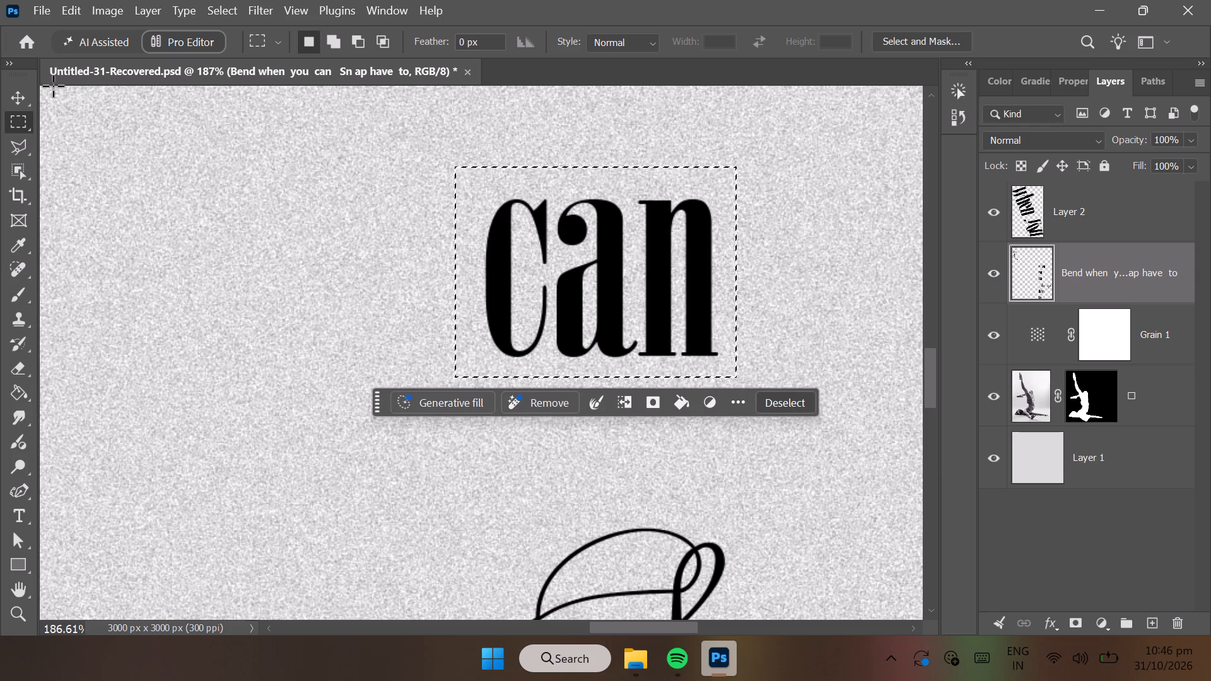
click(23, 92)
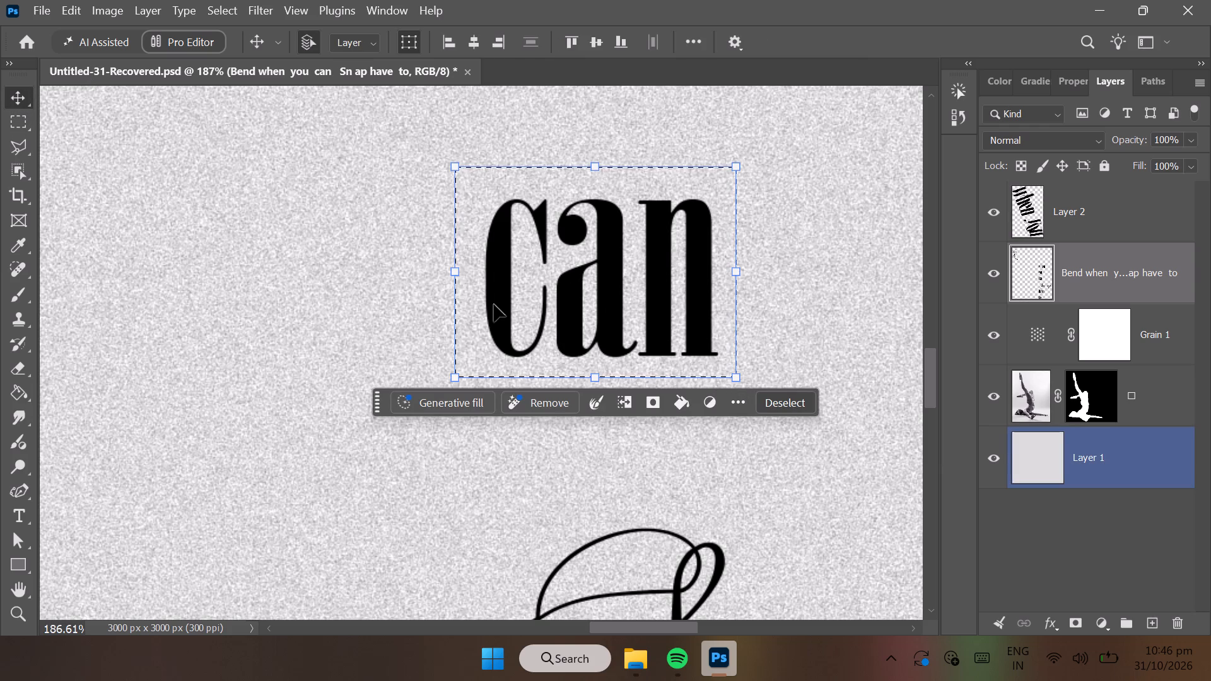
drag(495, 308, 349, 311)
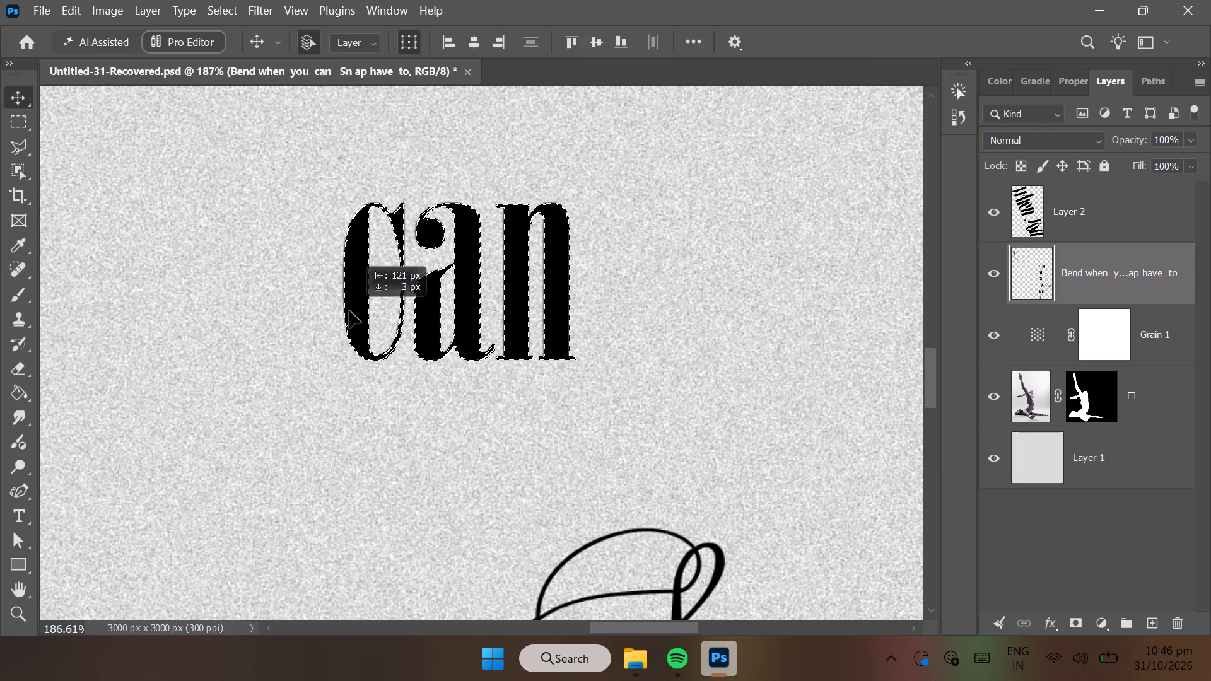
drag(349, 311, 286, 310)
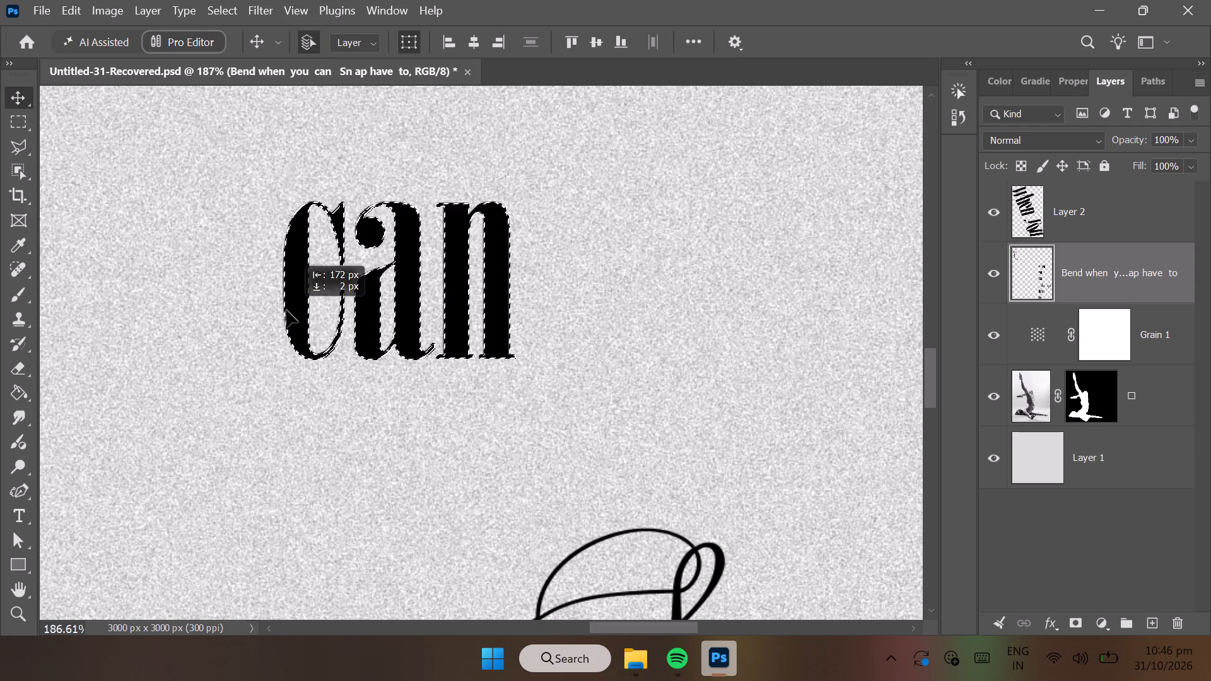
drag(286, 310, 223, 310)
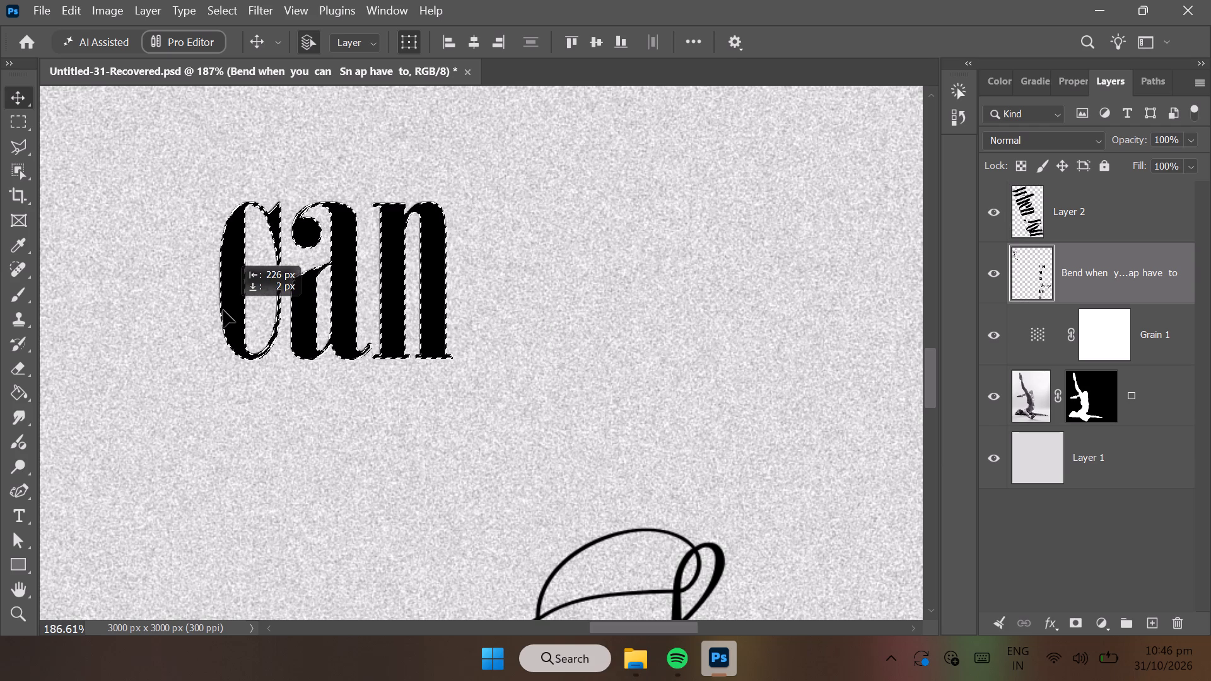
drag(223, 310, 160, 310)
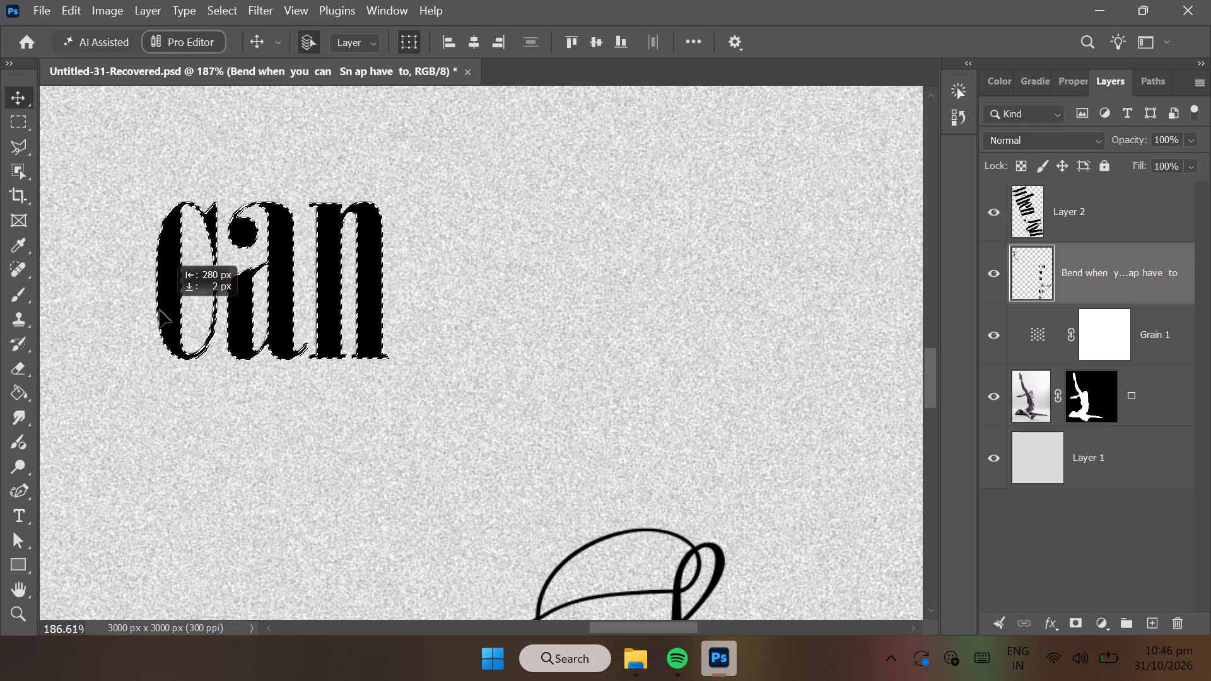
drag(160, 310, 107, 310)
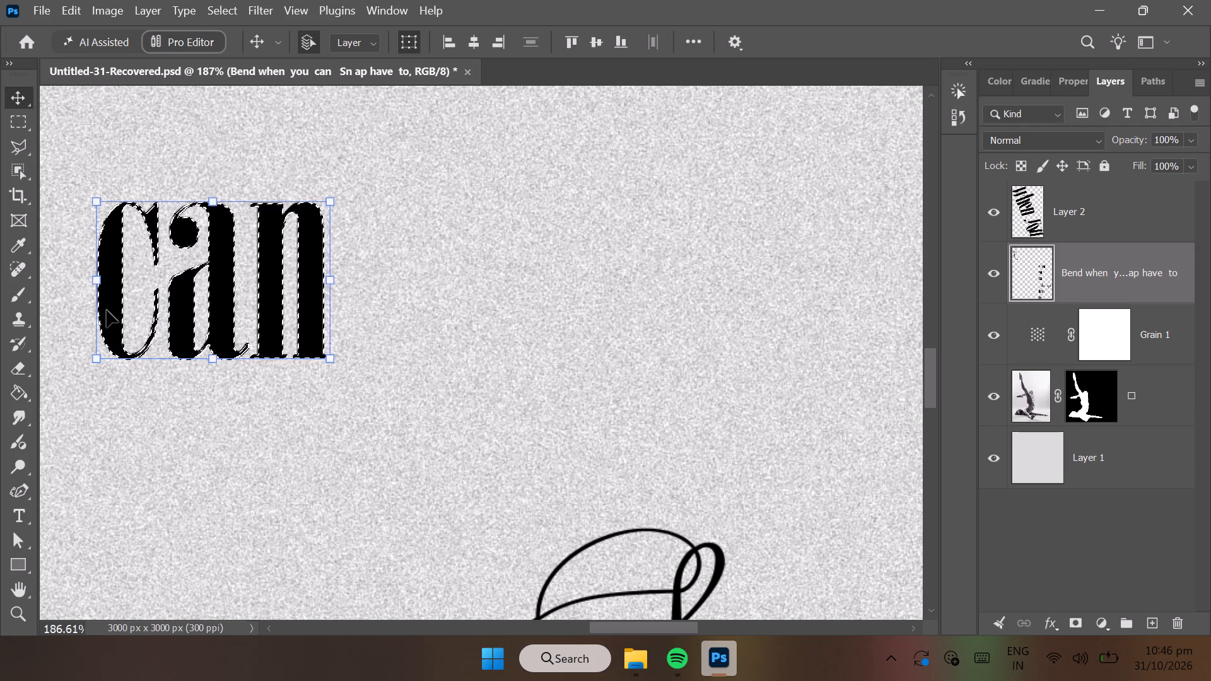
Move the selected word "can" about 505 px left and 380 px up, over the dancer's body below the slanted "you".
scroll(107, 310, left, 8)
scroll(107, 310, up, 2)
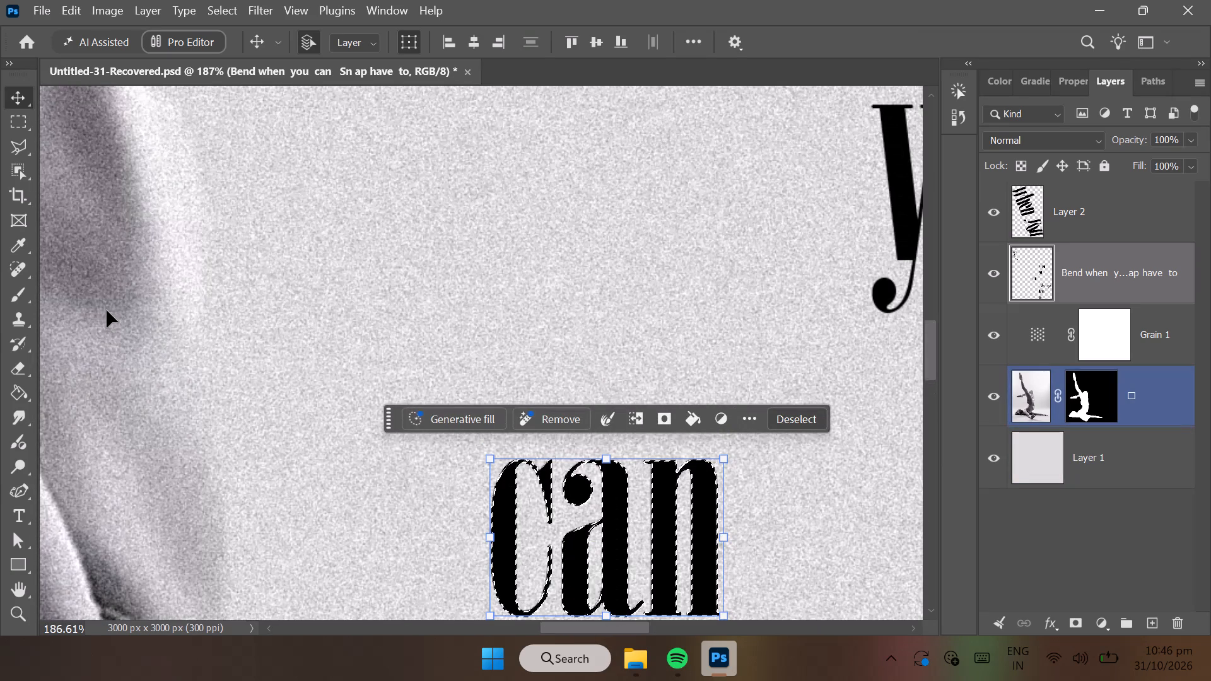
scroll(107, 310, up, 1)
drag(510, 539, 356, 371)
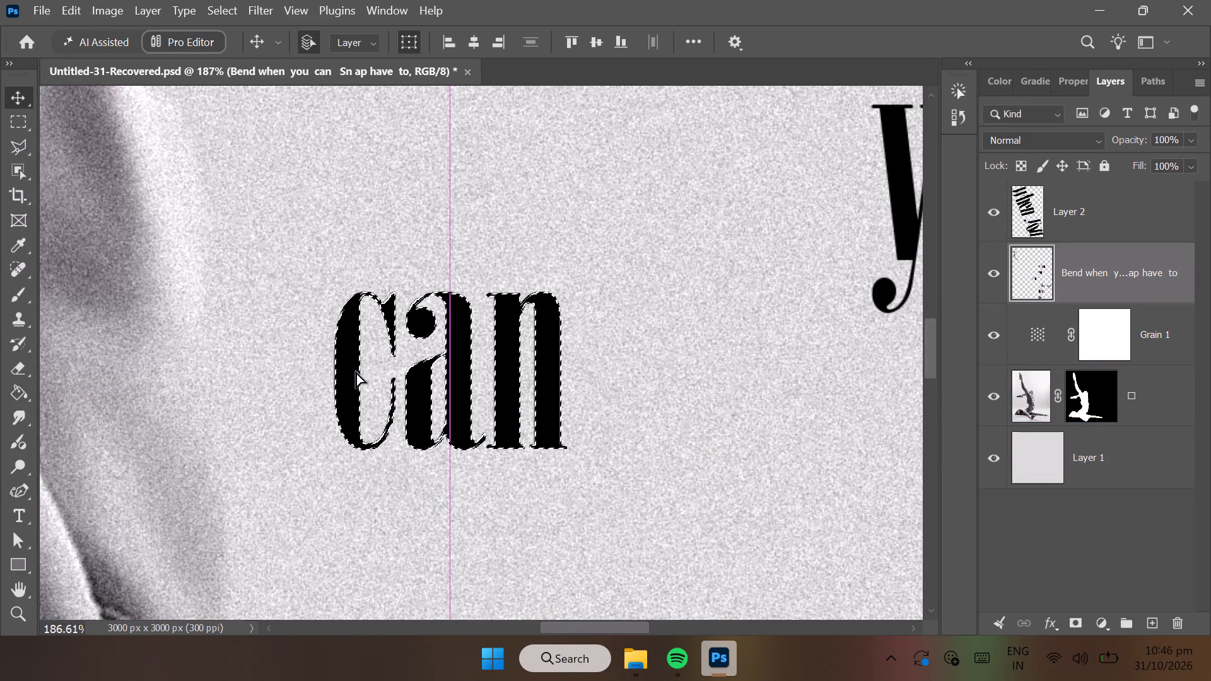
scroll(341, 376, left, 1)
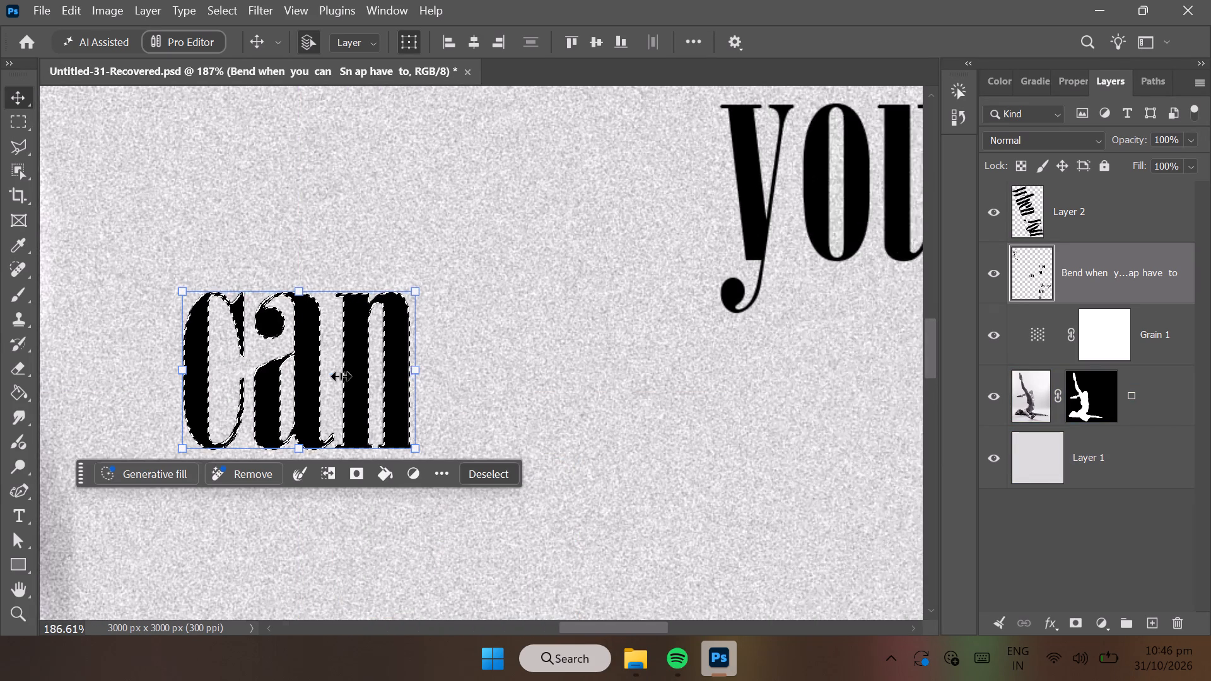
scroll(341, 376, left, 1)
scroll(341, 376, up, 3)
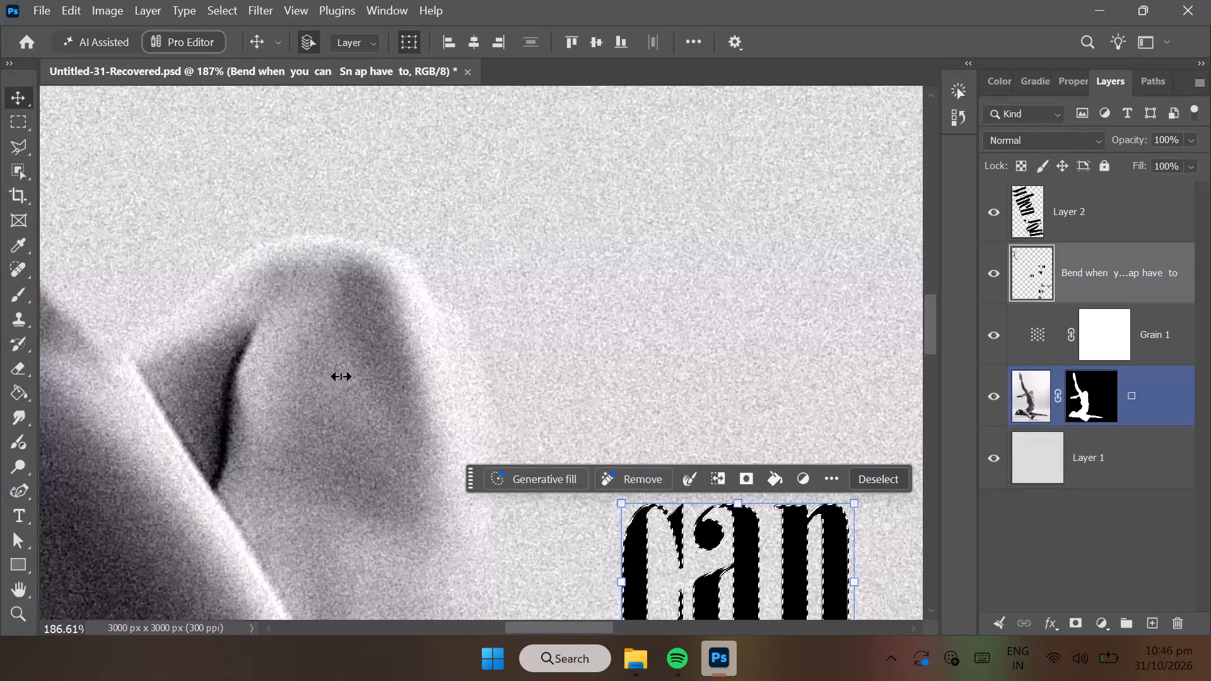
drag(637, 545, 418, 415)
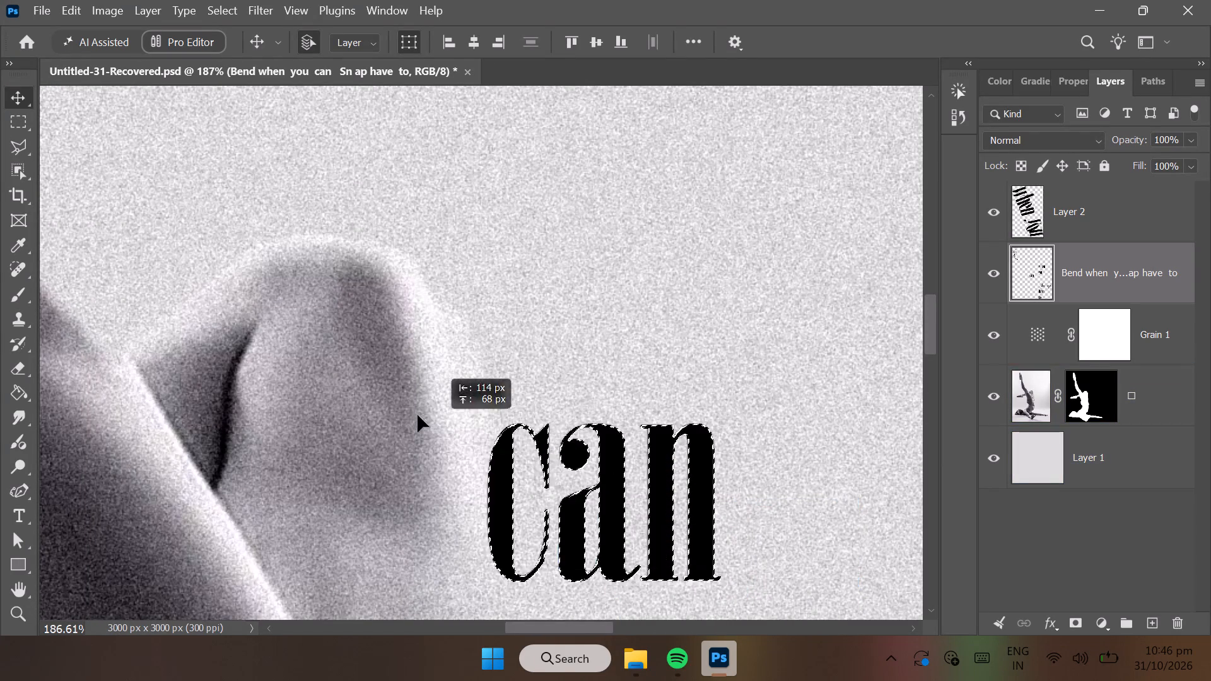
drag(418, 415, 388, 391)
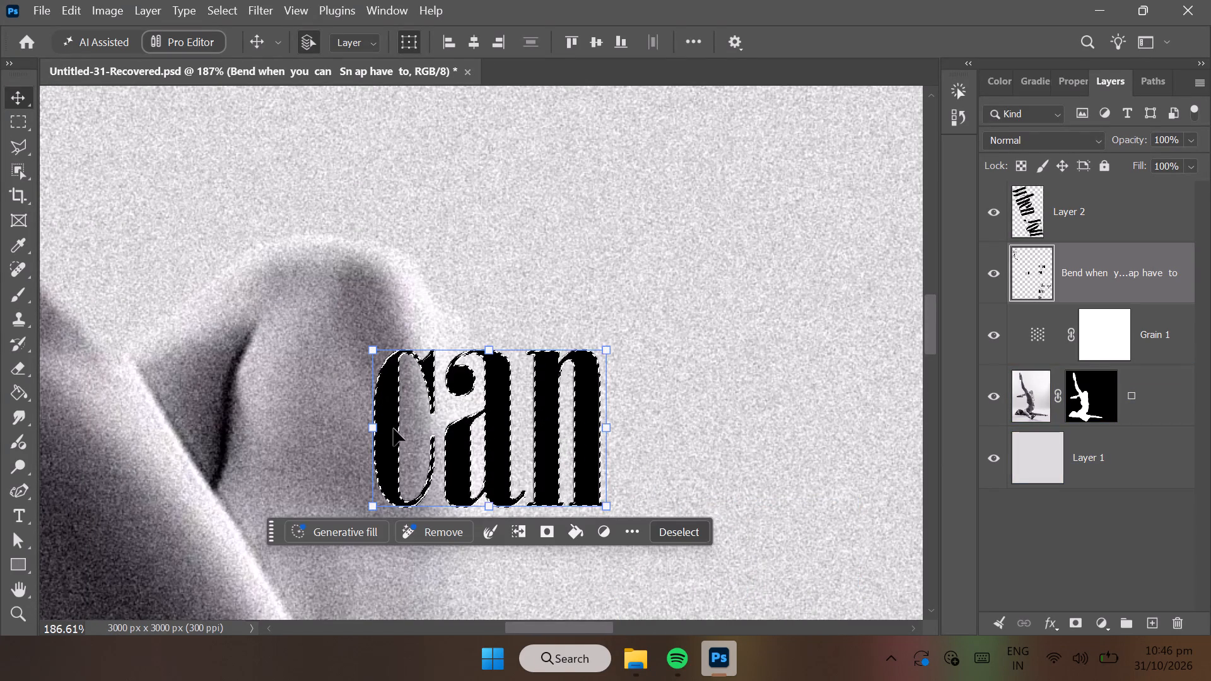
drag(394, 429, 199, 298)
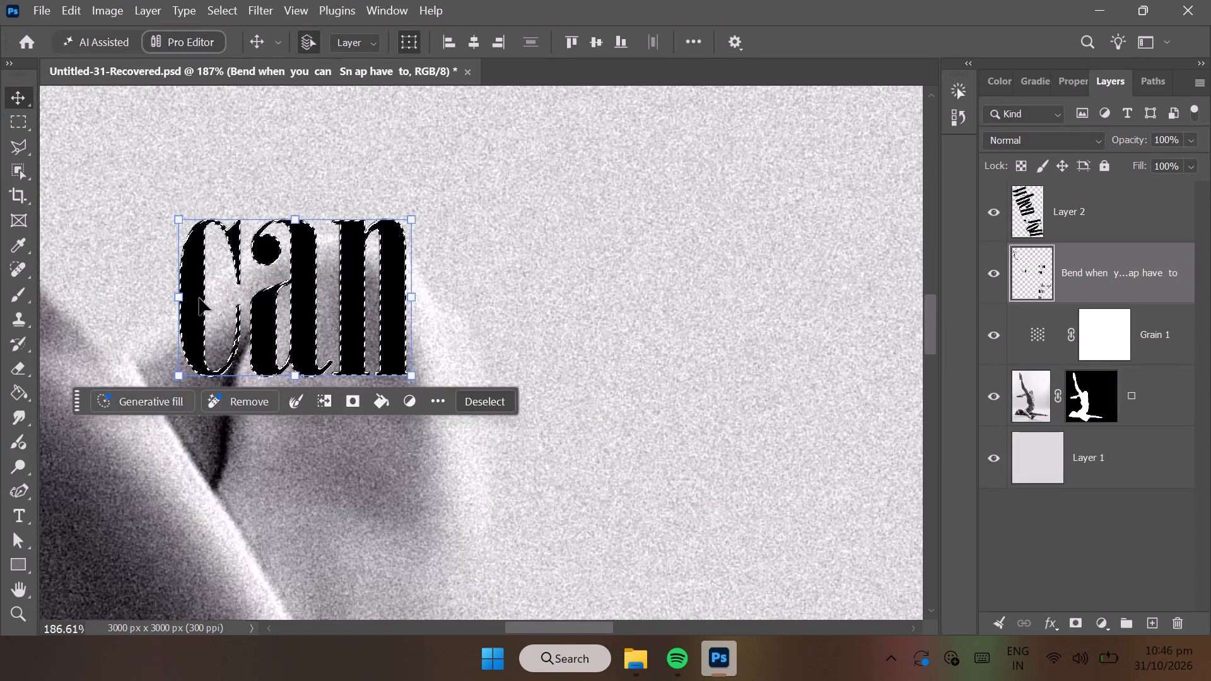
Deselect the word, select only the letter c of "can" with a rectangular marquee, rotate it to about -16.8° and apply the transform.
scroll(199, 298, up, 3)
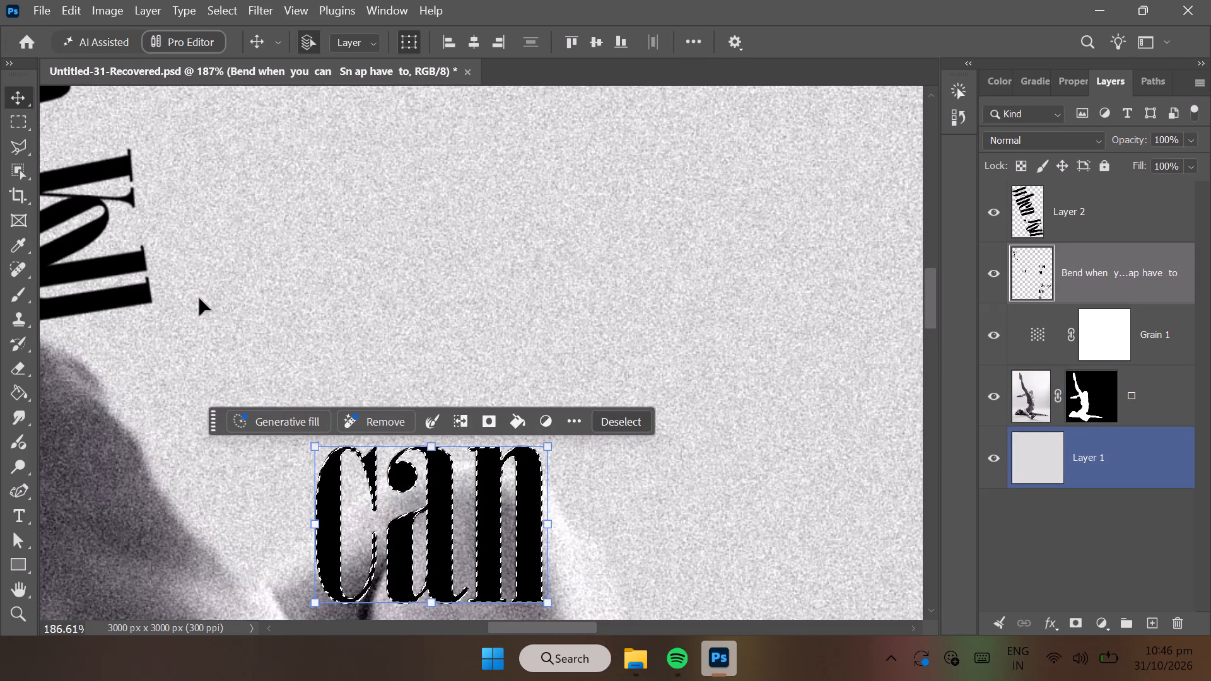
scroll(199, 298, left, 3)
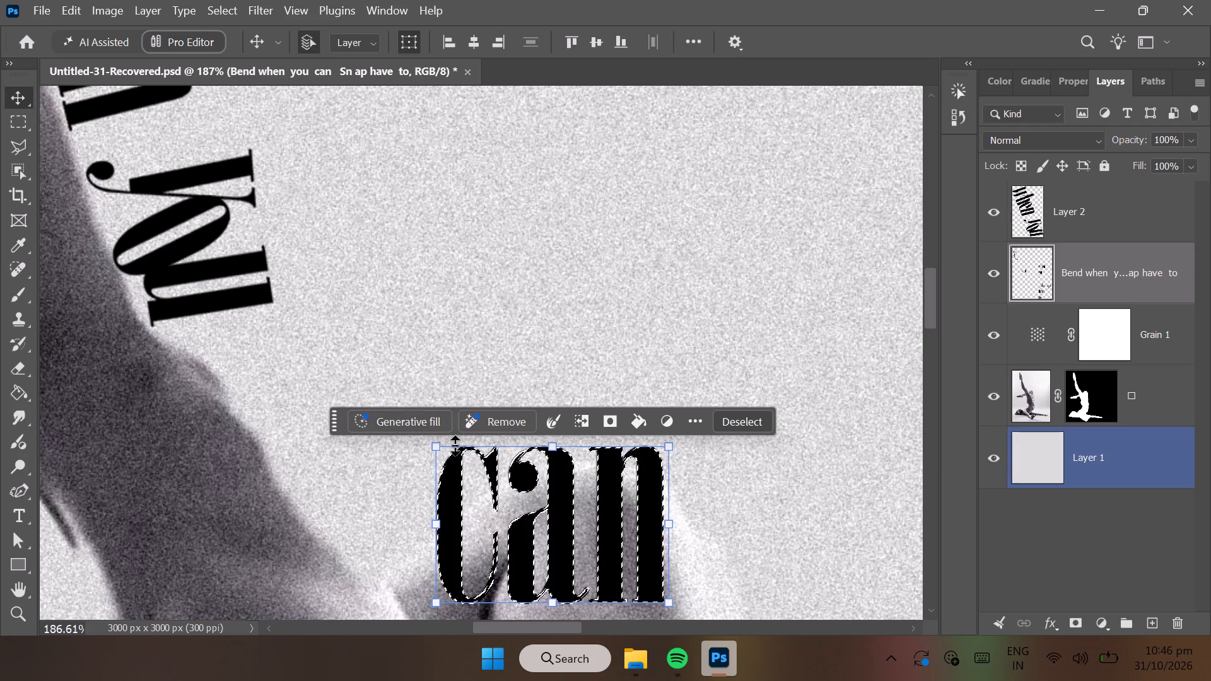
scroll(455, 445, down, 1)
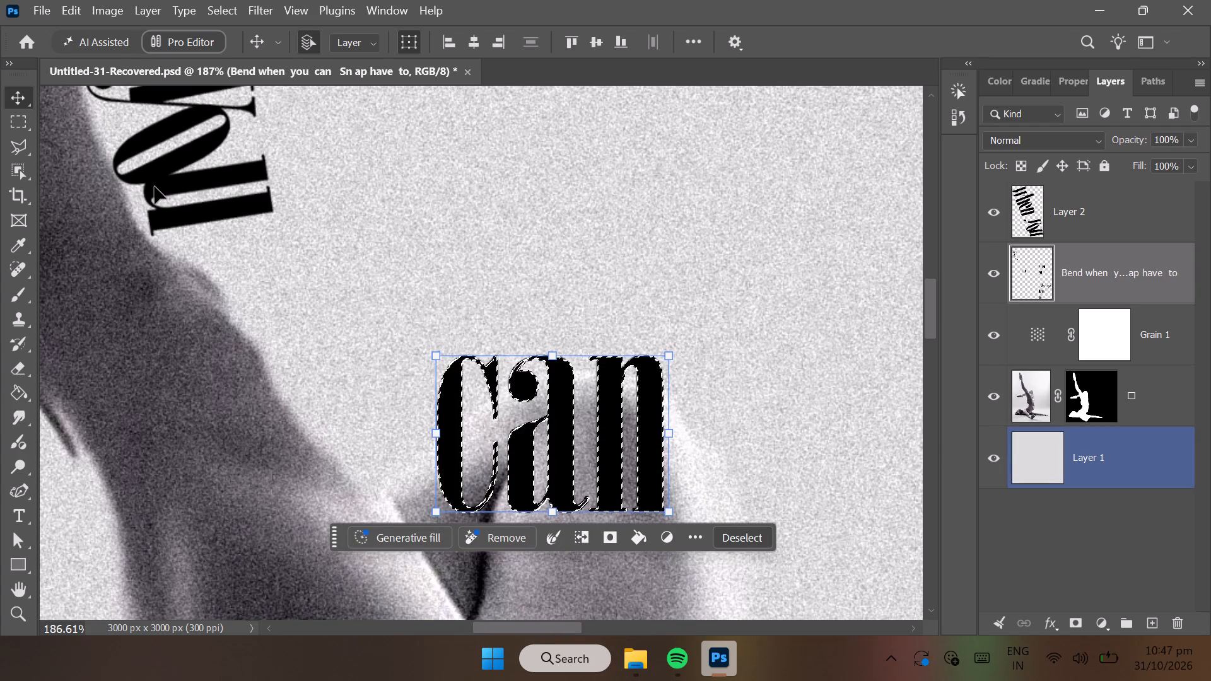
click(21, 113)
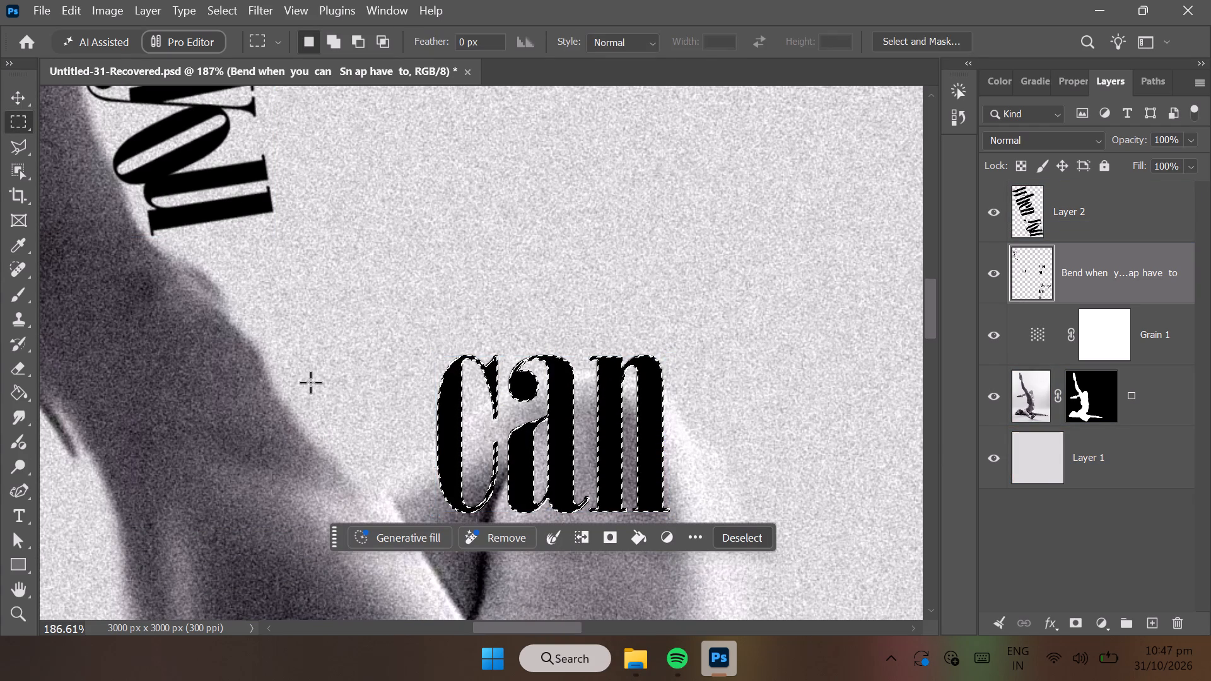
click(420, 490)
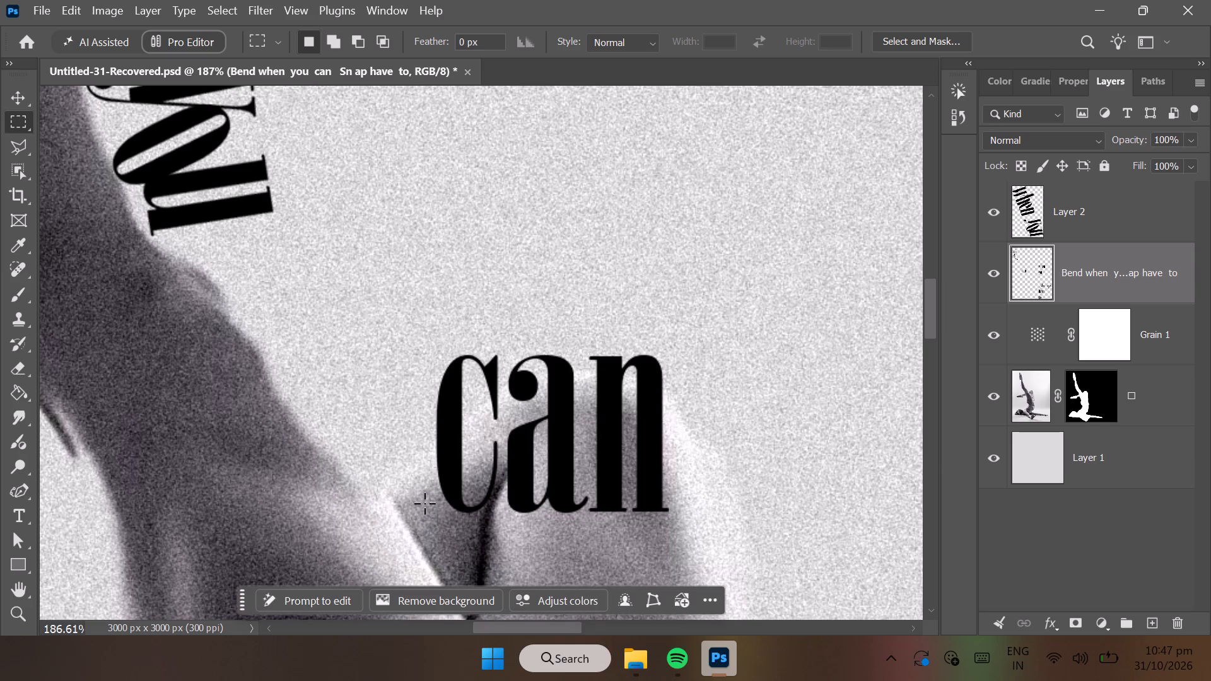
drag(424, 521, 472, 436)
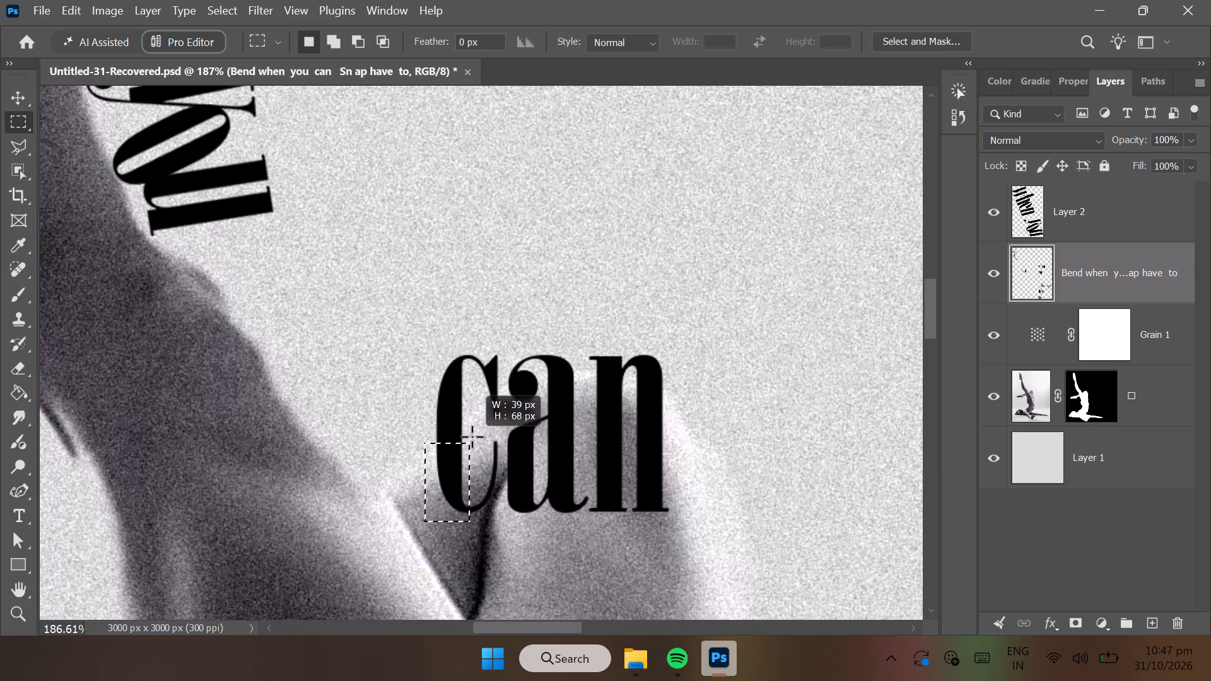
drag(472, 436, 483, 361)
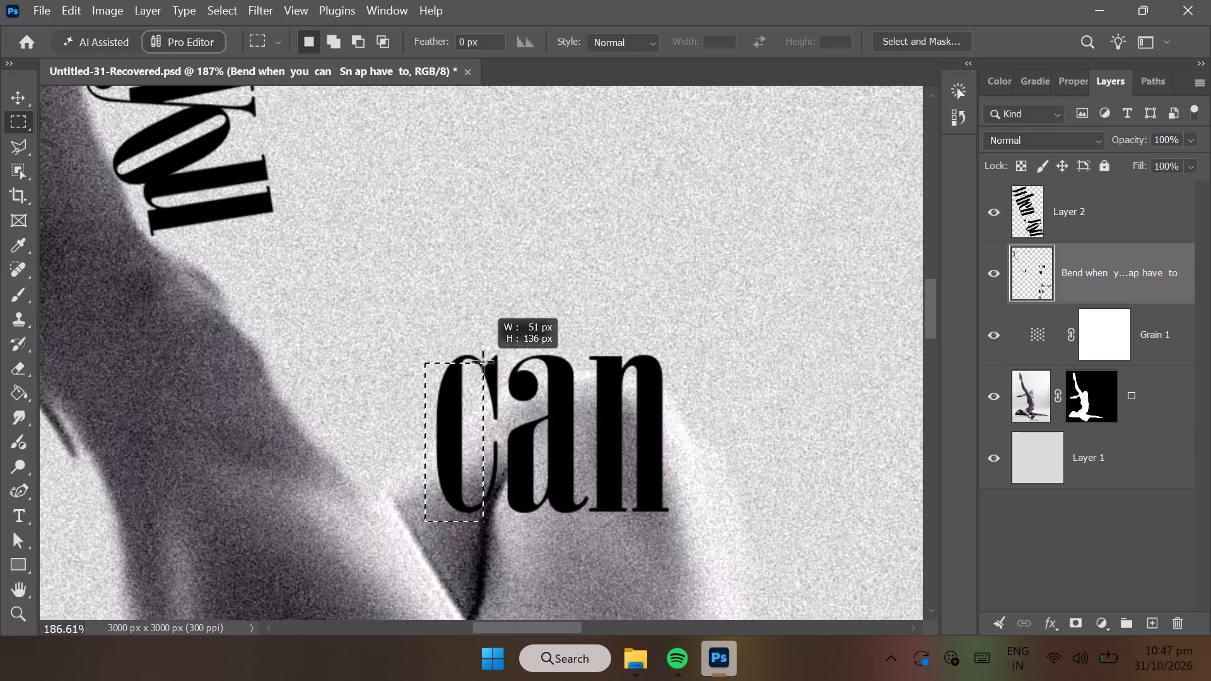
drag(483, 361, 501, 335)
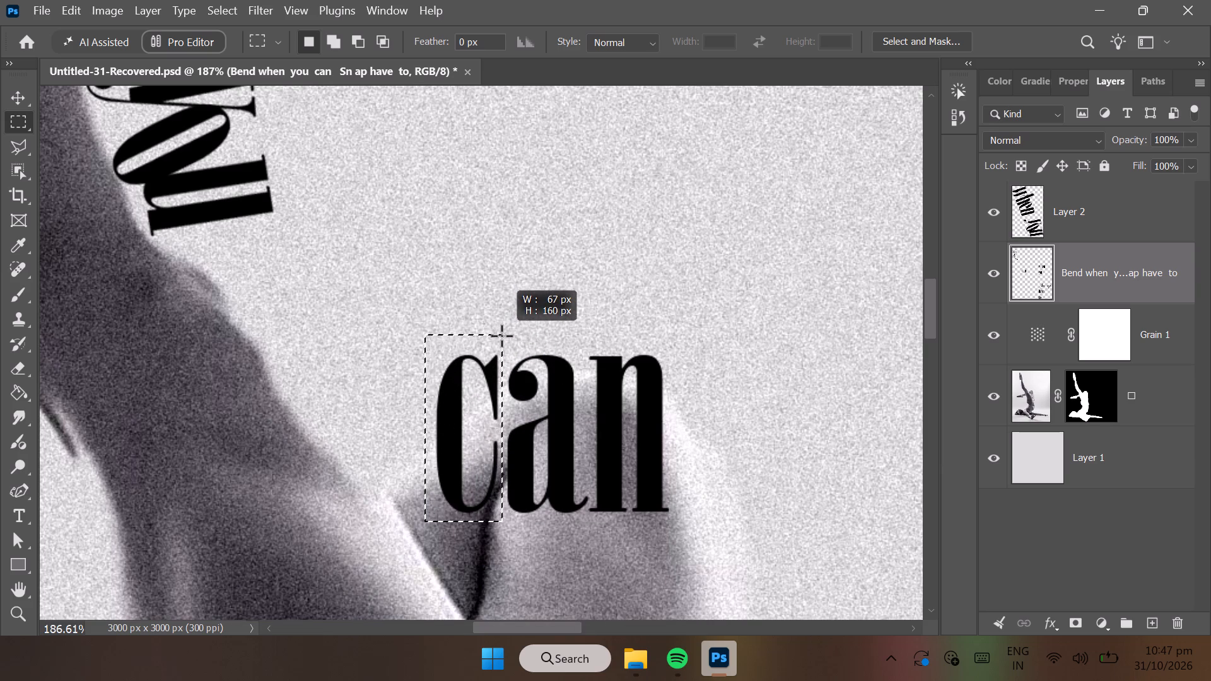
drag(501, 335, 503, 341)
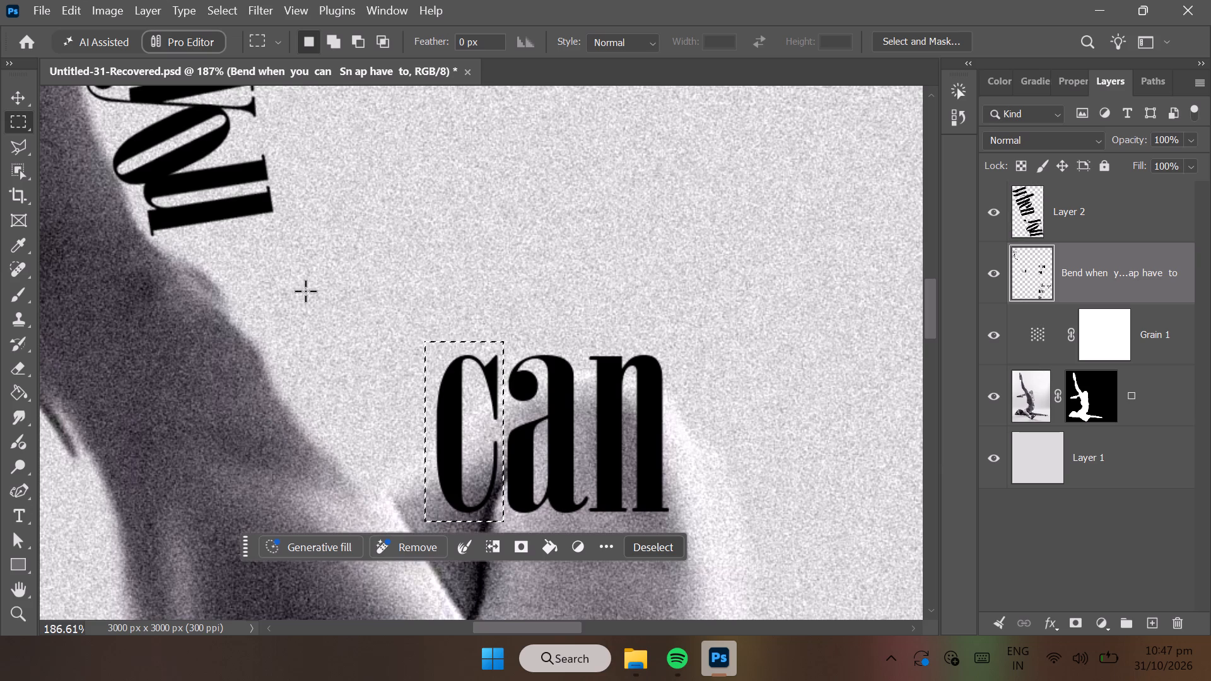
click(16, 101)
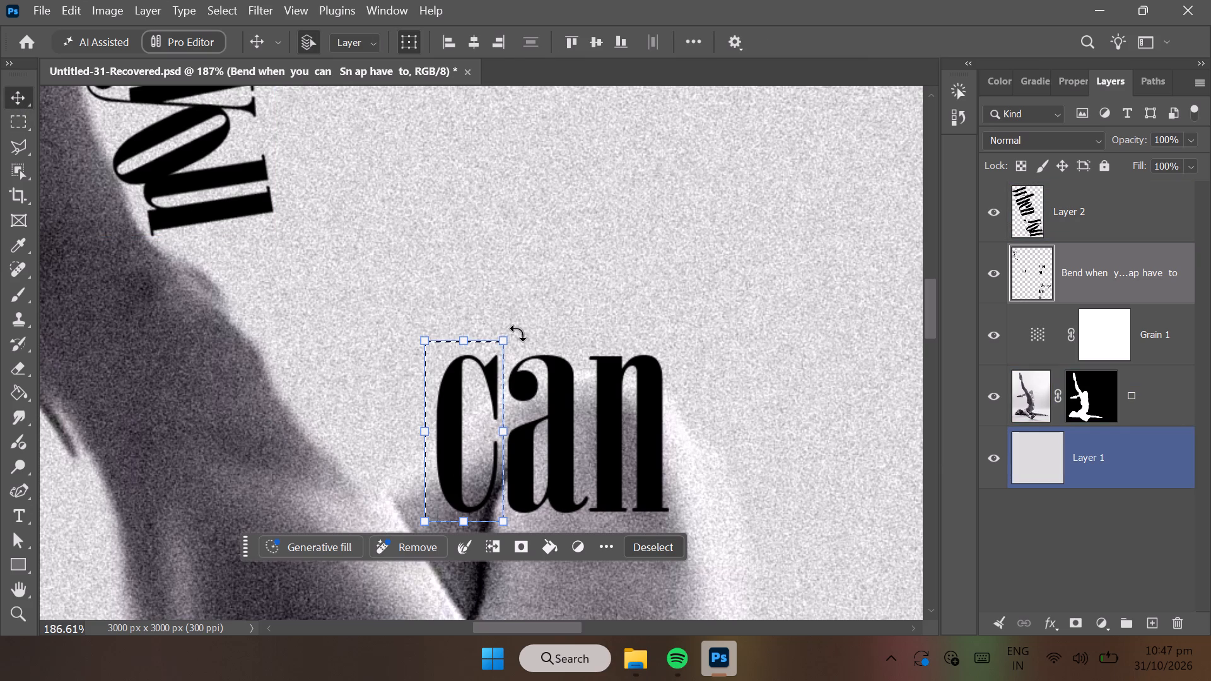
drag(517, 333, 486, 326)
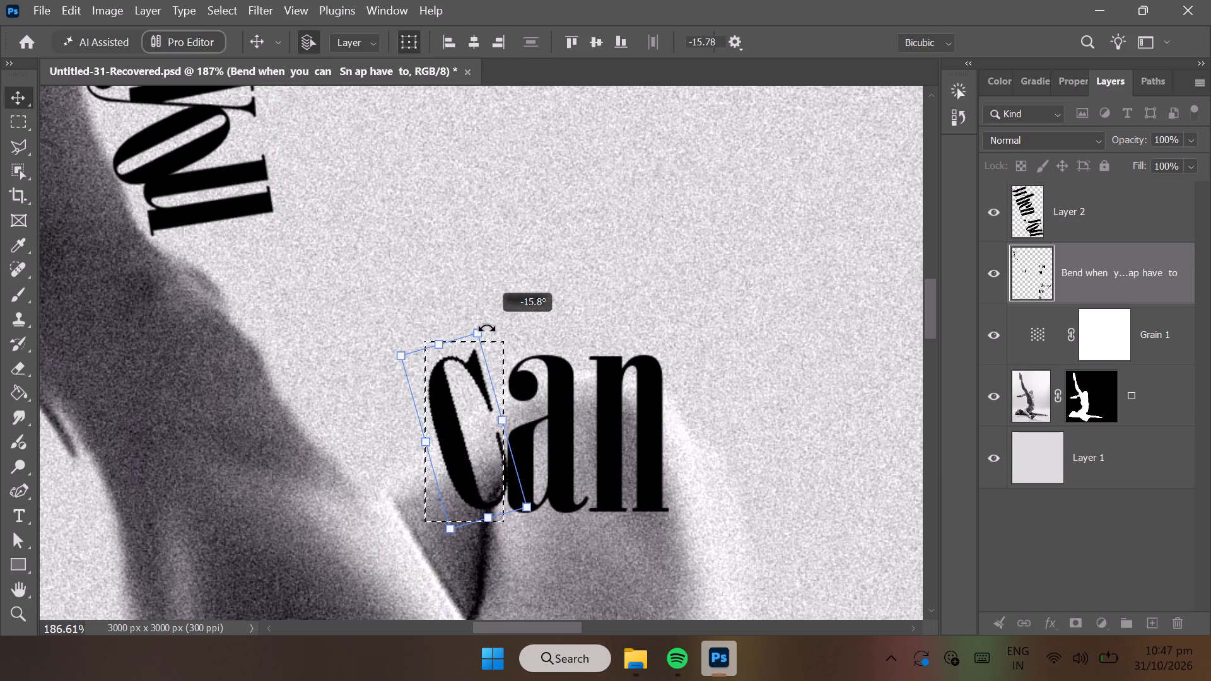
drag(486, 326, 485, 326)
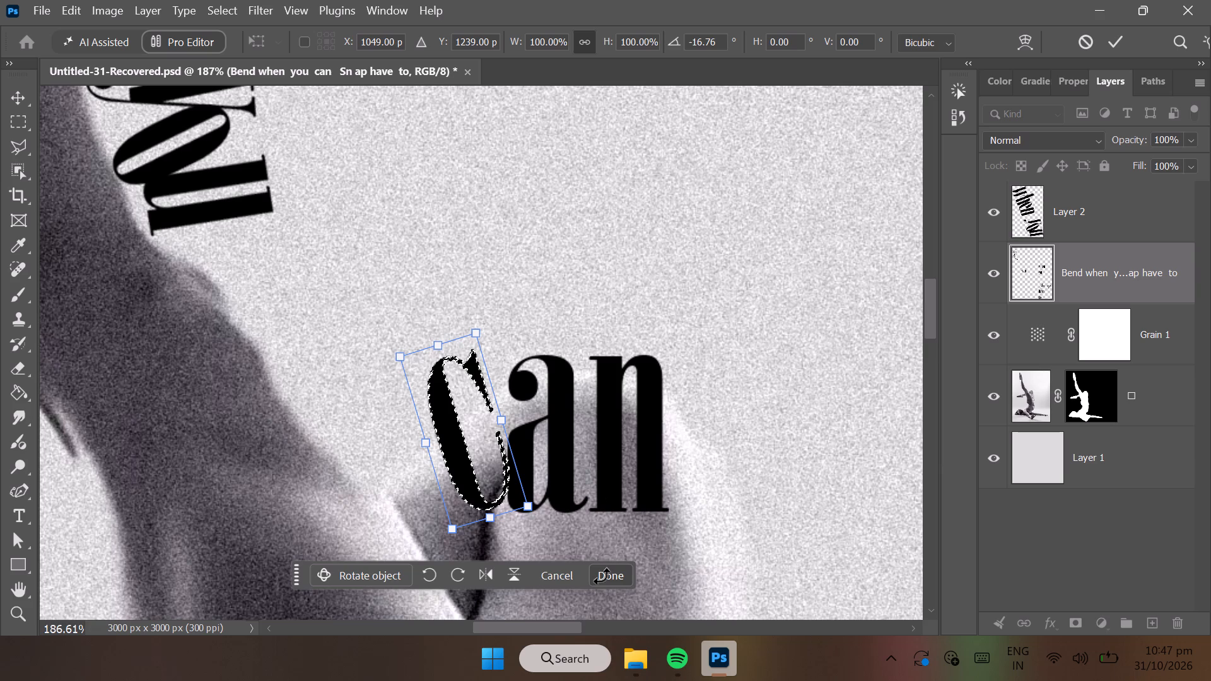
click(604, 581)
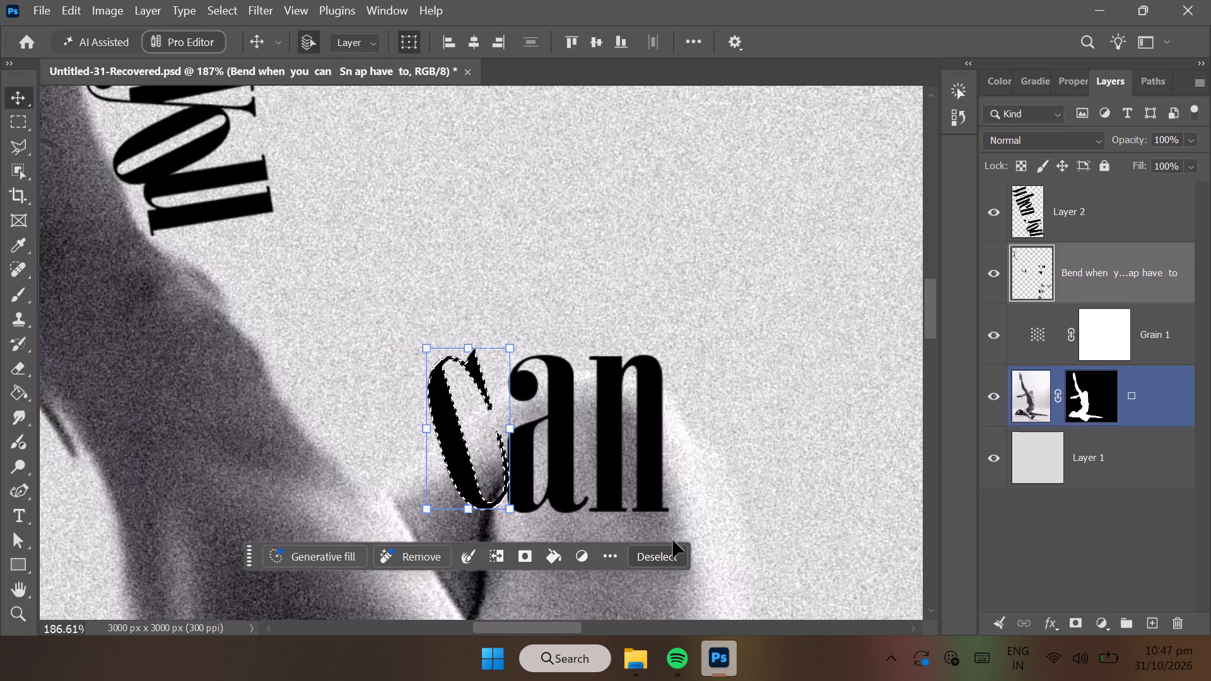
Move the selected, rotated letter c of "can" about 7 px left, away from the a, and deselect.
click(672, 544)
drag(470, 487, 461, 486)
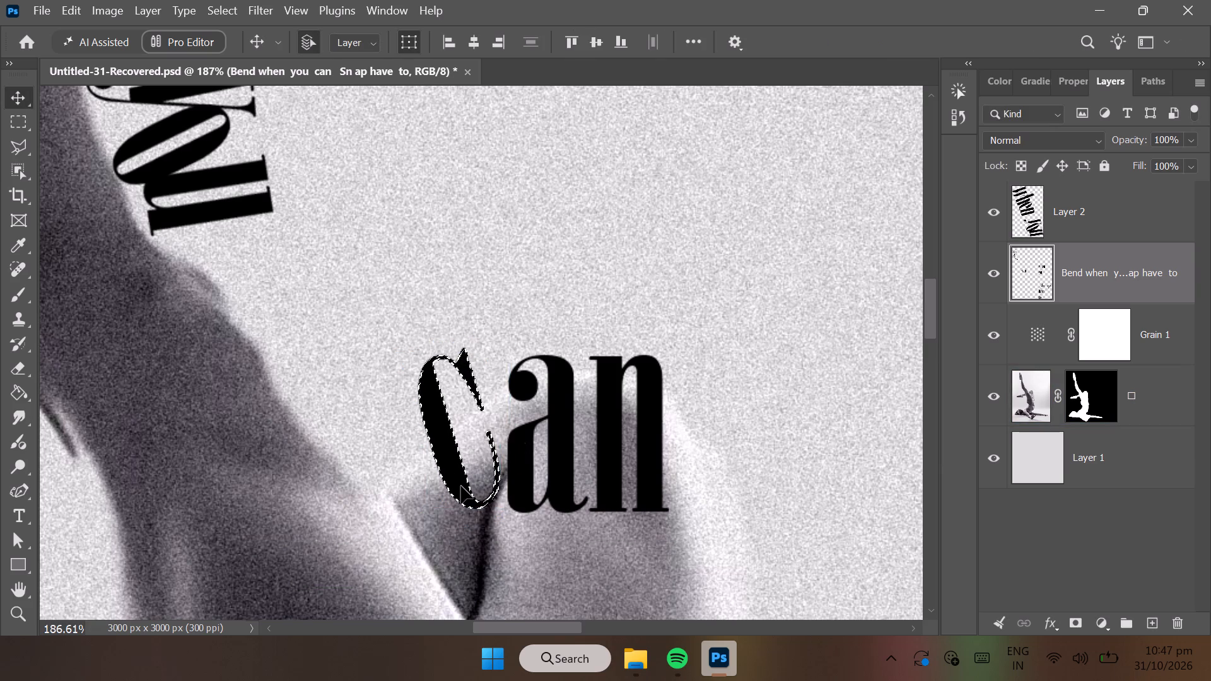
click(648, 561)
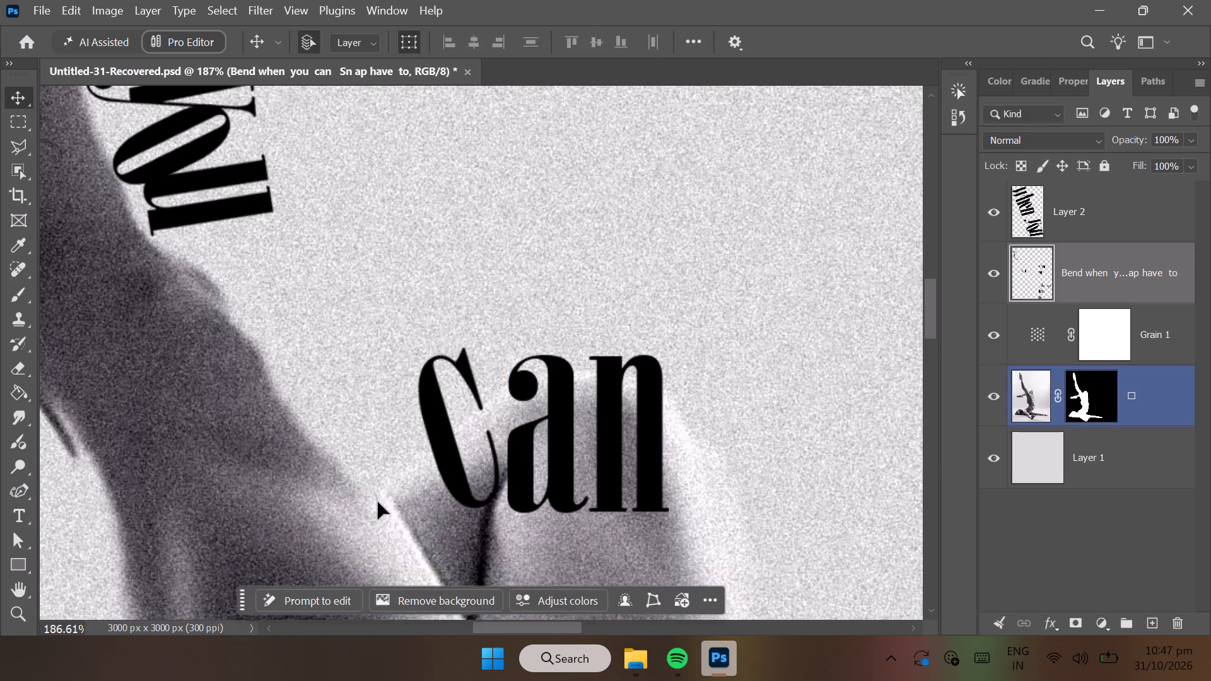
Select the letter a of "can" with a rectangular marquee, rotate it to 7.94°, nudge it about 3 px left and up, and apply the transform.
click(11, 117)
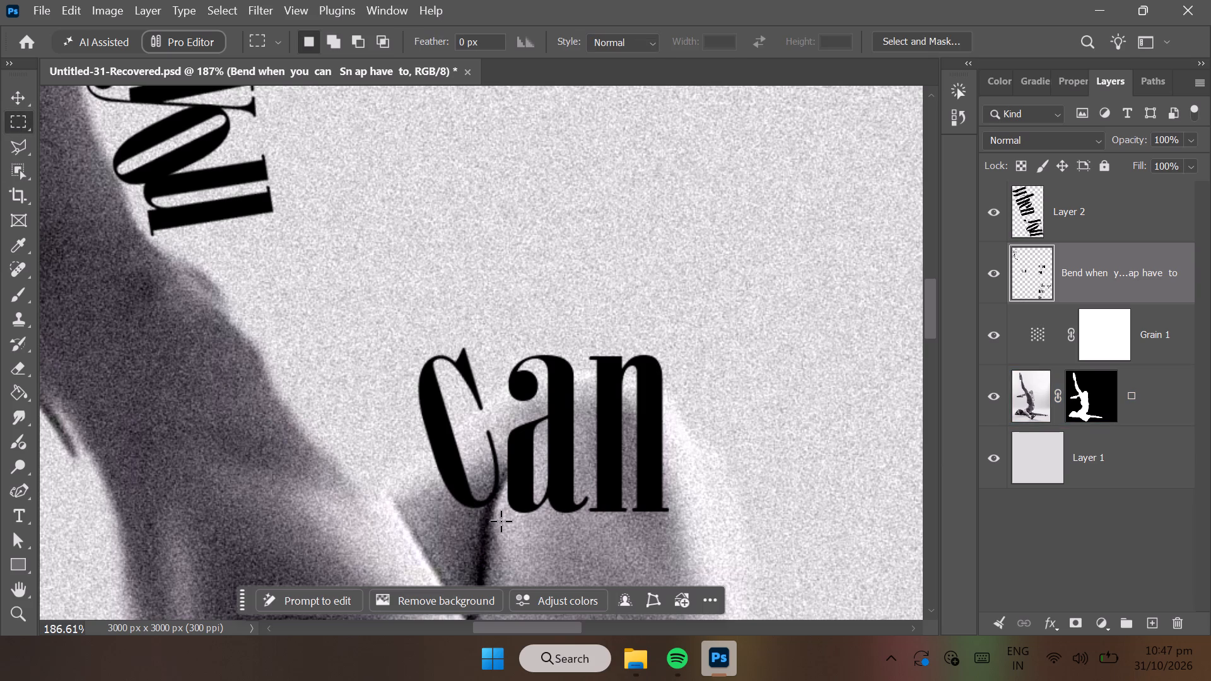
drag(505, 521, 530, 412)
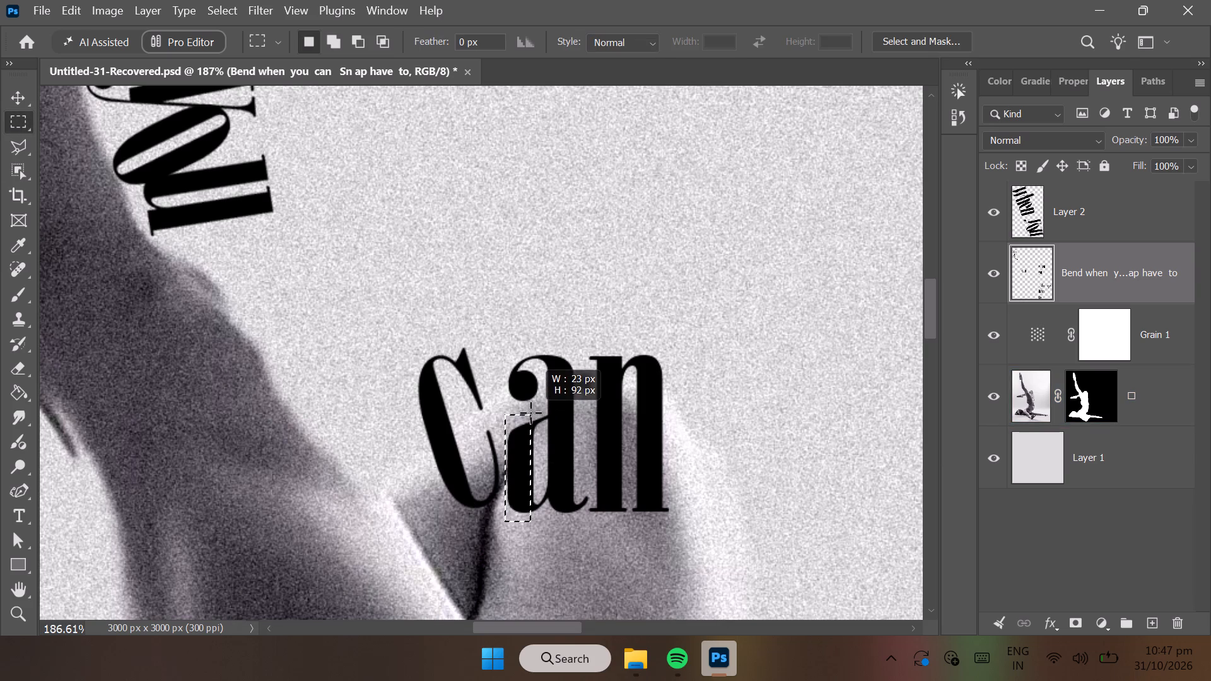
drag(530, 412, 556, 354)
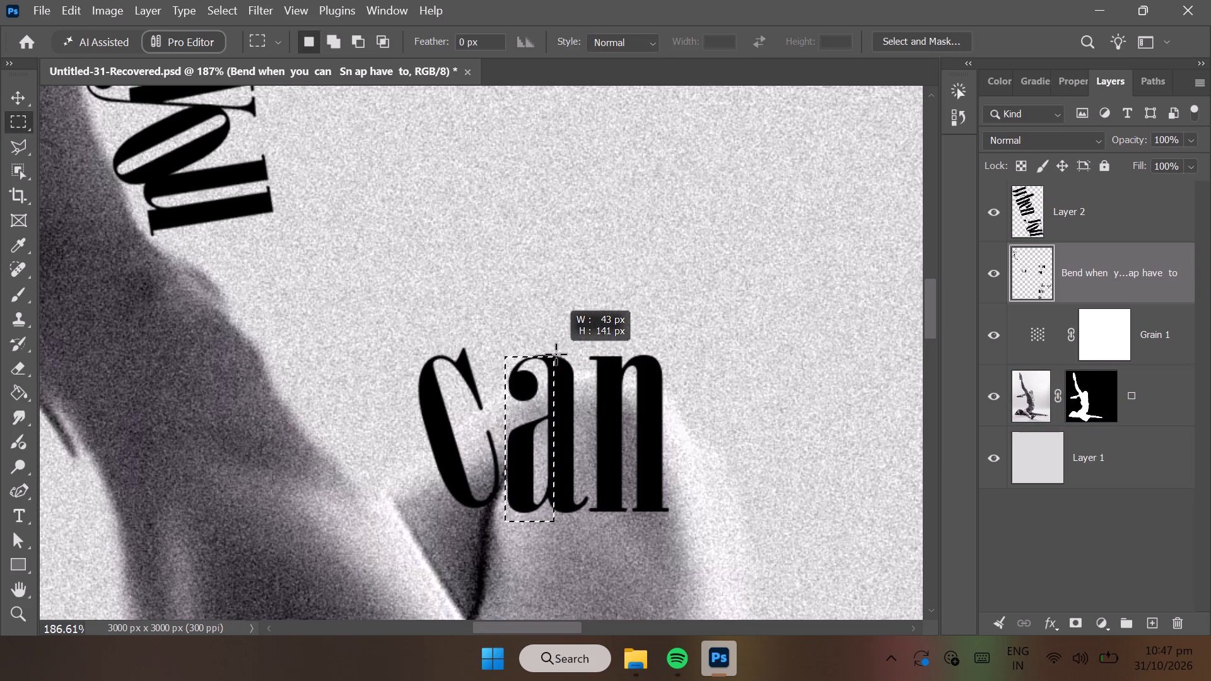
drag(556, 354, 586, 353)
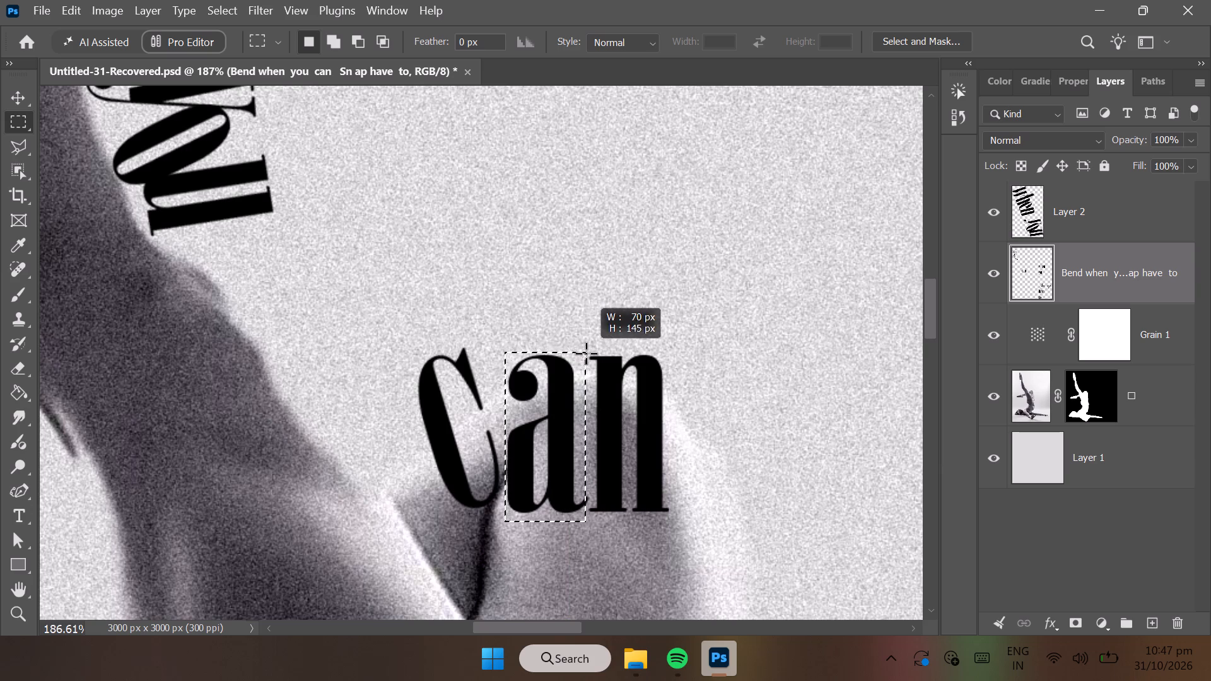
drag(586, 353, 590, 356)
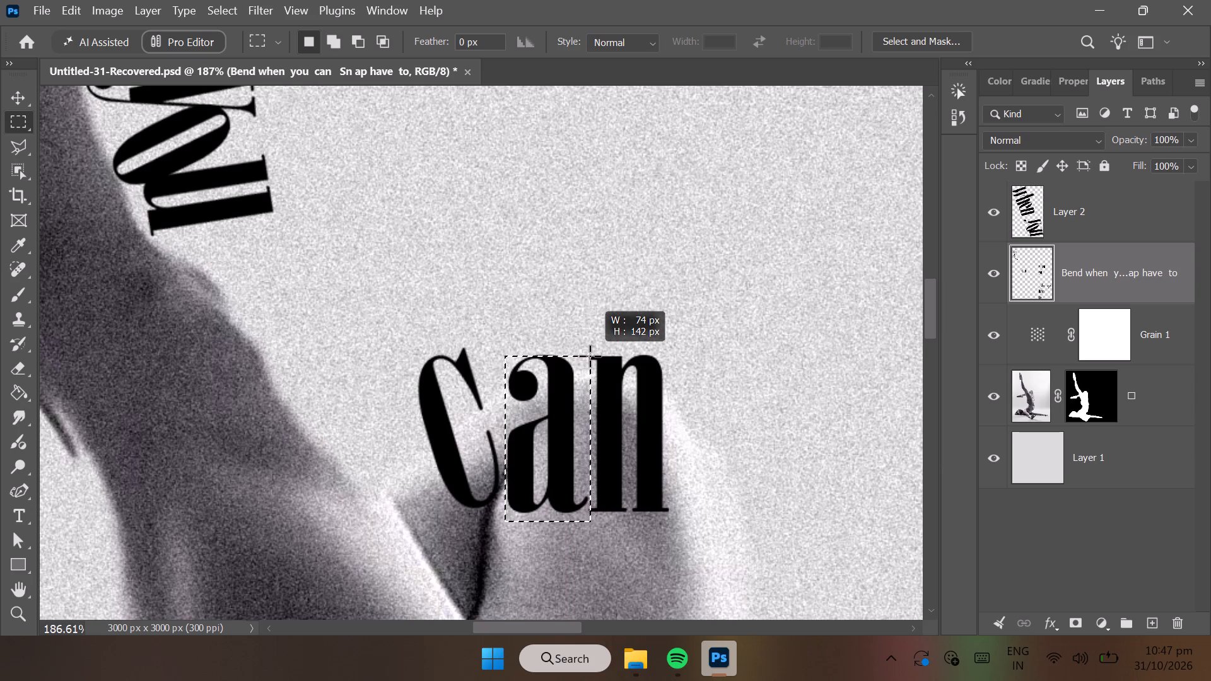
drag(590, 356, 590, 351)
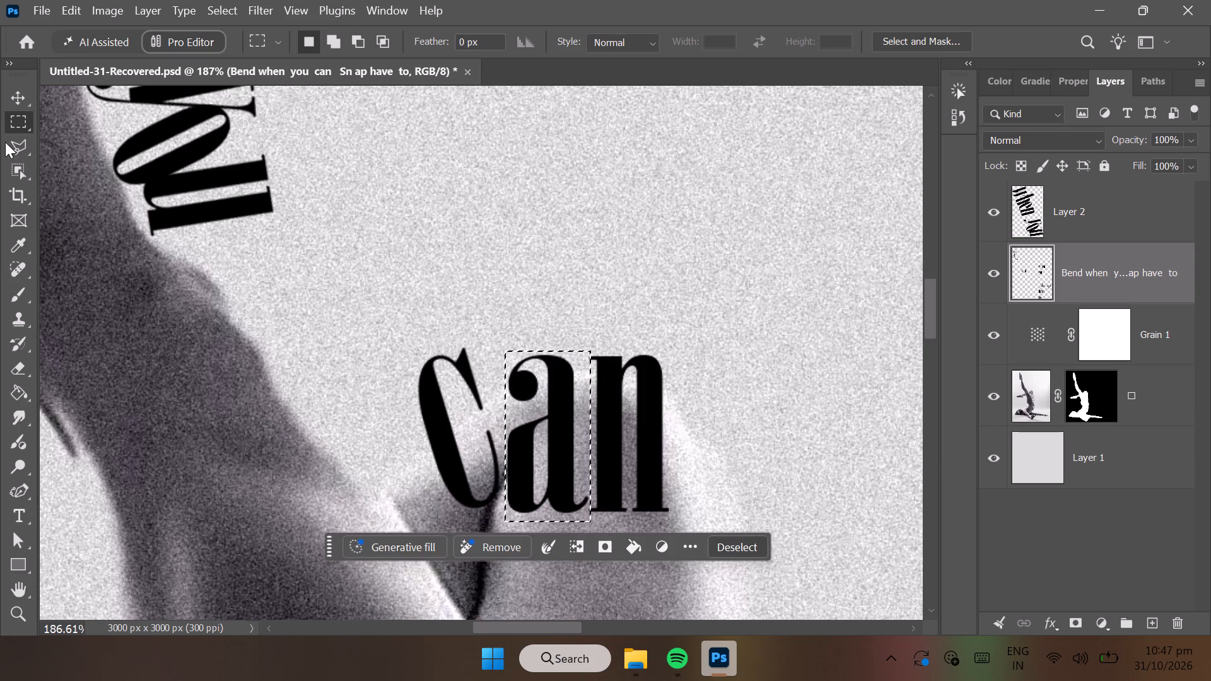
click(8, 96)
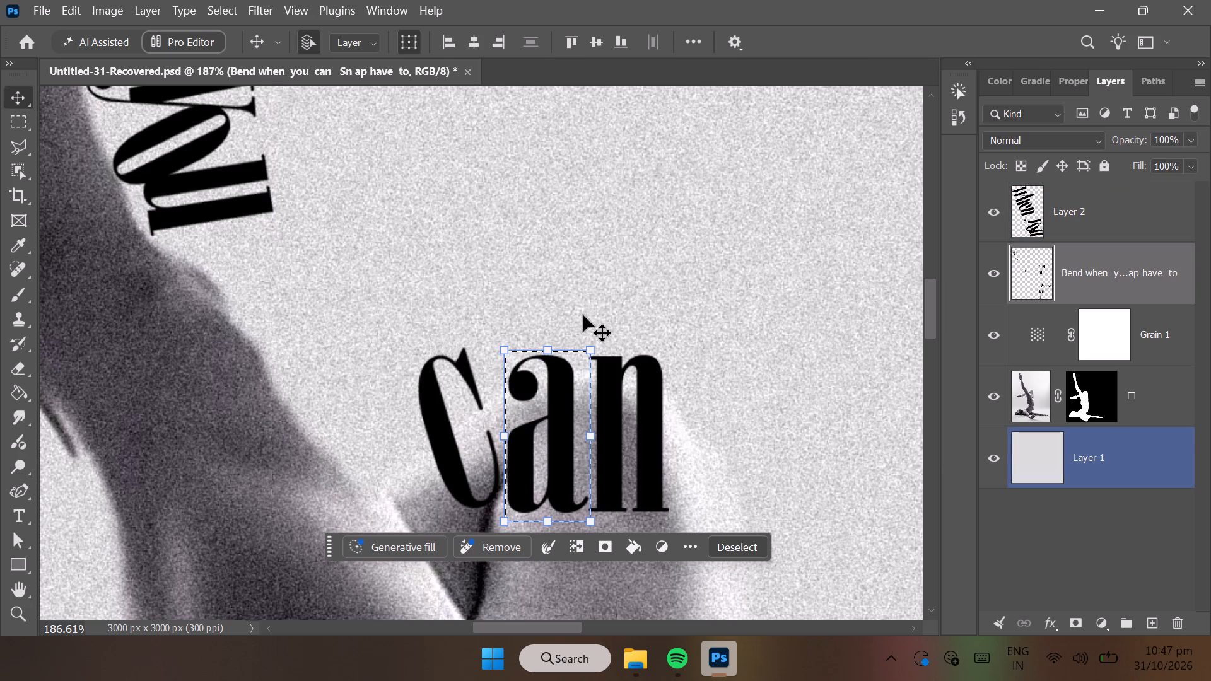
drag(597, 334, 612, 341)
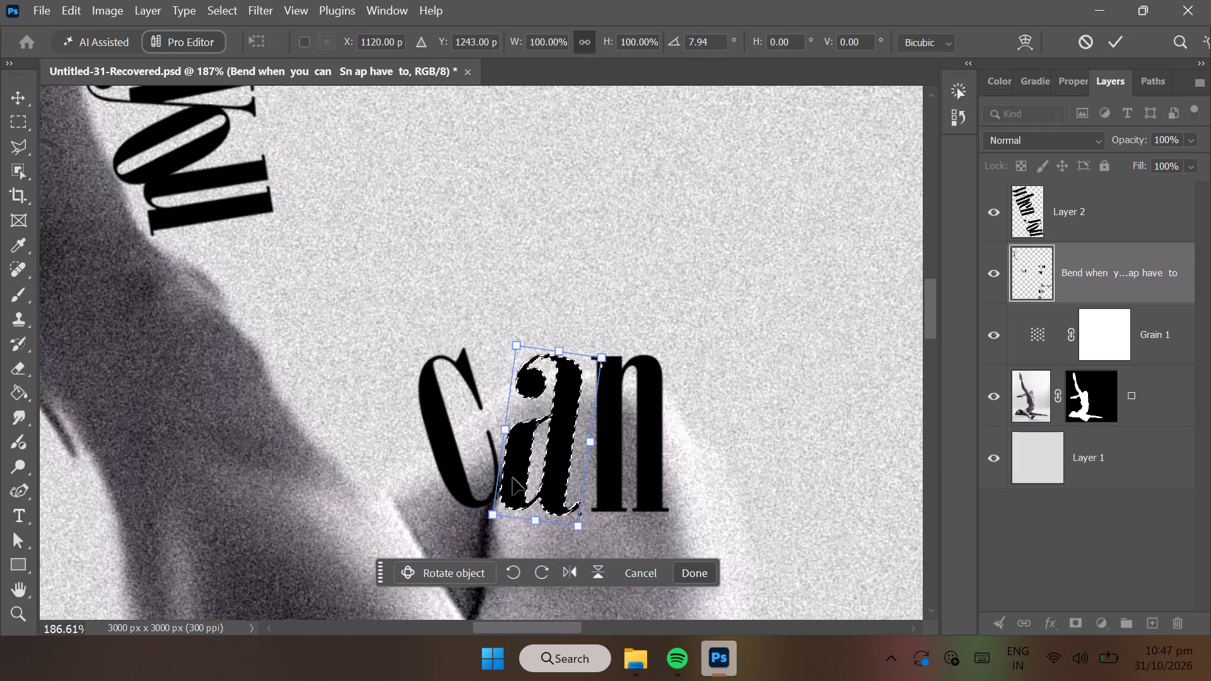
click(513, 478)
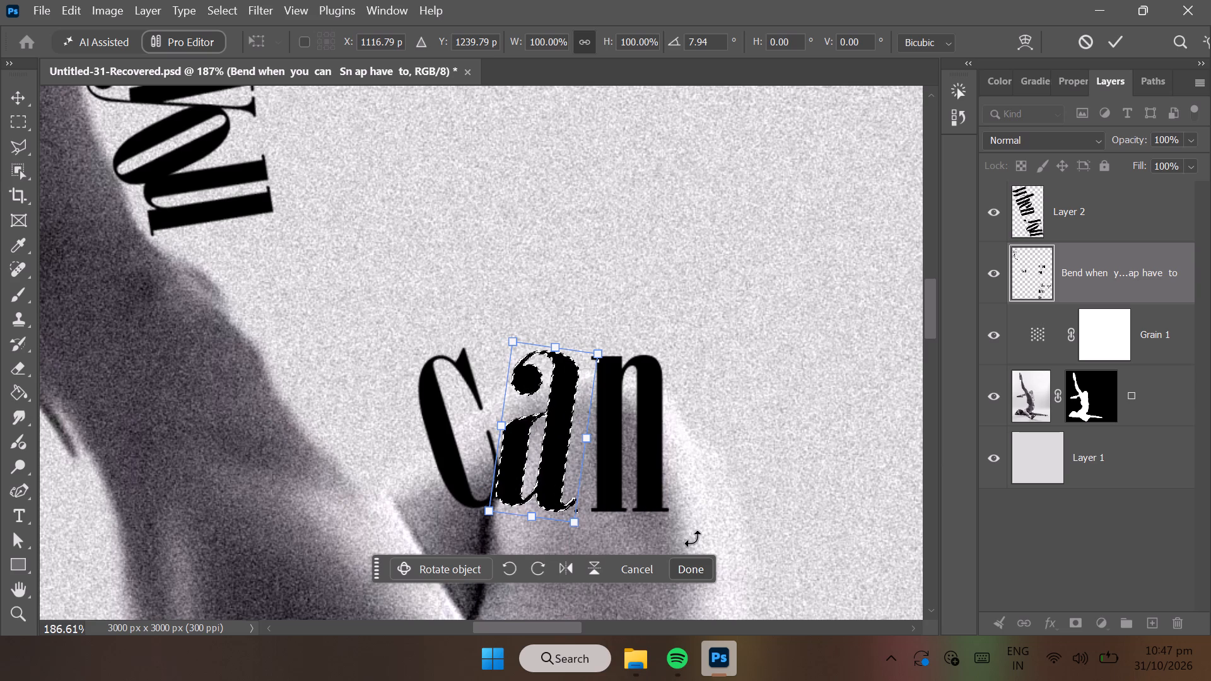
click(690, 563)
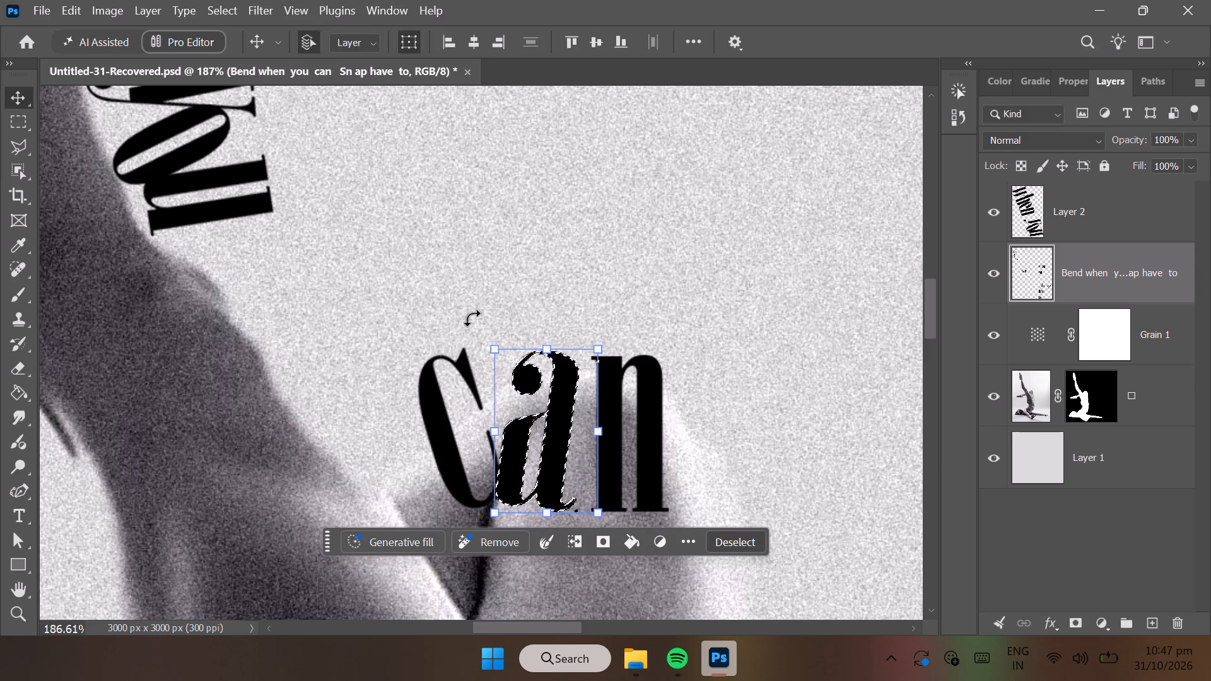
Select the letter n of "can" with a rectangular marquee, tilt it slightly counterclockwise, move it about 11 px left against the a, and apply the transform.
click(22, 123)
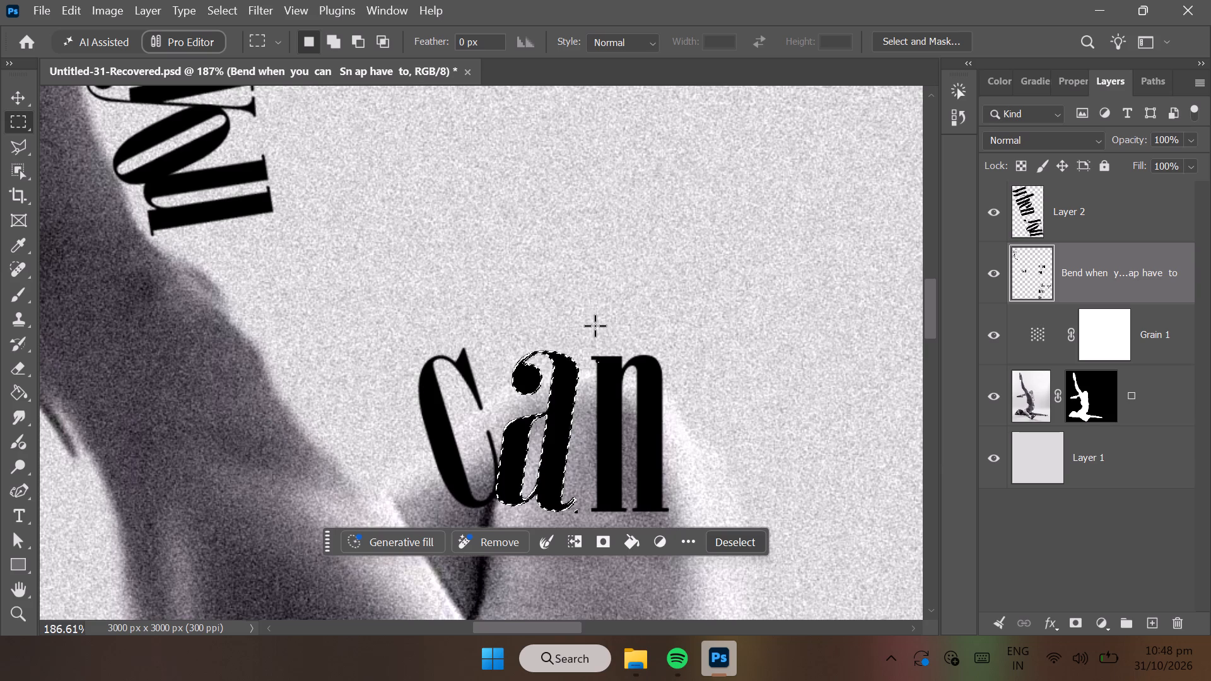
drag(586, 320, 652, 421)
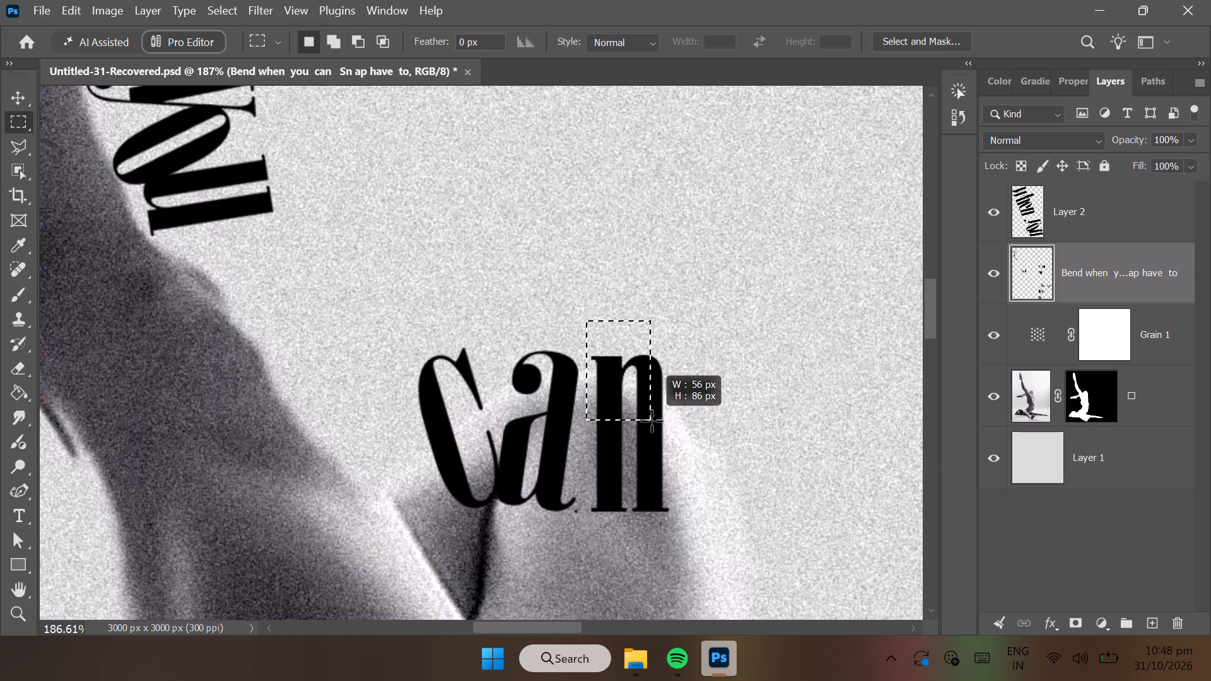
drag(652, 421, 662, 493)
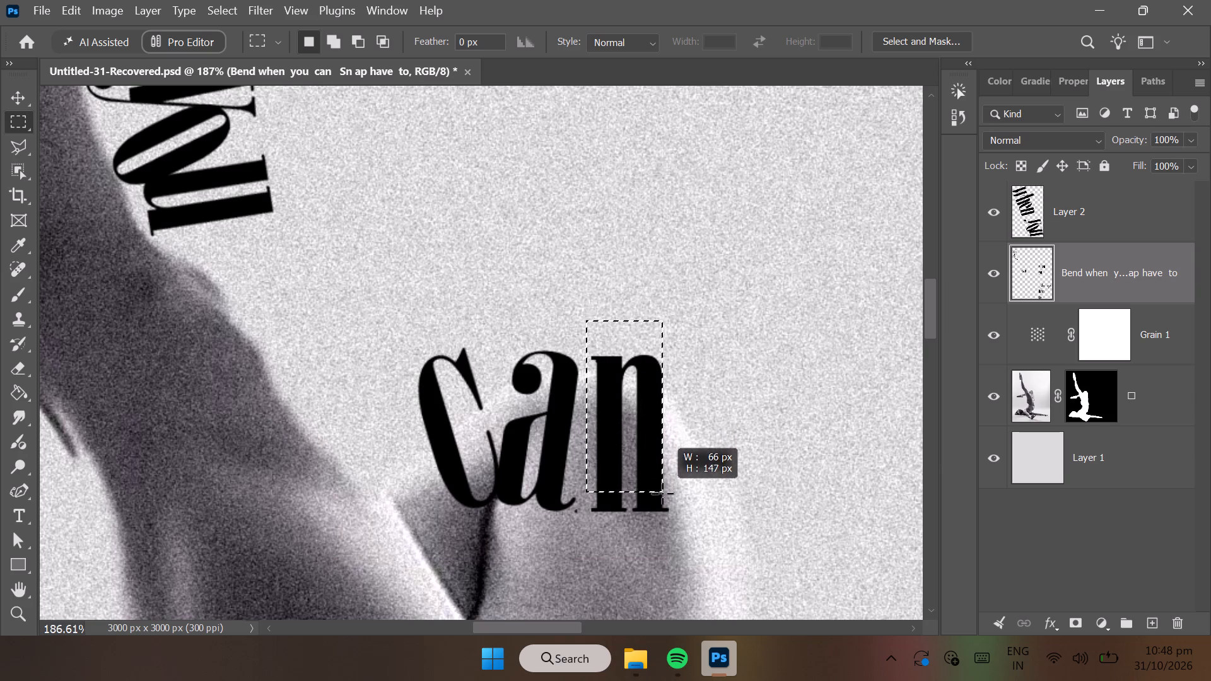
drag(662, 493, 676, 530)
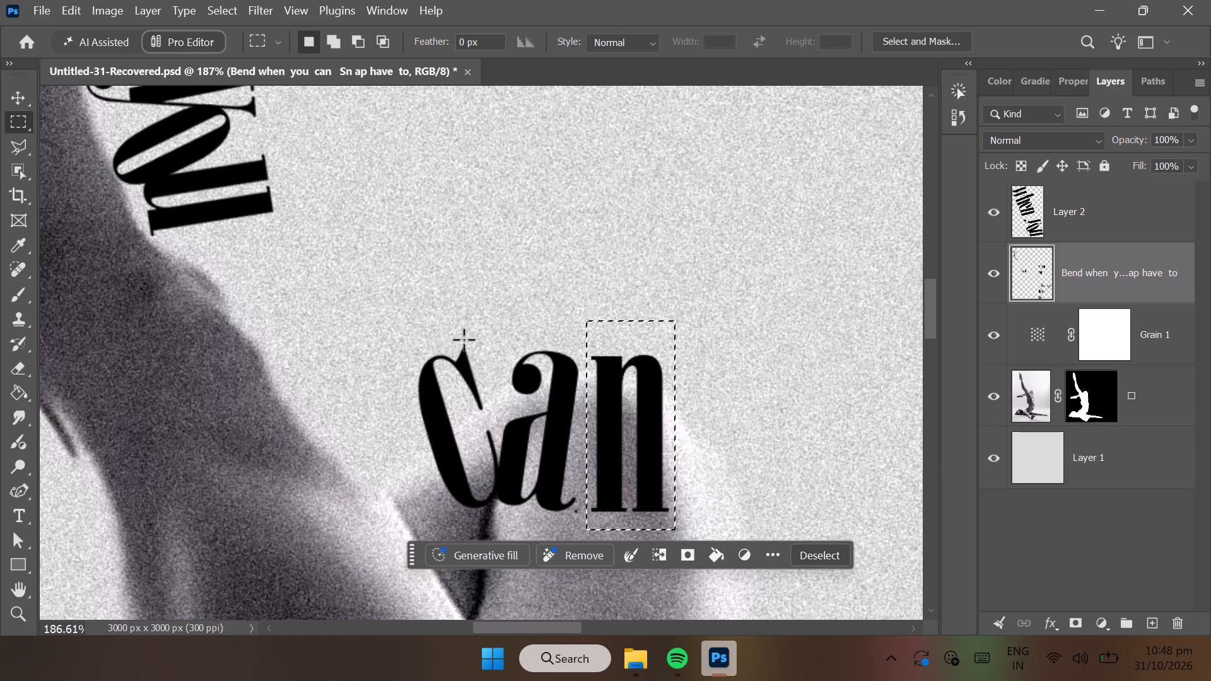
click(8, 87)
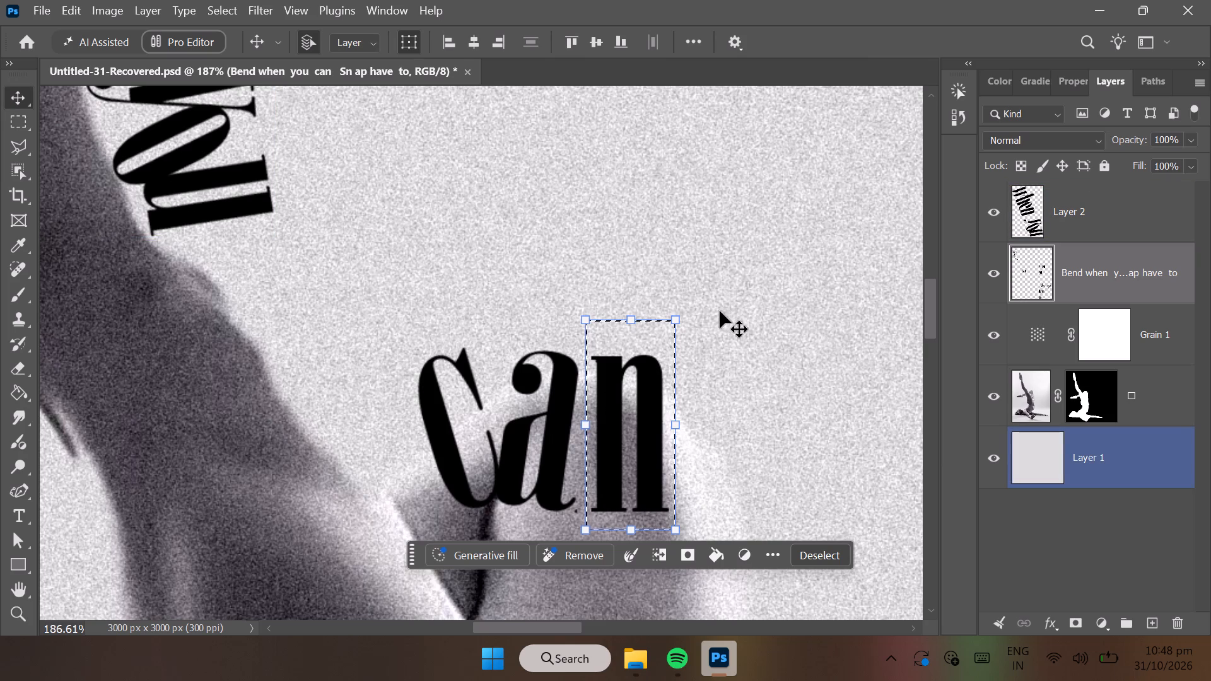
drag(693, 308, 666, 310)
drag(607, 435, 600, 433)
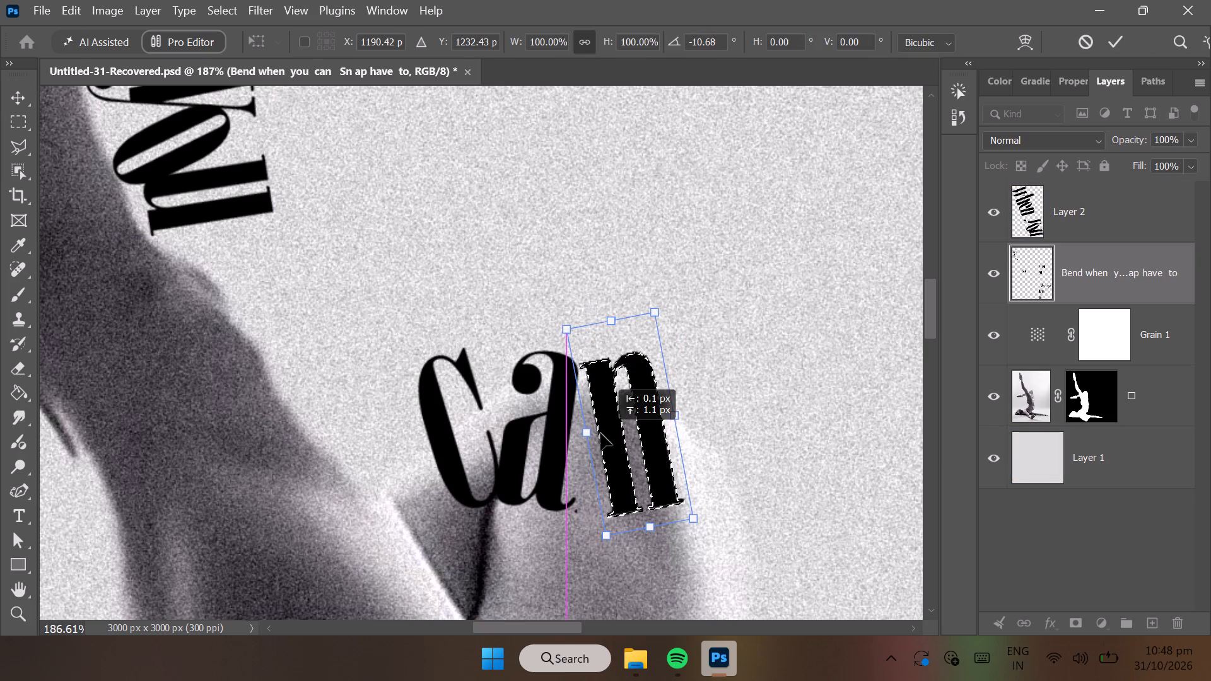
drag(600, 433, 594, 435)
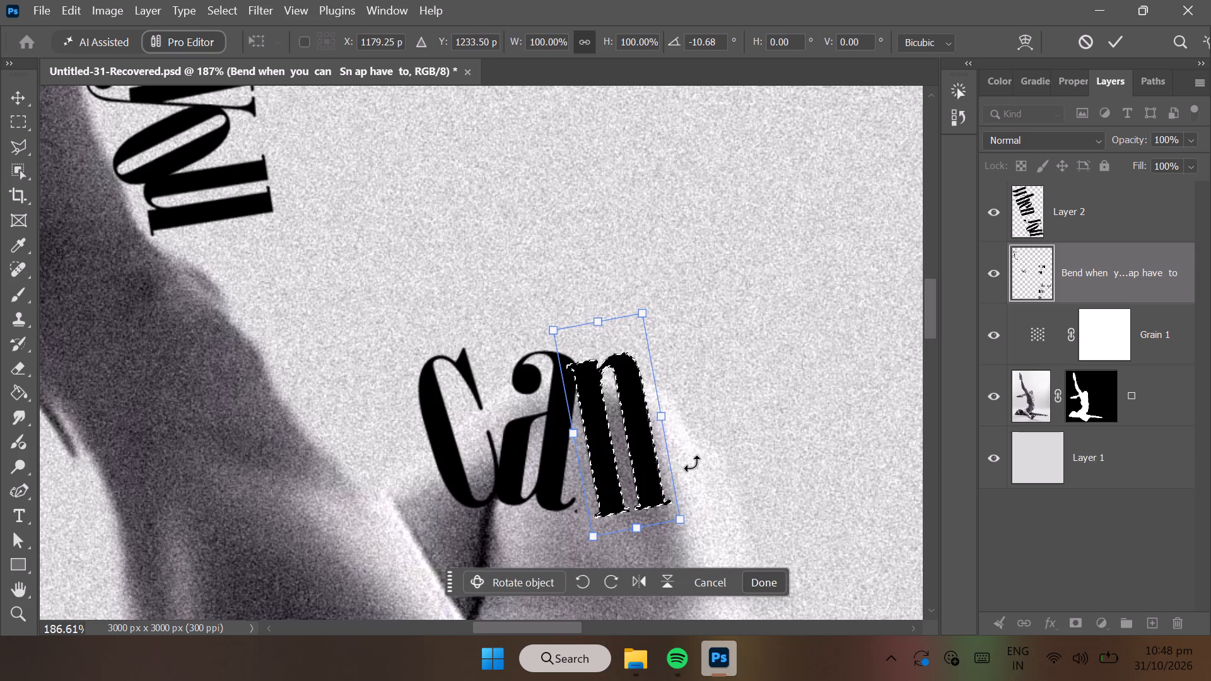
drag(707, 509, 699, 515)
click(758, 570)
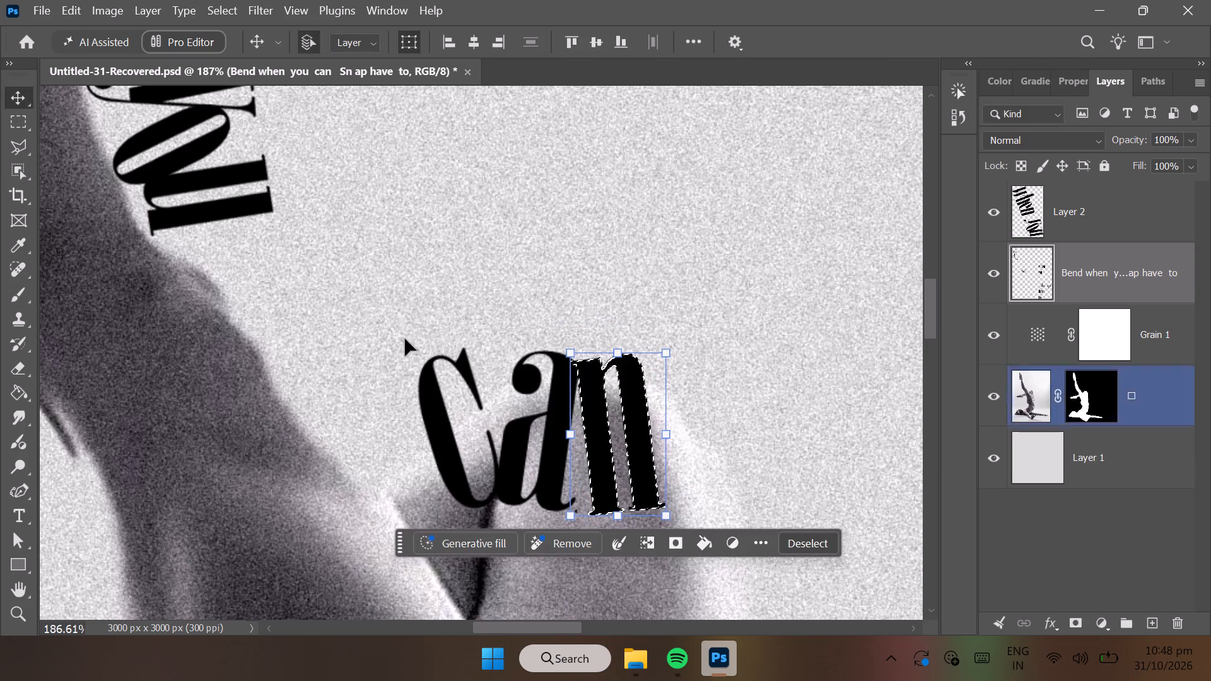
Select the whole word "can" with a rectangular marquee and move it about 135 px left and 109 px up, just below "you".
click(2, 124)
click(13, 124)
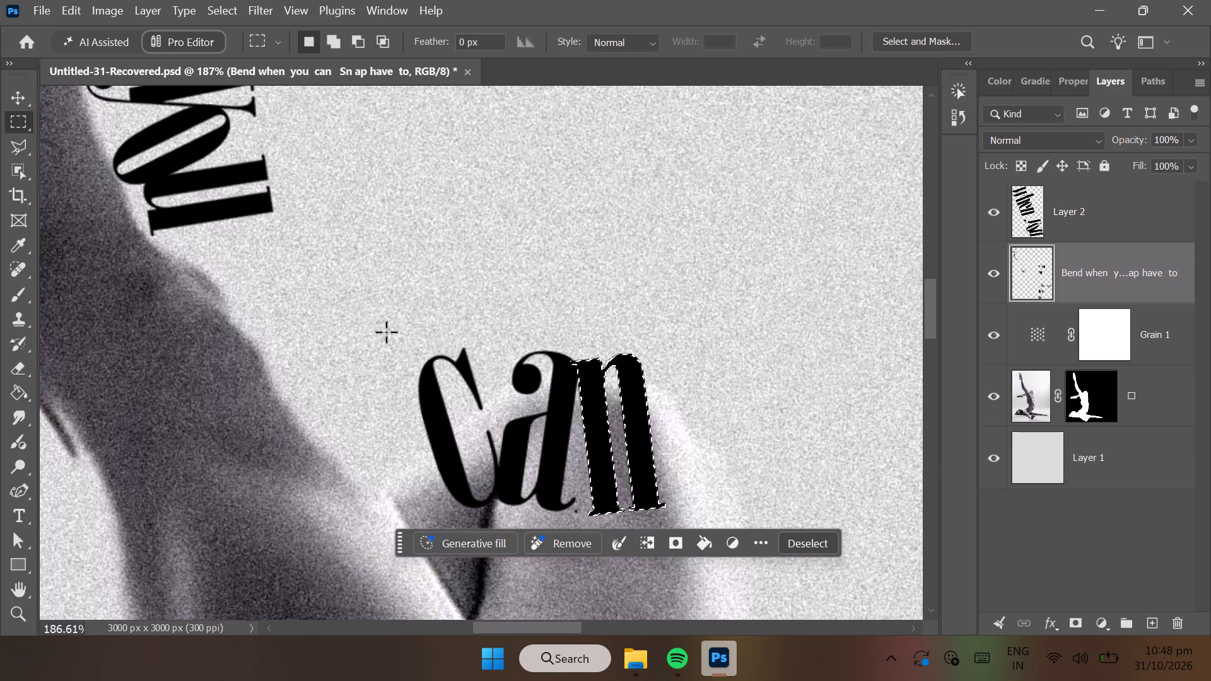
drag(386, 332, 626, 482)
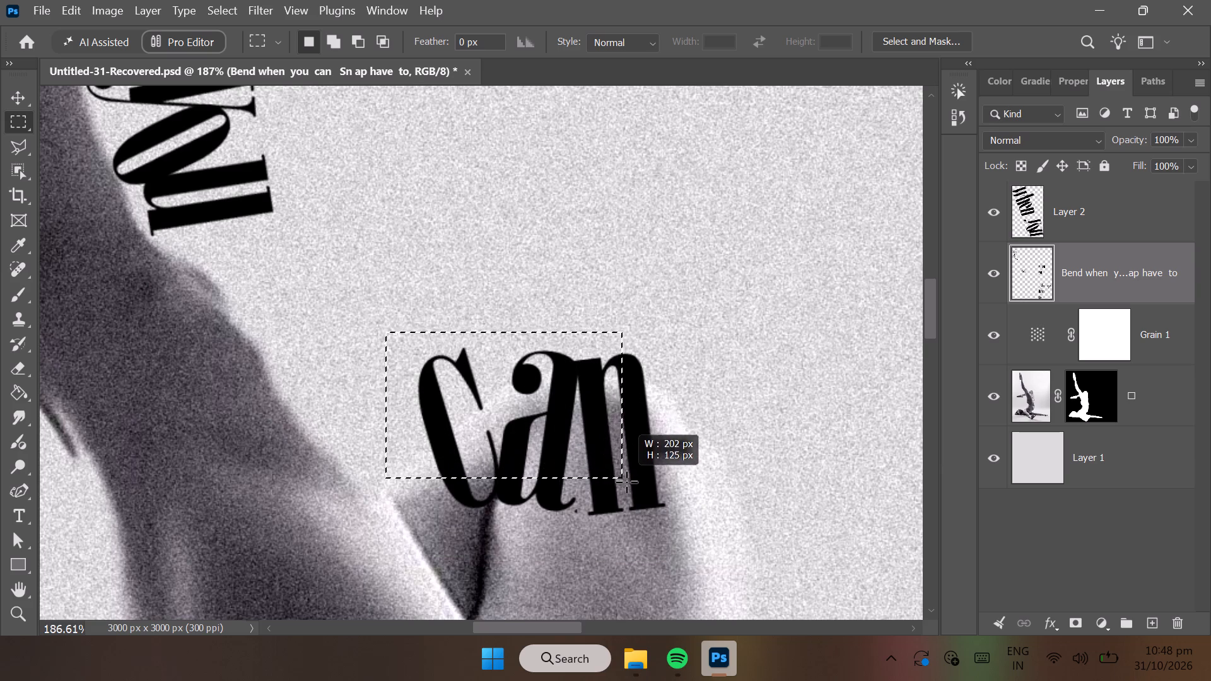
drag(626, 482, 689, 519)
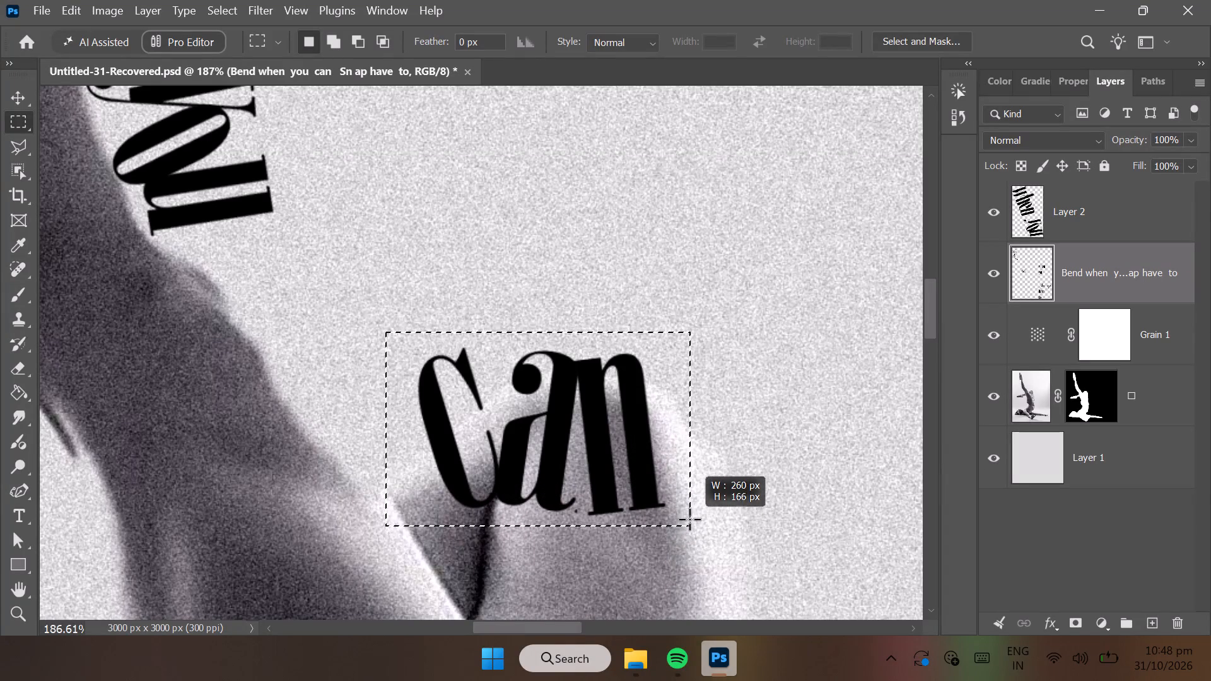
drag(689, 519, 687, 523)
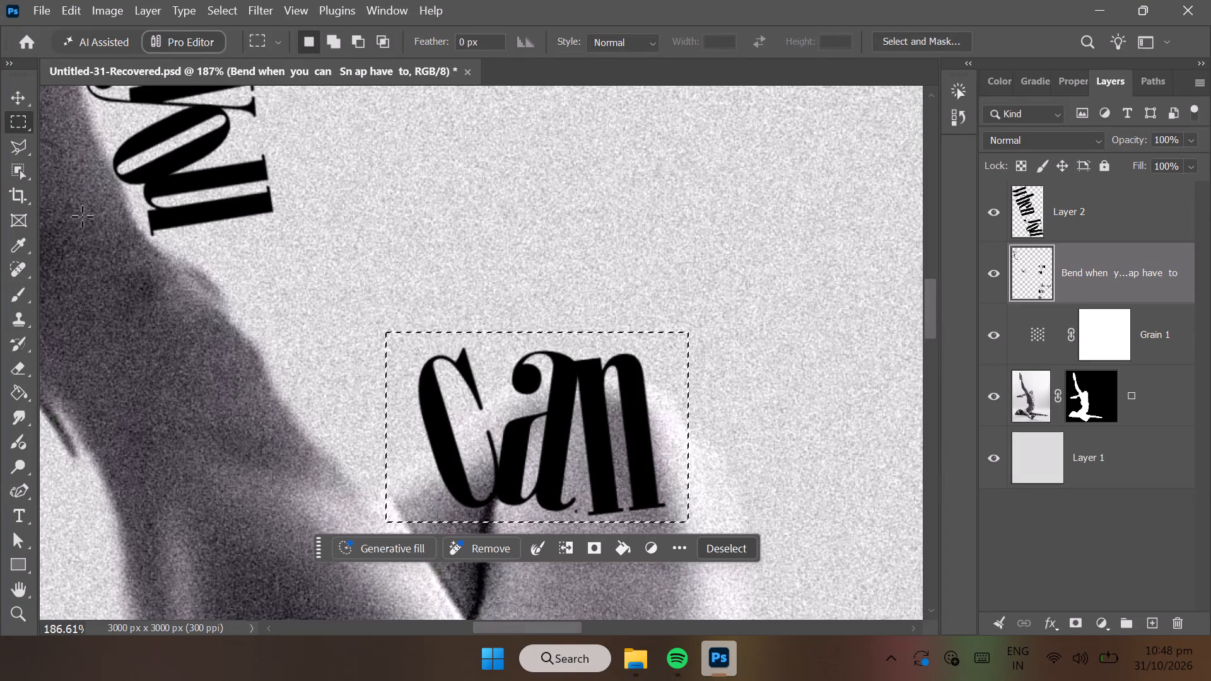
click(11, 99)
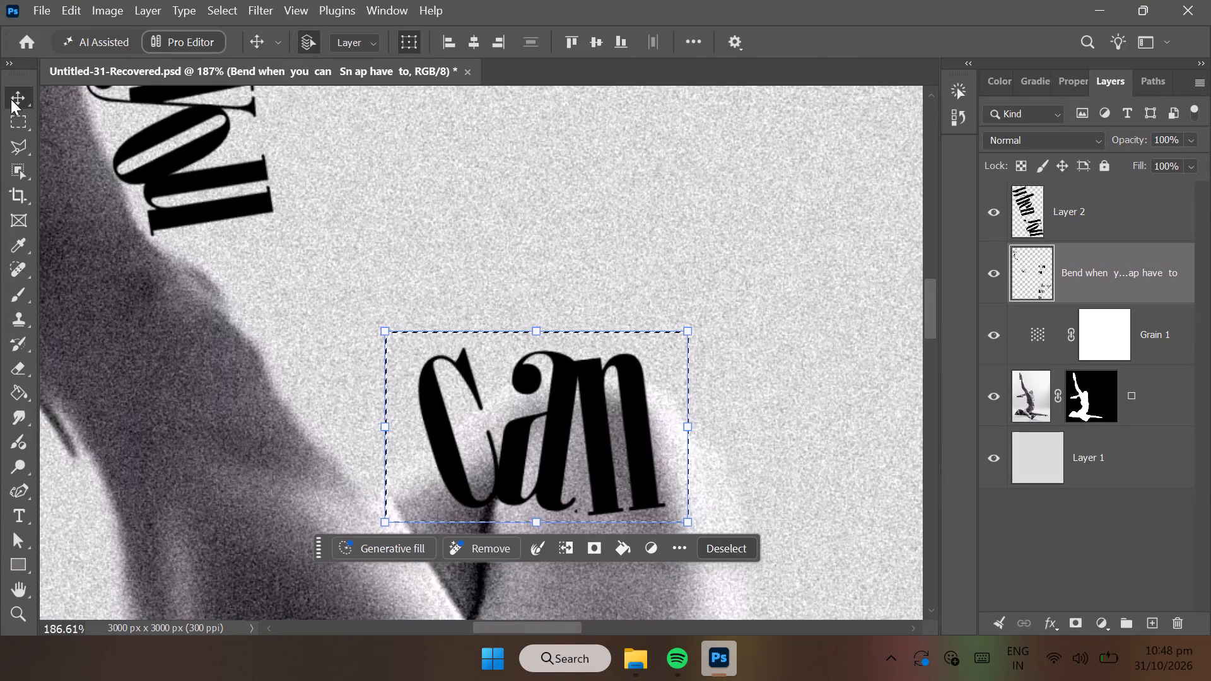
drag(434, 405, 387, 373)
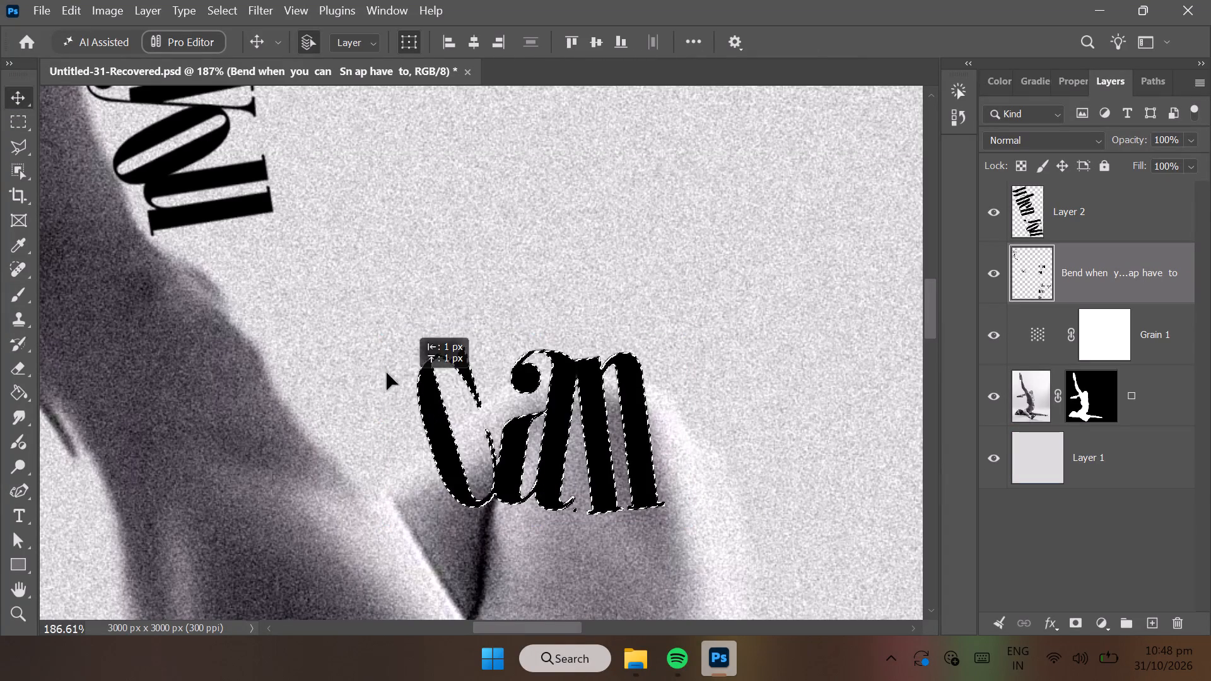
drag(387, 373, 307, 311)
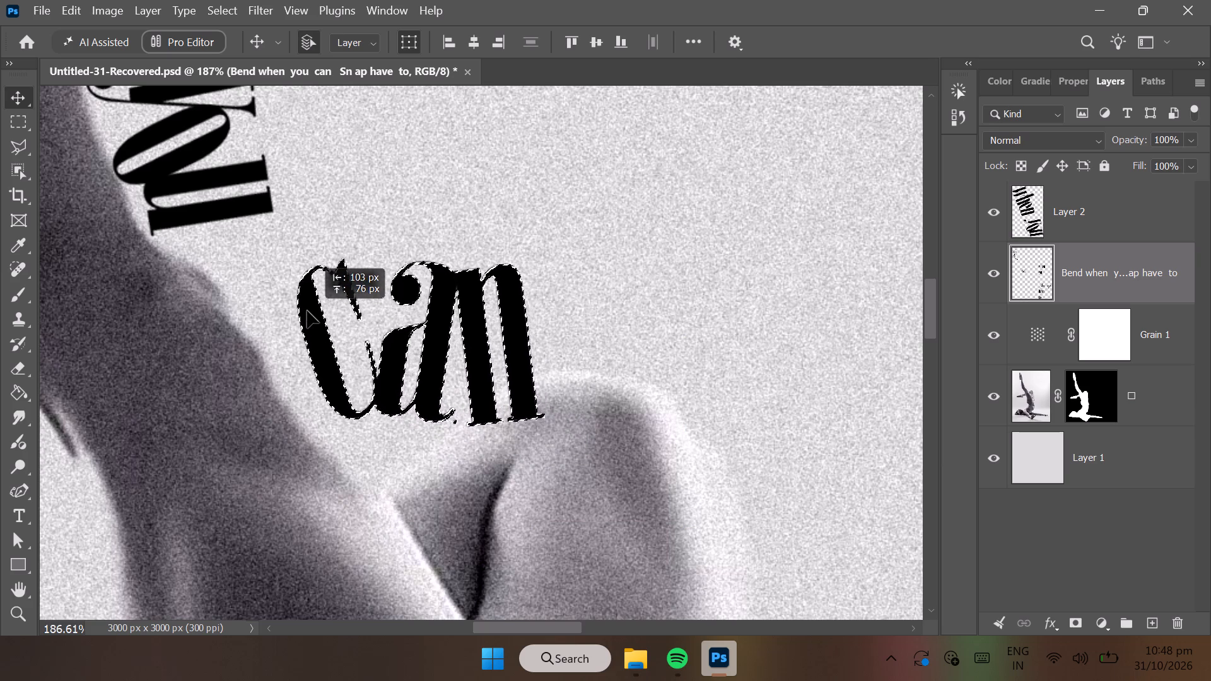
drag(307, 311, 274, 278)
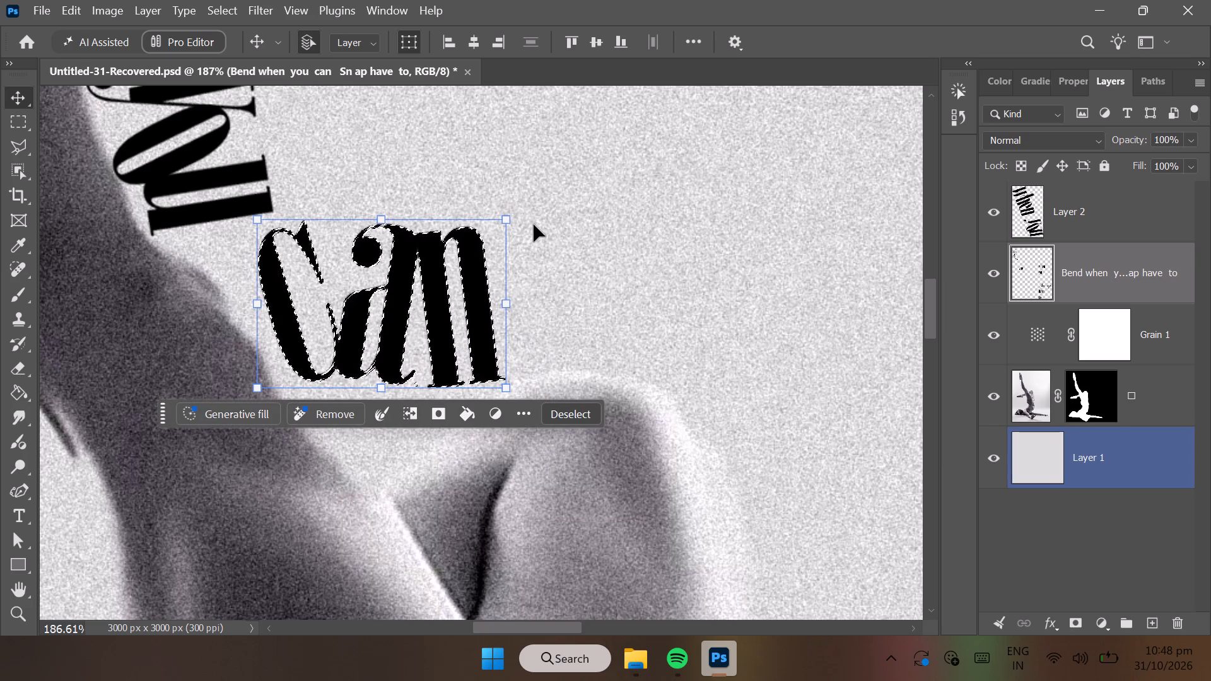
Rotate the selected word "can" to 52.97°, scale it to 88.47%, move it about 22 px left and 20 px down toward the thigh, and apply the transform.
drag(520, 208, 570, 255)
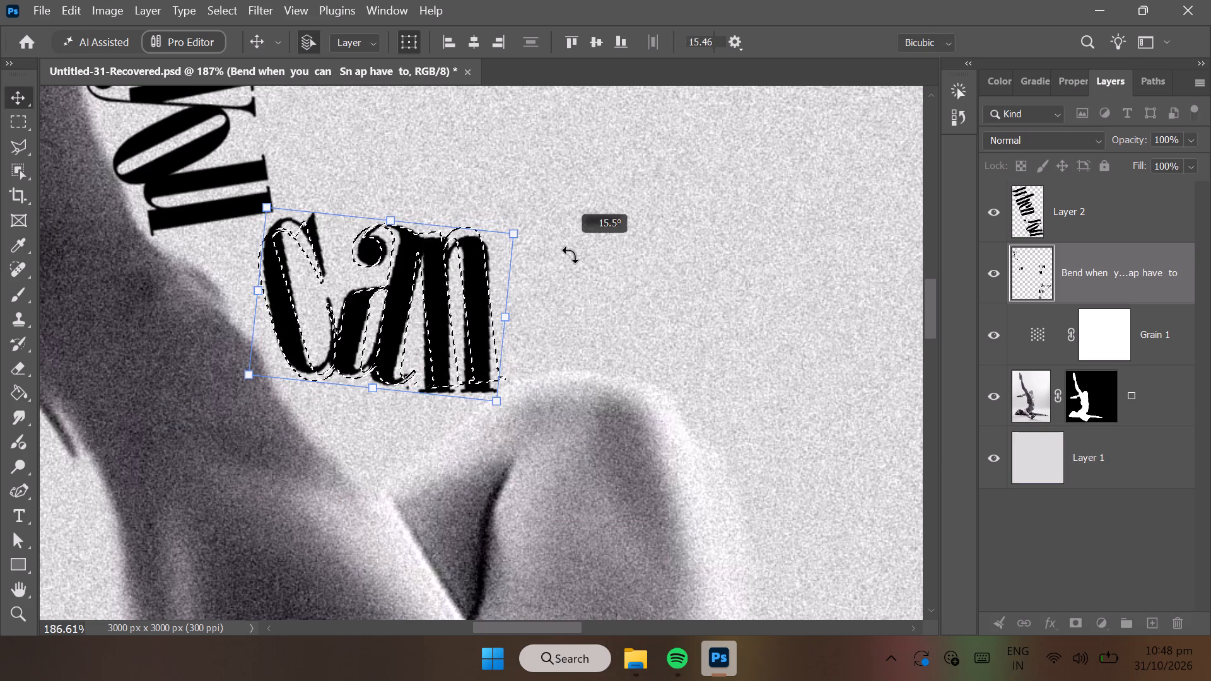
drag(570, 255, 535, 346)
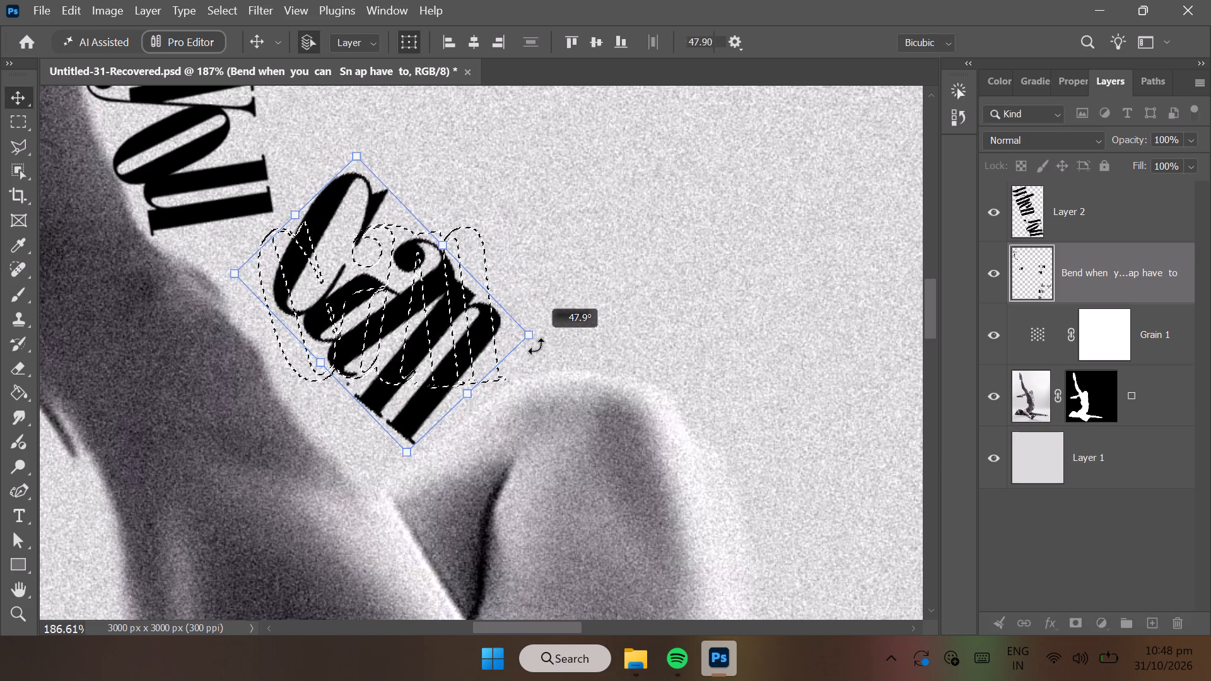
drag(535, 346, 536, 358)
drag(522, 358, 487, 351)
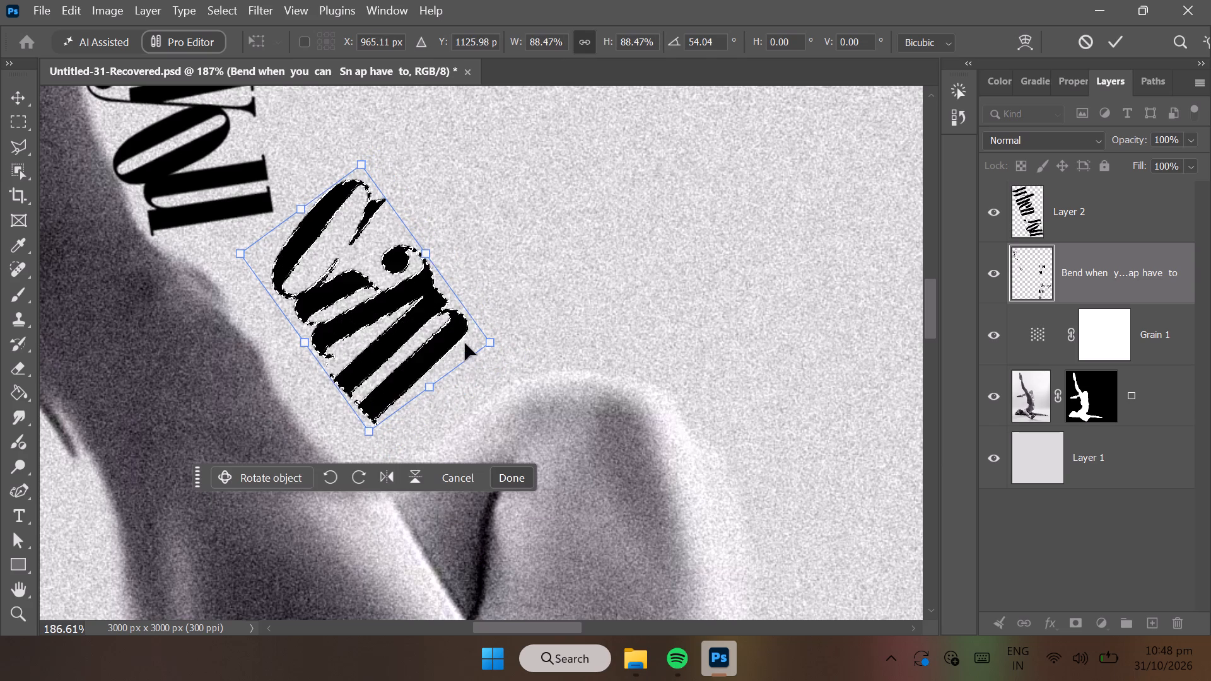
drag(438, 341, 416, 363)
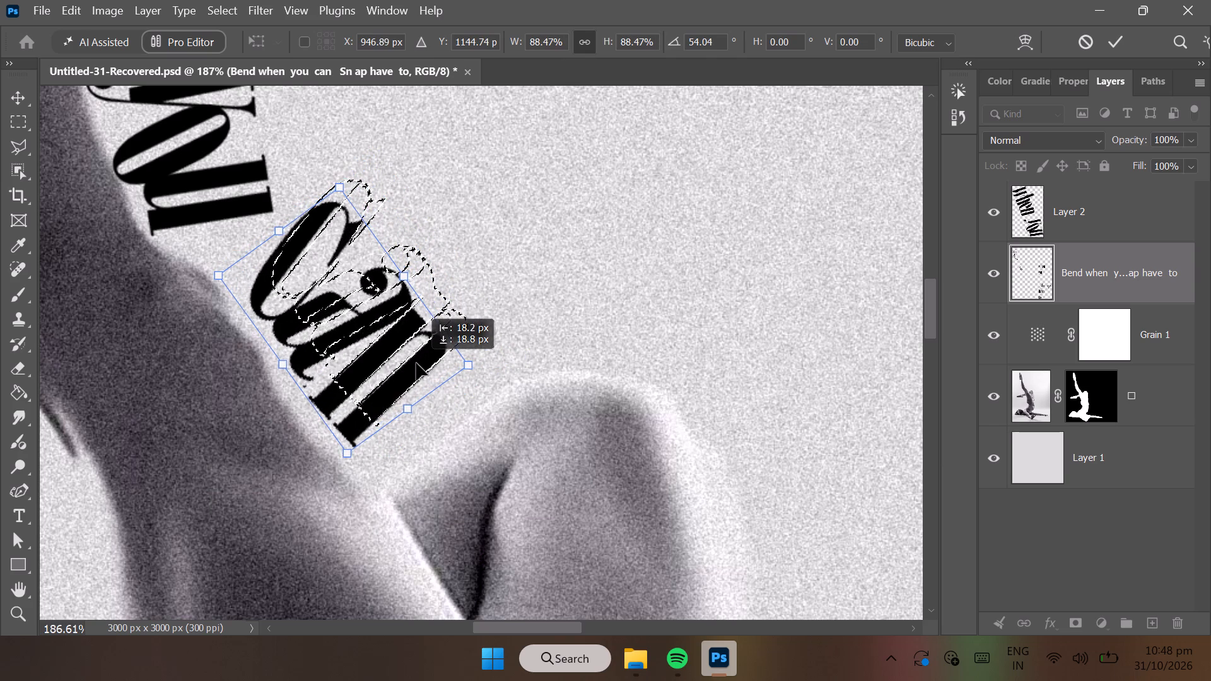
drag(416, 363, 412, 365)
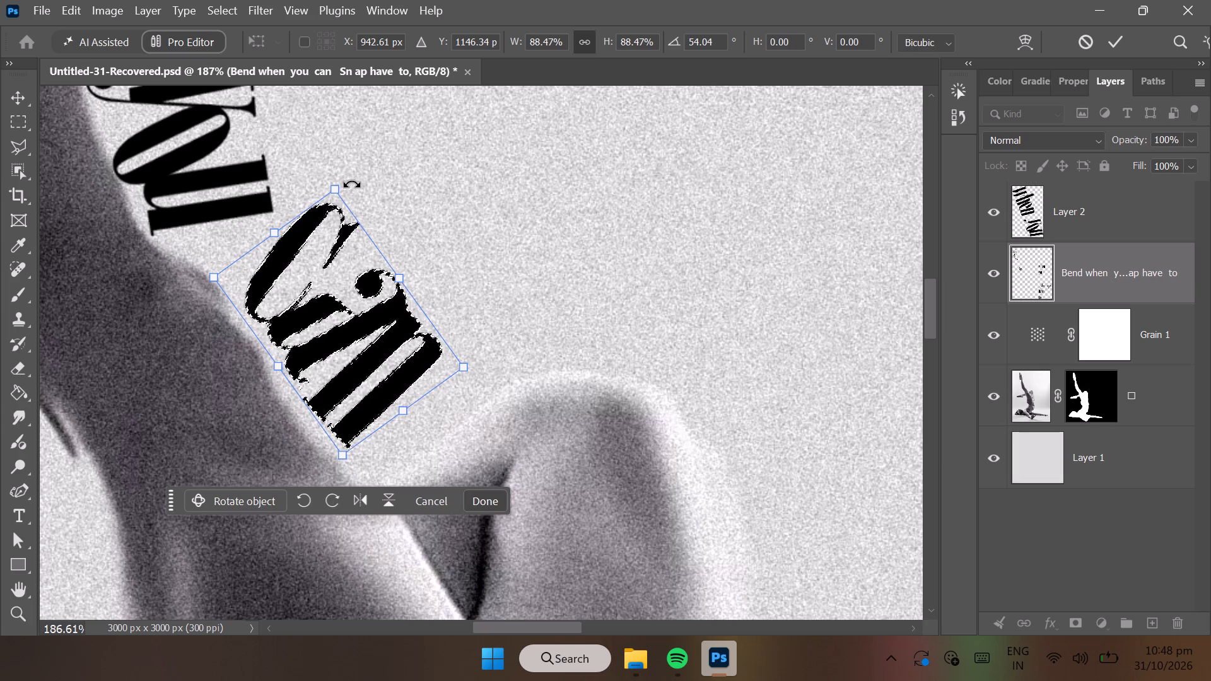
click(348, 173)
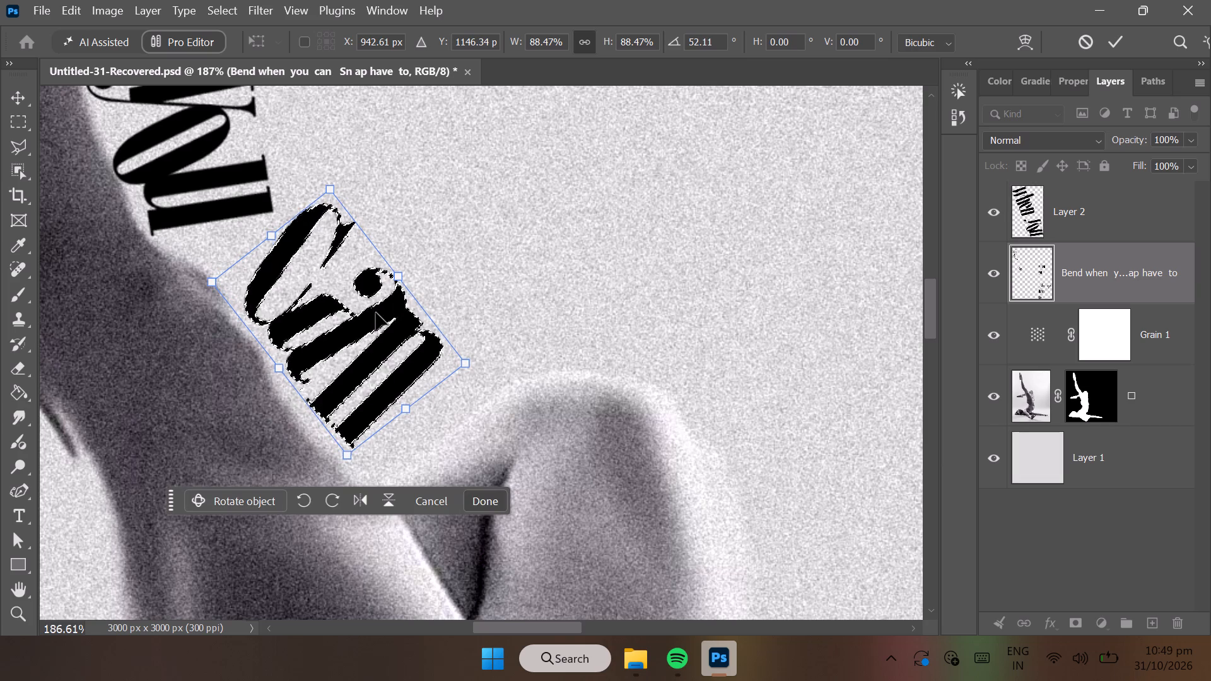
click(489, 356)
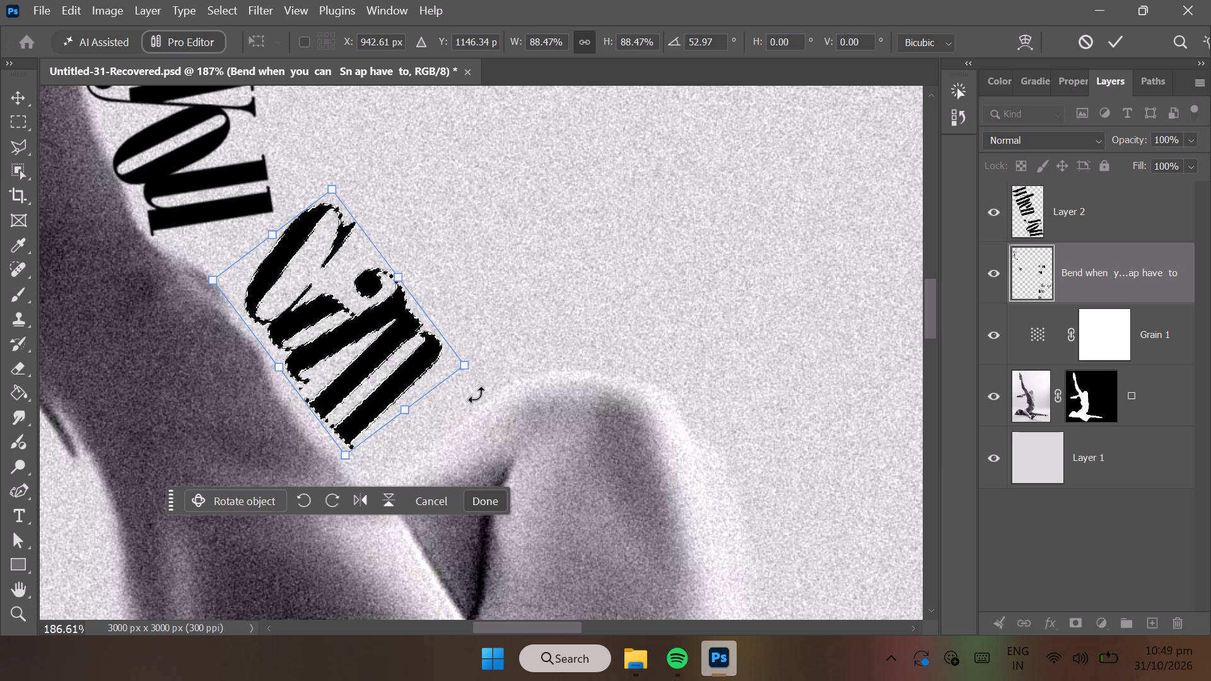
click(481, 499)
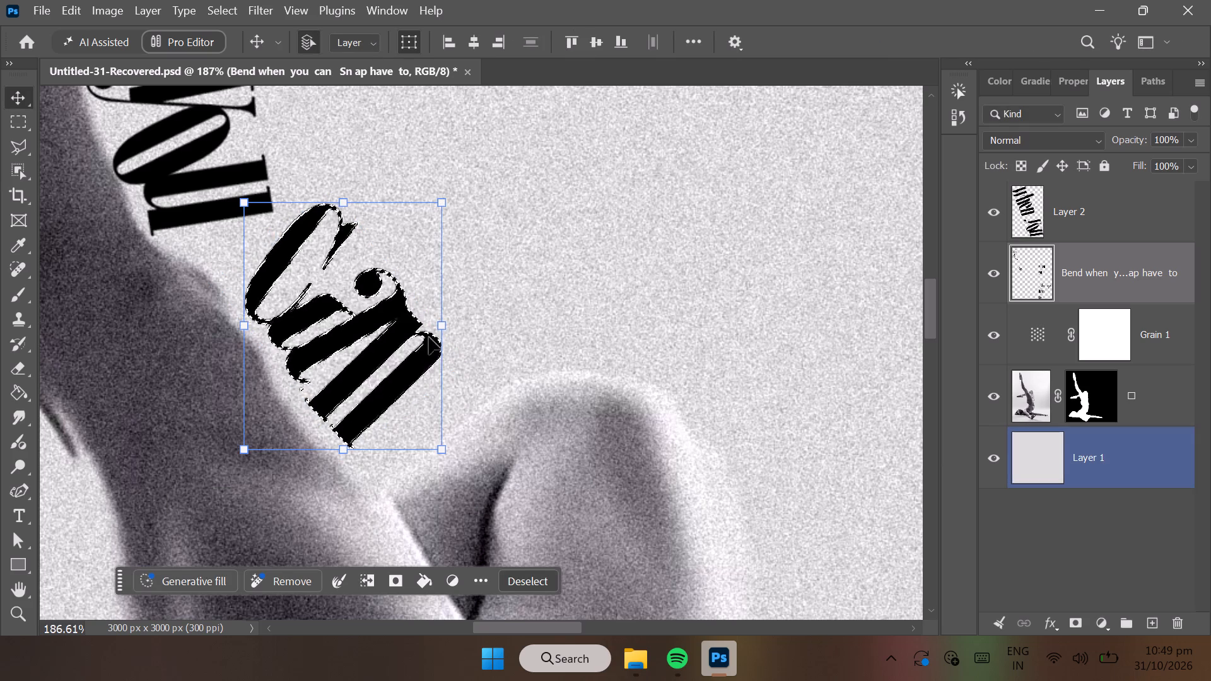
Scale the word "can" to 91.86%, move it about 9 px left and 4 px up along the thigh, apply the transform, and deselect.
drag(445, 454, 436, 445)
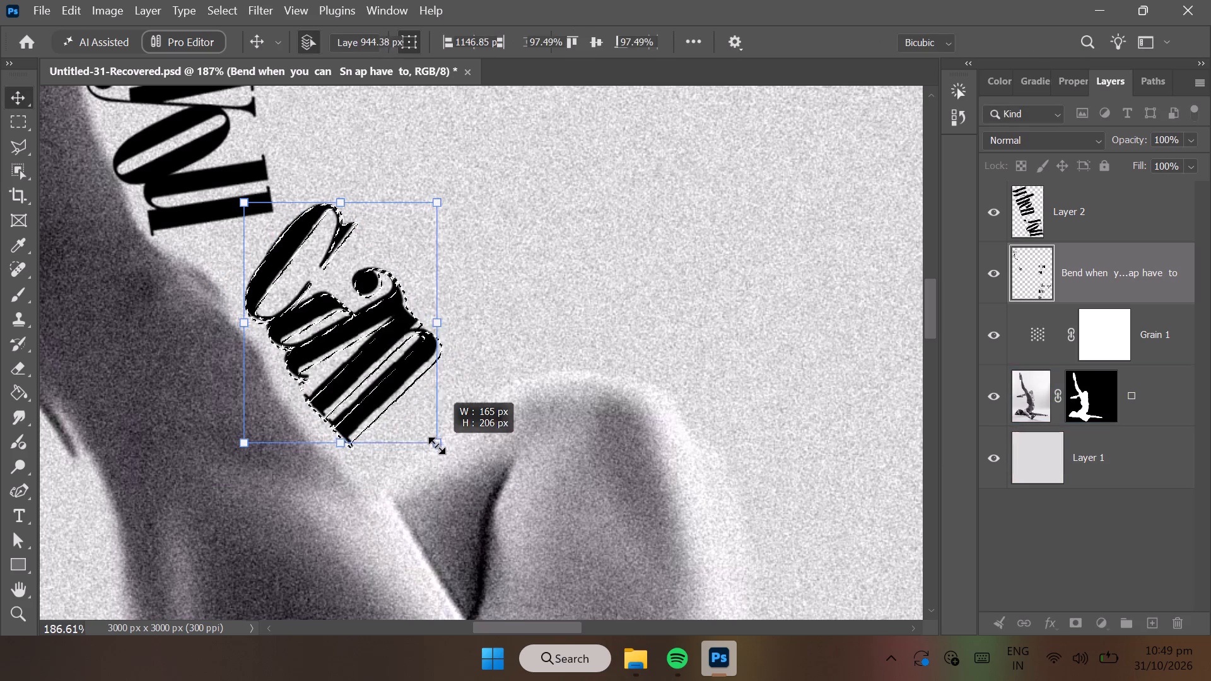
drag(436, 445, 425, 437)
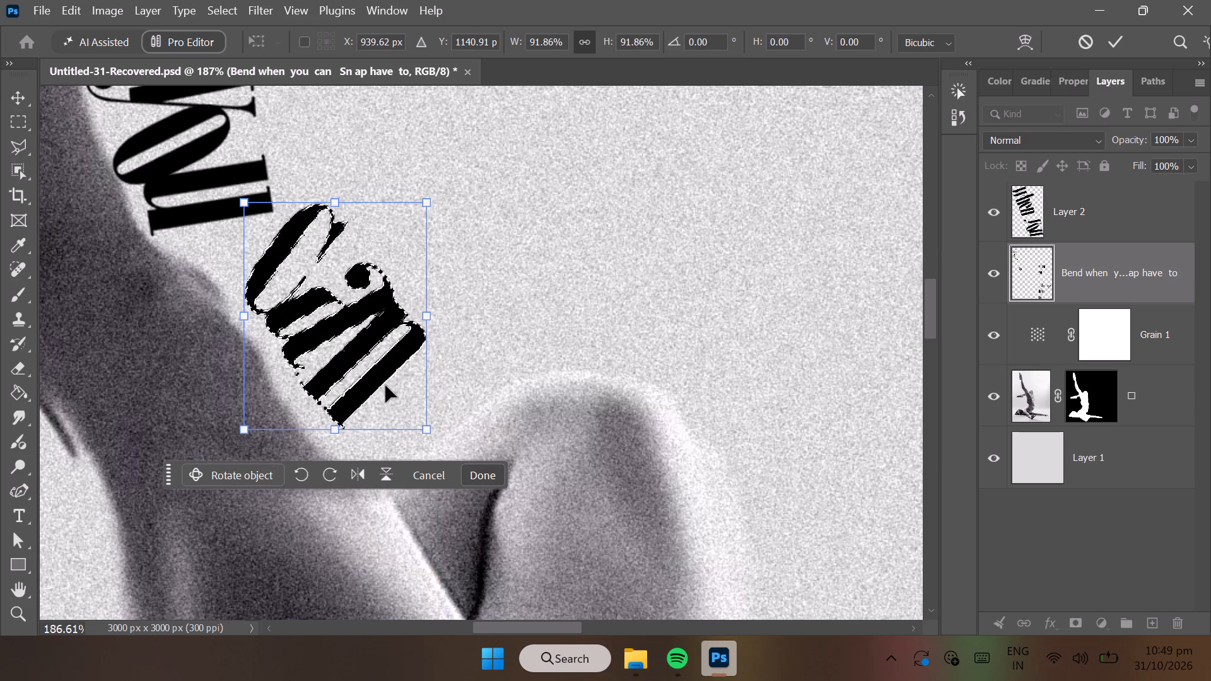
drag(382, 380, 375, 380)
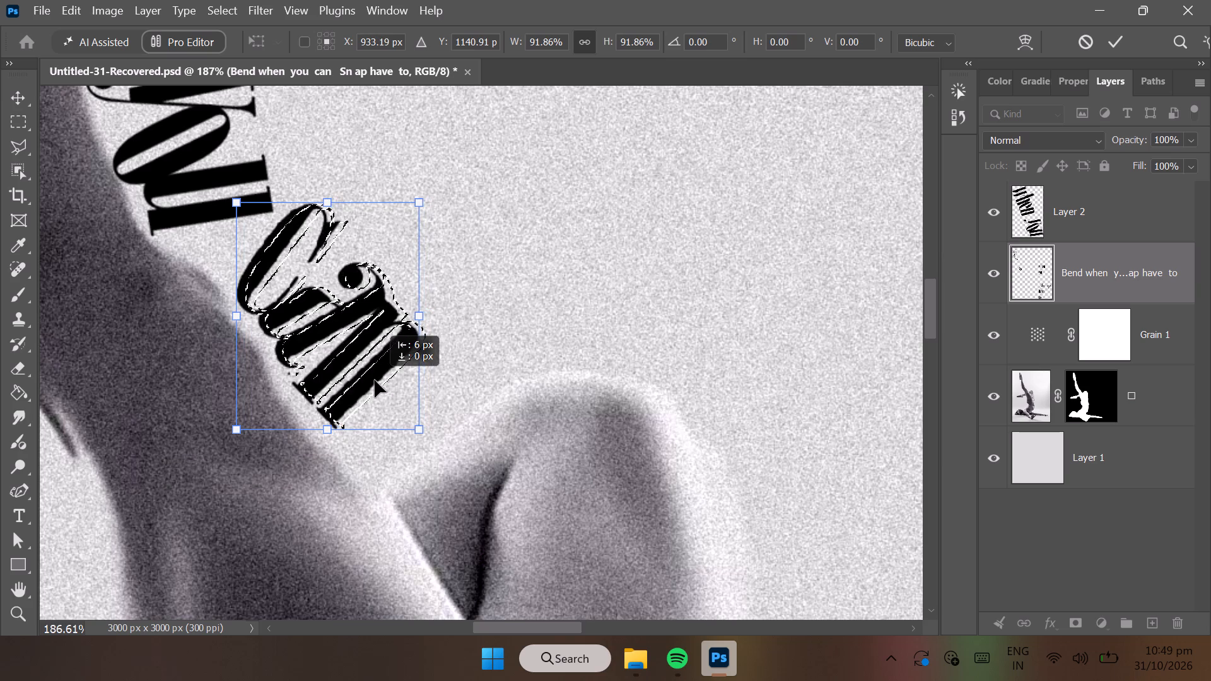
drag(375, 380, 371, 375)
click(462, 469)
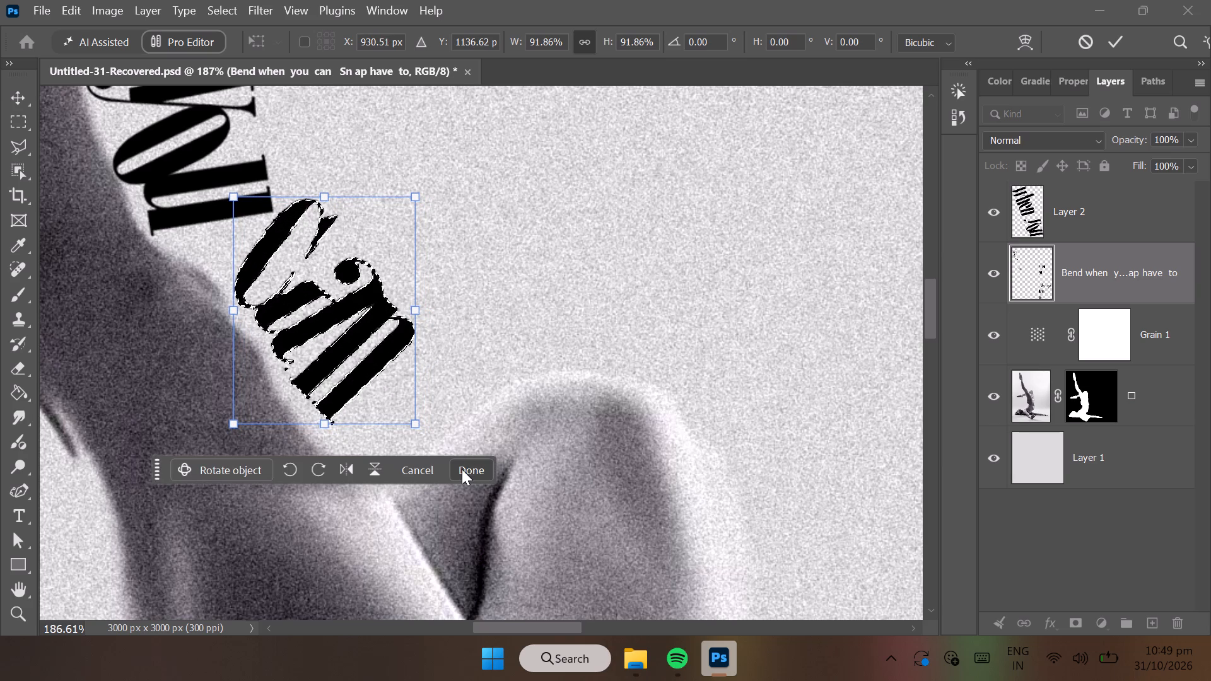
click(528, 443)
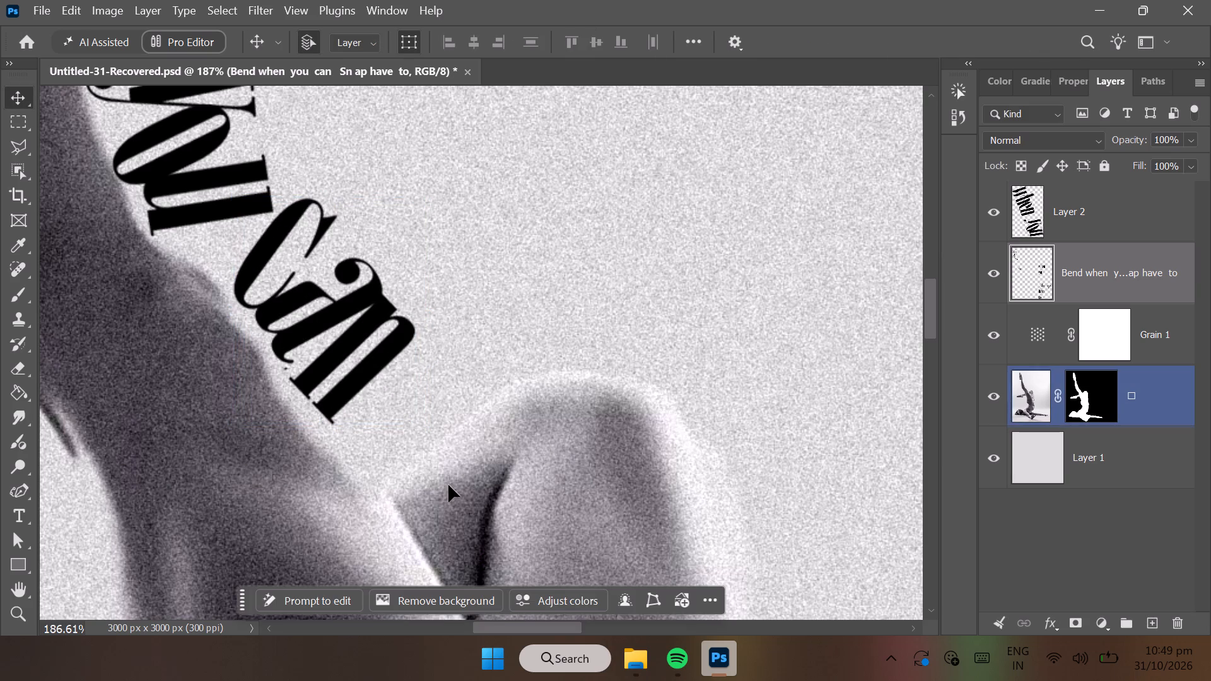
Select the letters "Sn" of "Sn ap" with the Polygonal Lasso and move them up beside "can", above the dancer's bent knee.
click(12, 617)
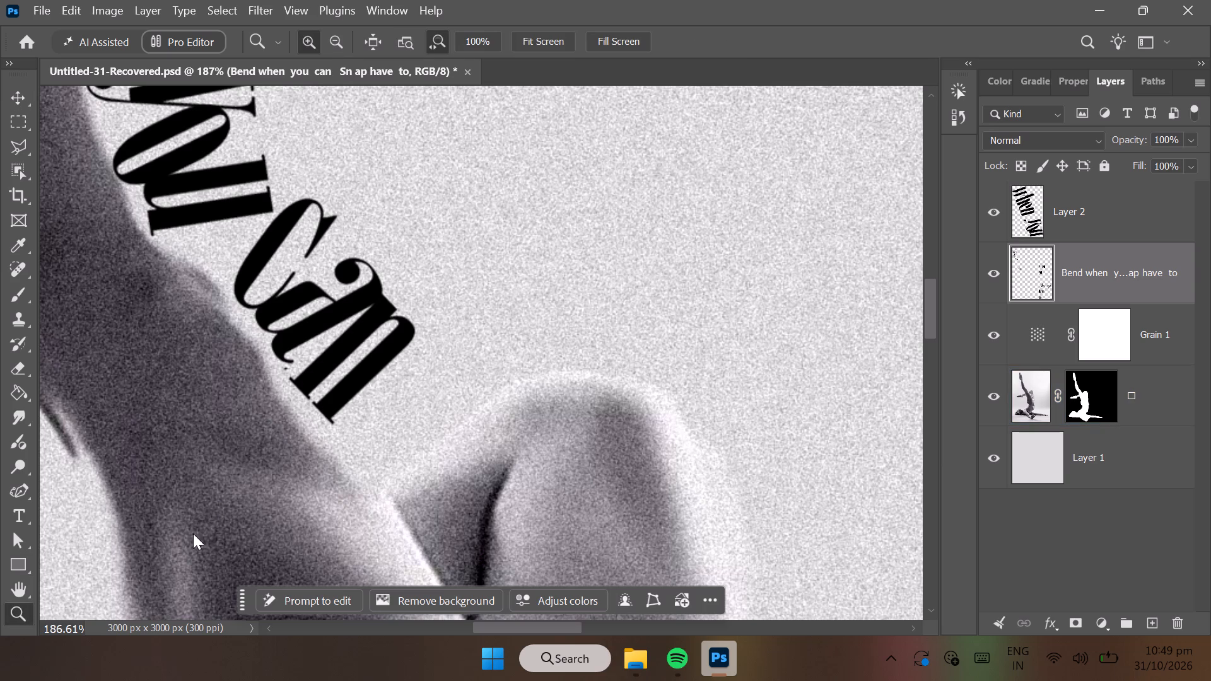
drag(193, 533, 168, 544)
drag(168, 544, 95, 583)
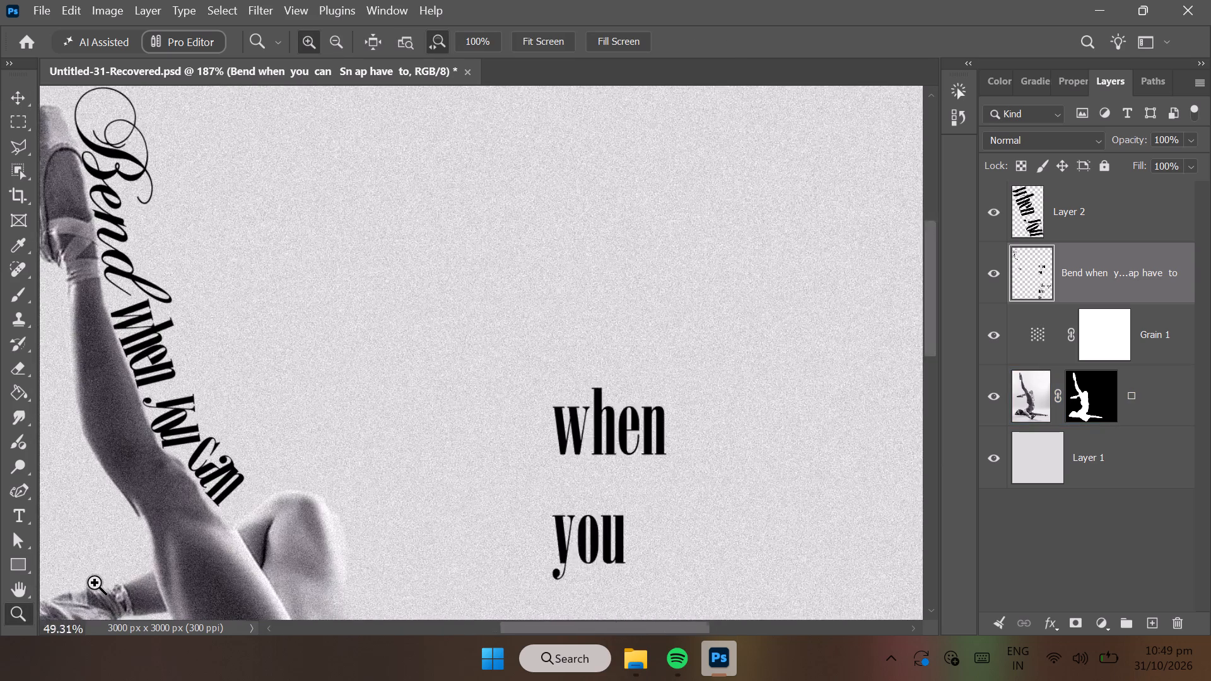
drag(95, 583, 91, 585)
scroll(226, 462, down, 2)
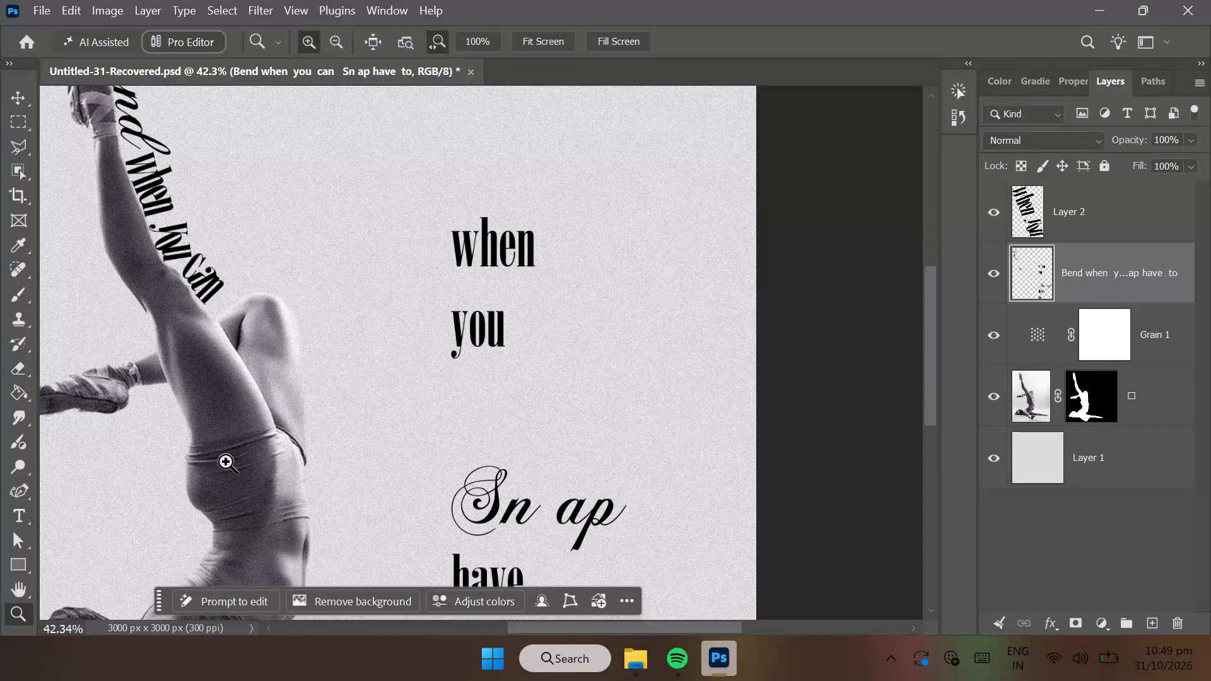
scroll(226, 462, right, 1)
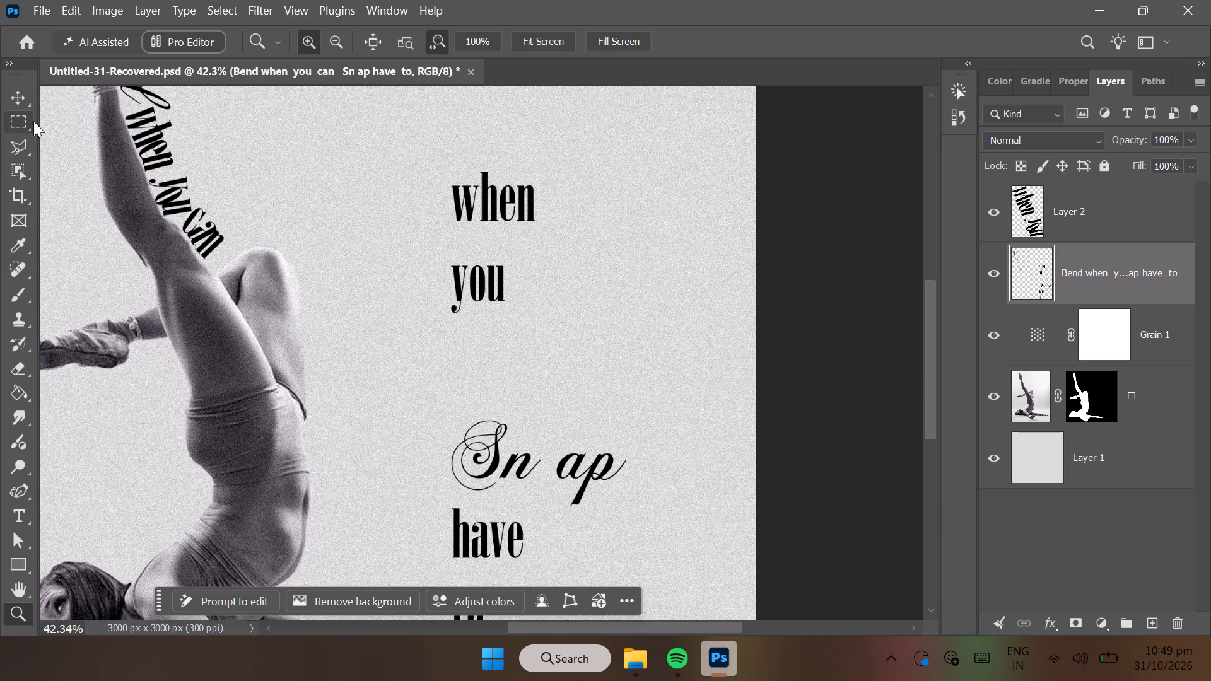
click(21, 138)
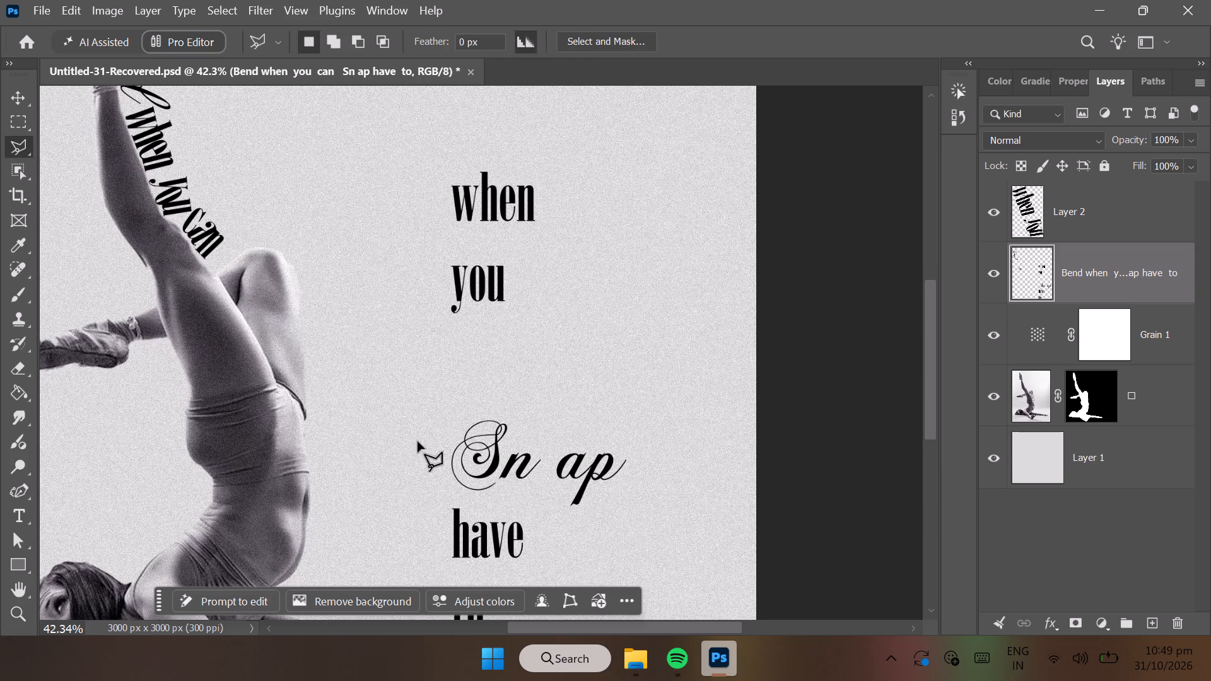
click(470, 501)
click(426, 466)
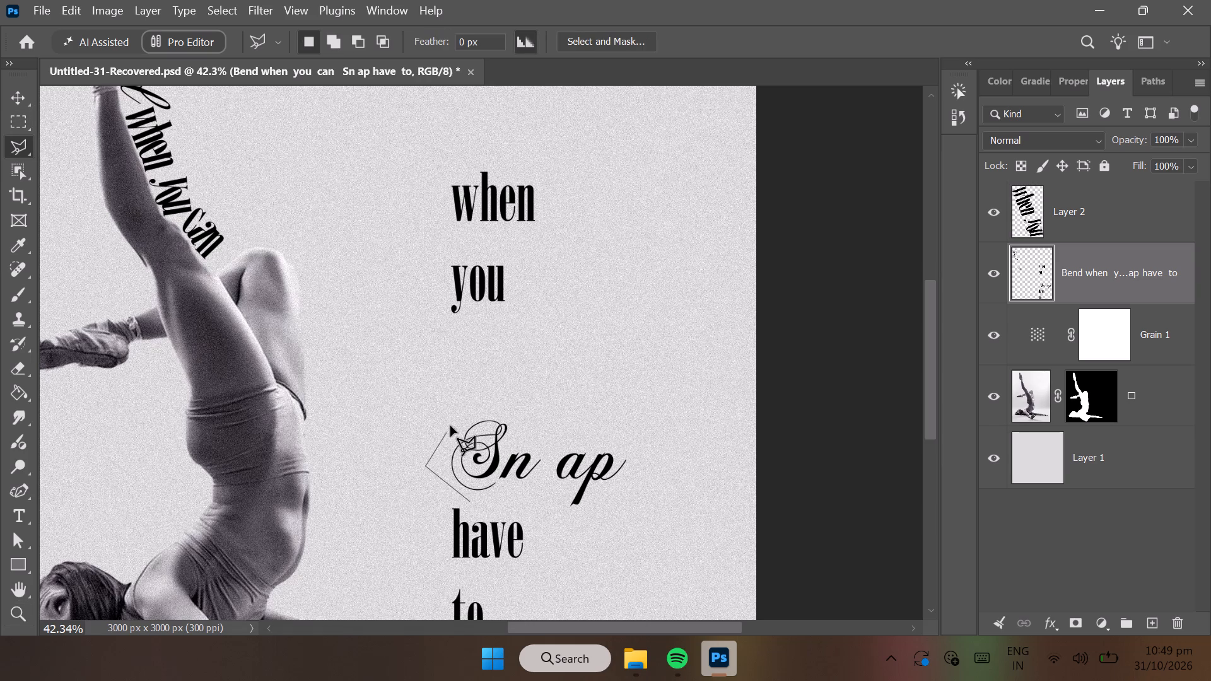
click(451, 425)
click(493, 402)
click(518, 416)
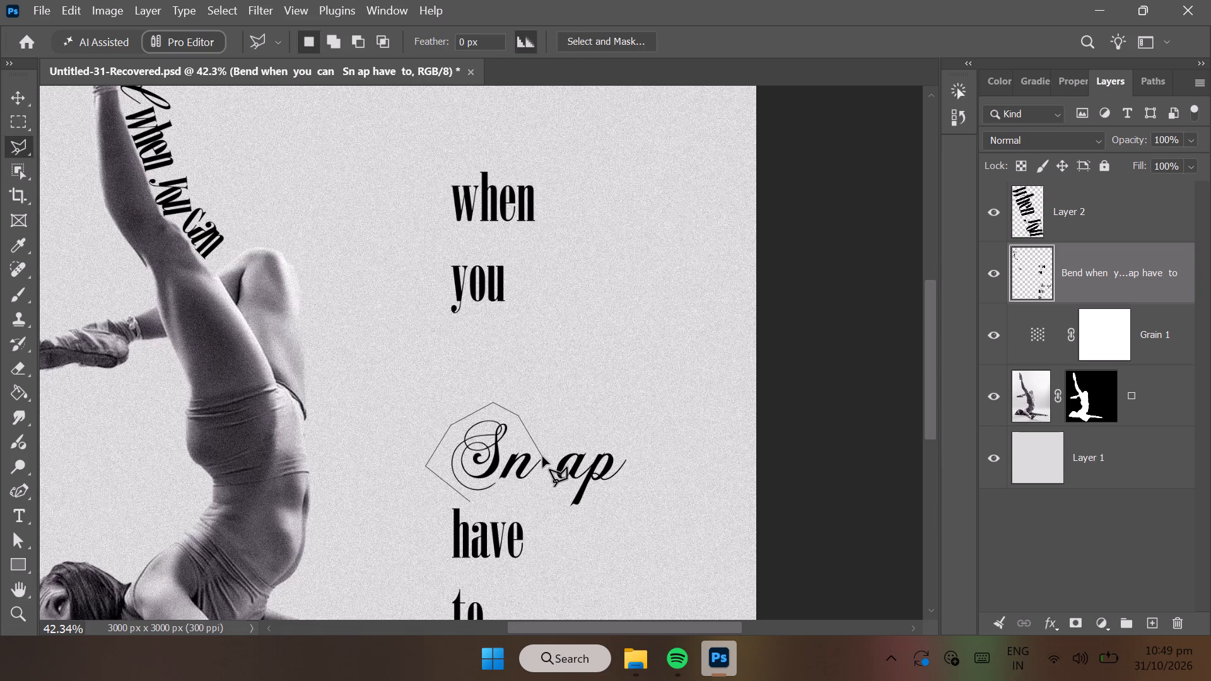
click(542, 457)
click(539, 477)
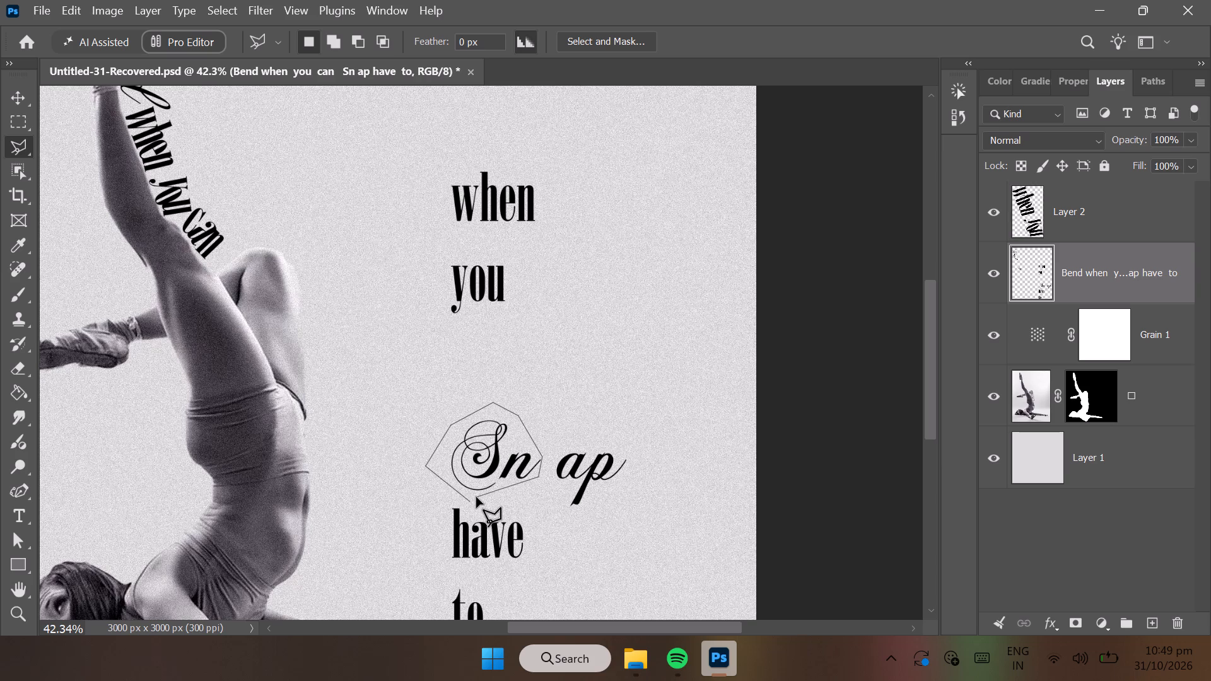
click(476, 497)
click(471, 501)
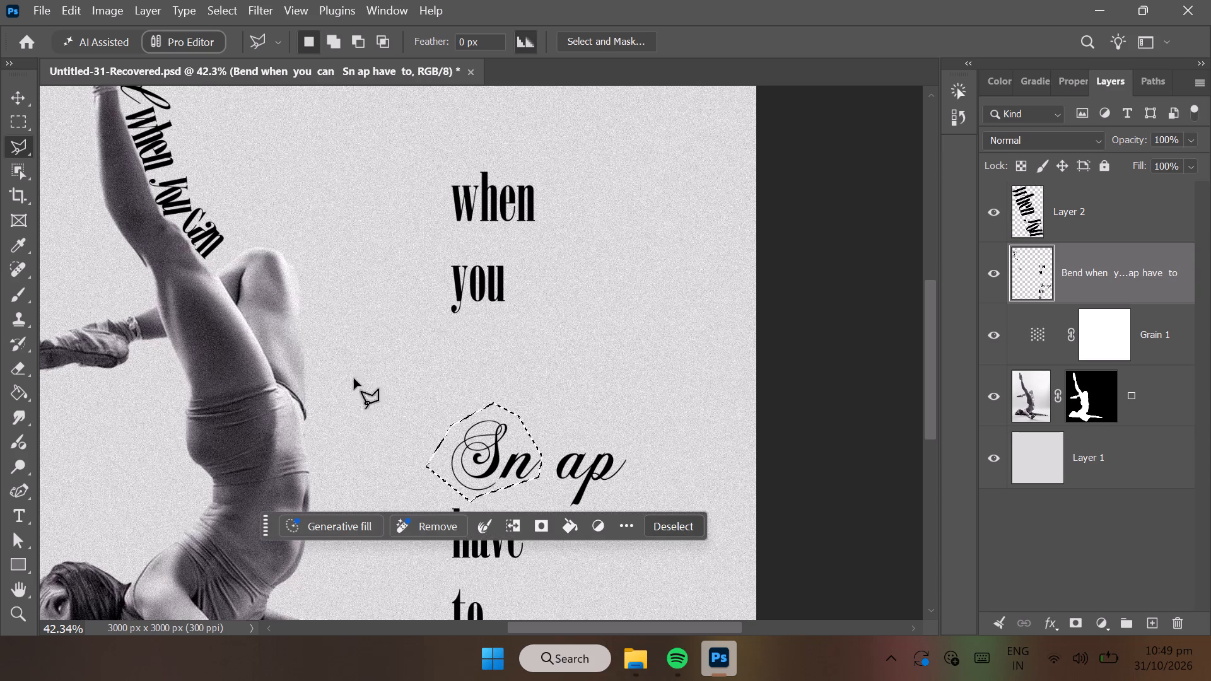
click(24, 105)
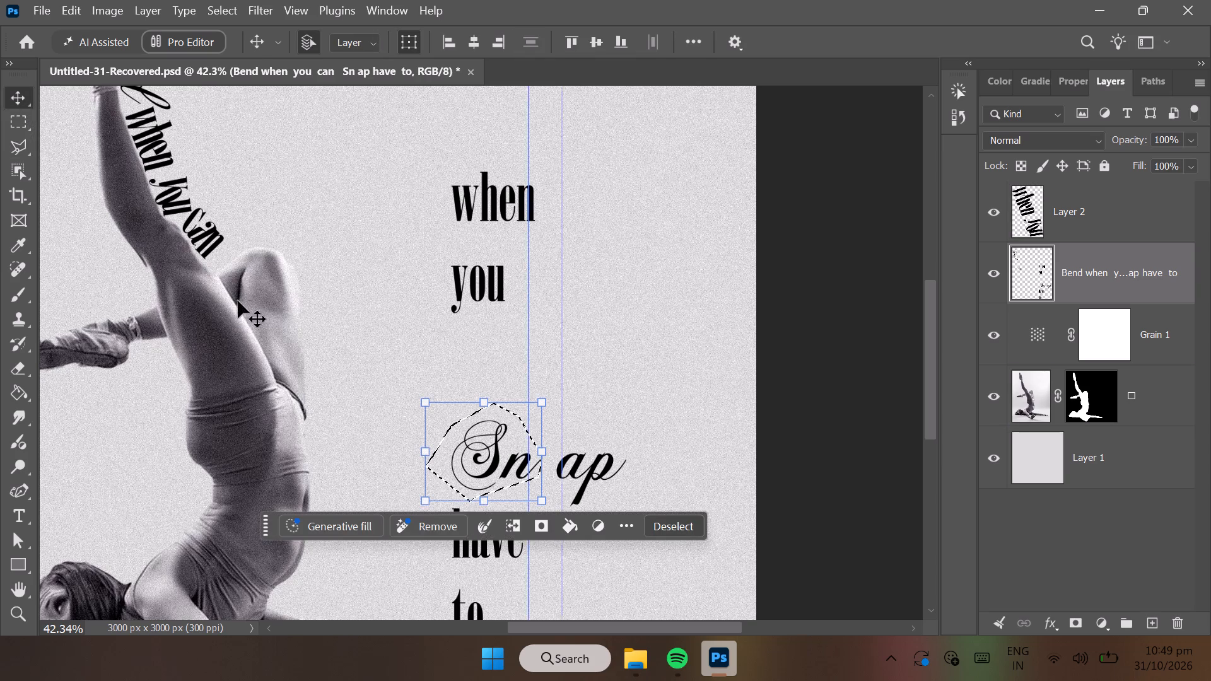
drag(511, 467, 483, 441)
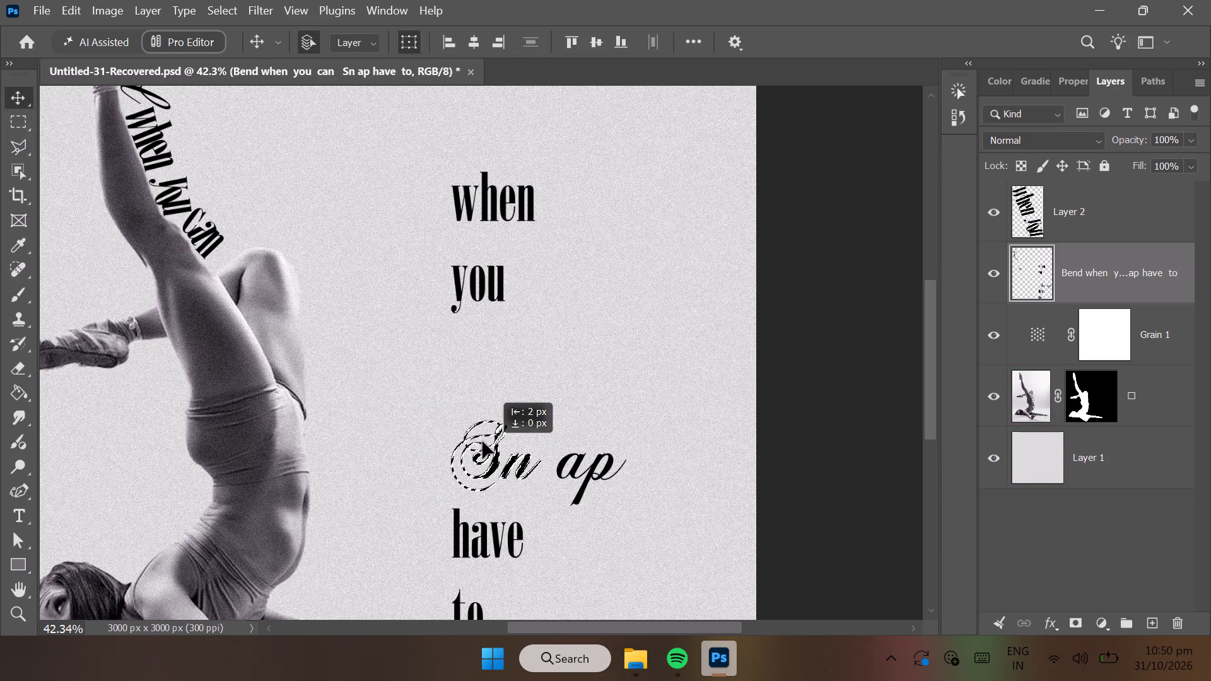
drag(483, 441, 405, 356)
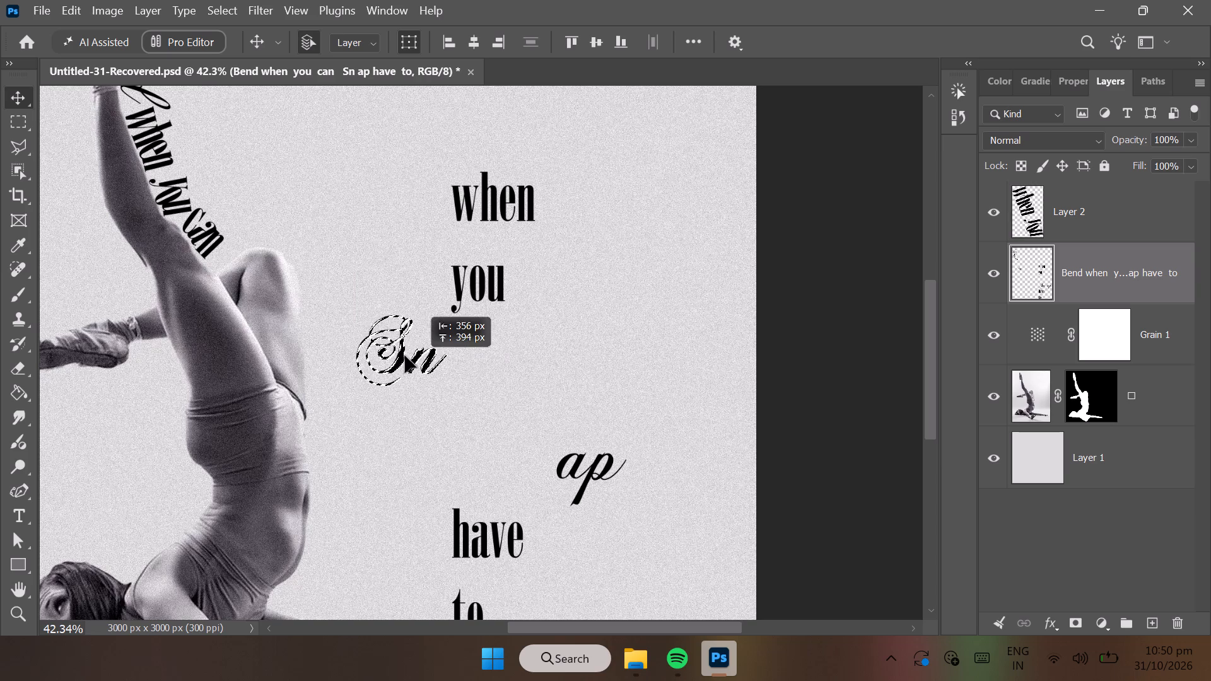
drag(405, 356, 324, 279)
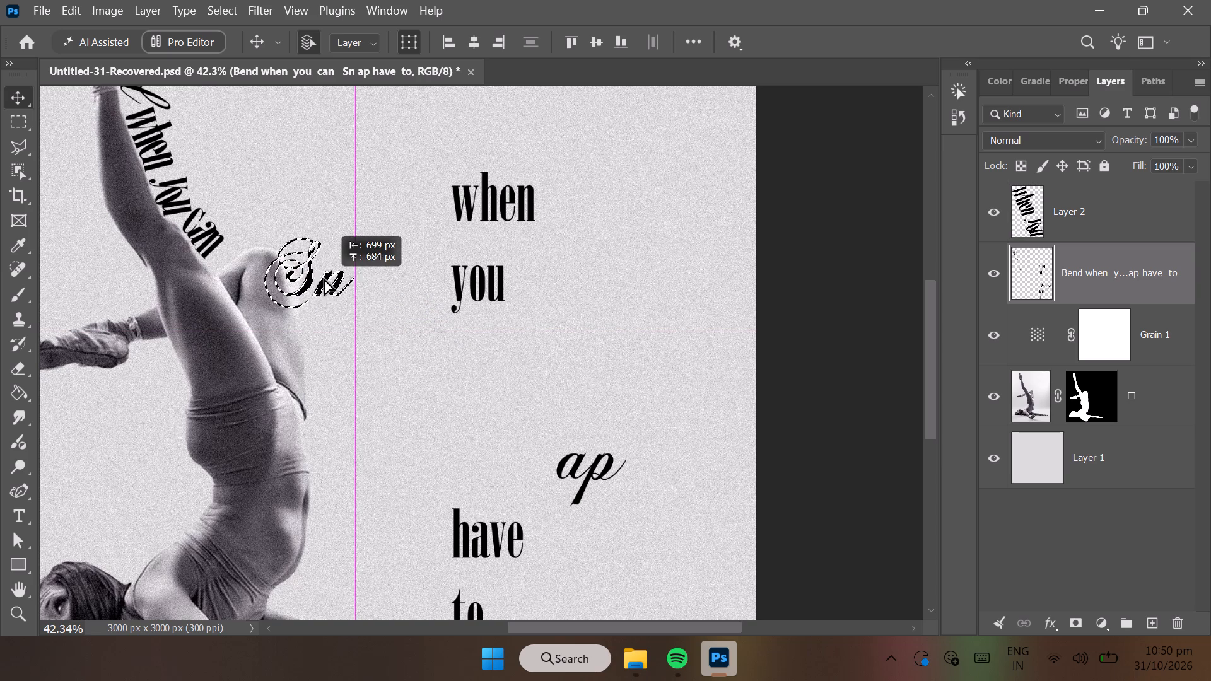
drag(324, 279, 274, 228)
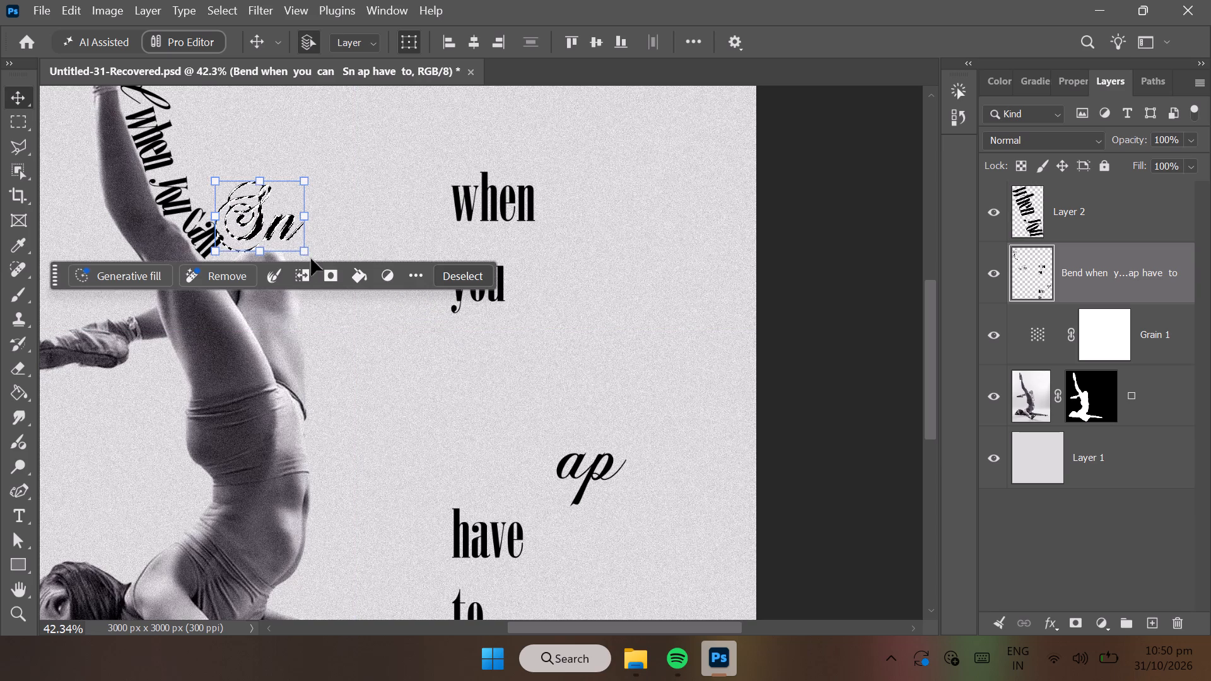
Scale the selected letters "Sn" to 76.88% and apply the transform.
drag(304, 248, 283, 235)
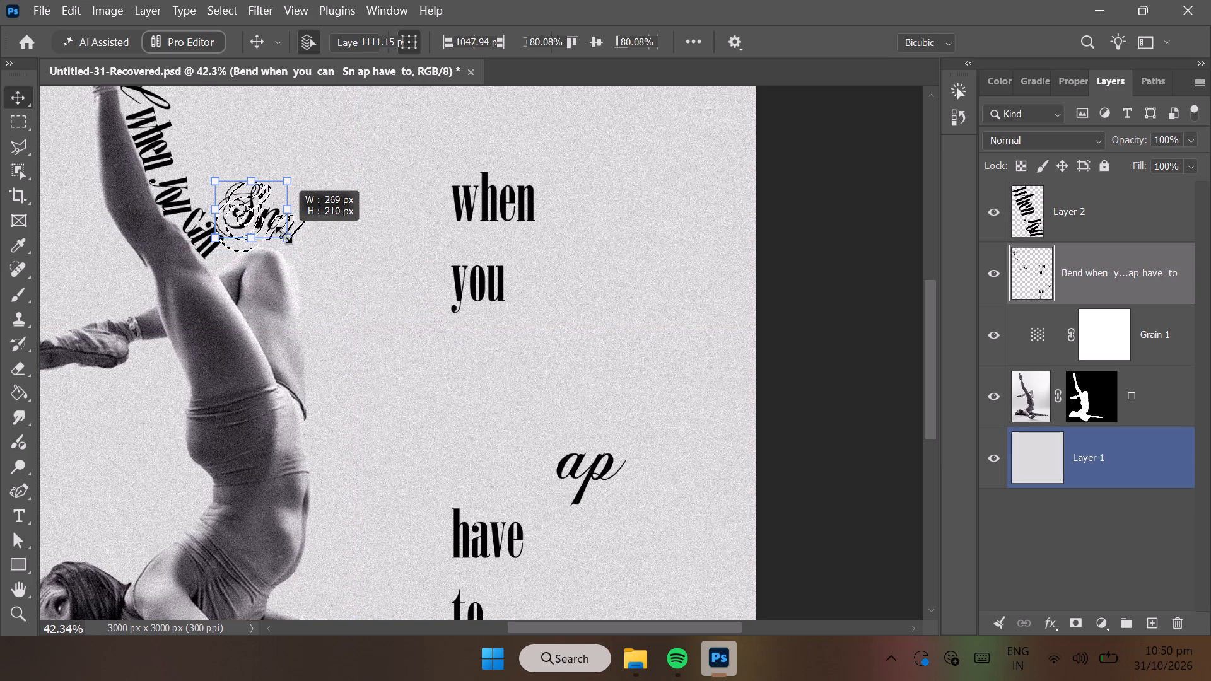
drag(283, 235, 282, 234)
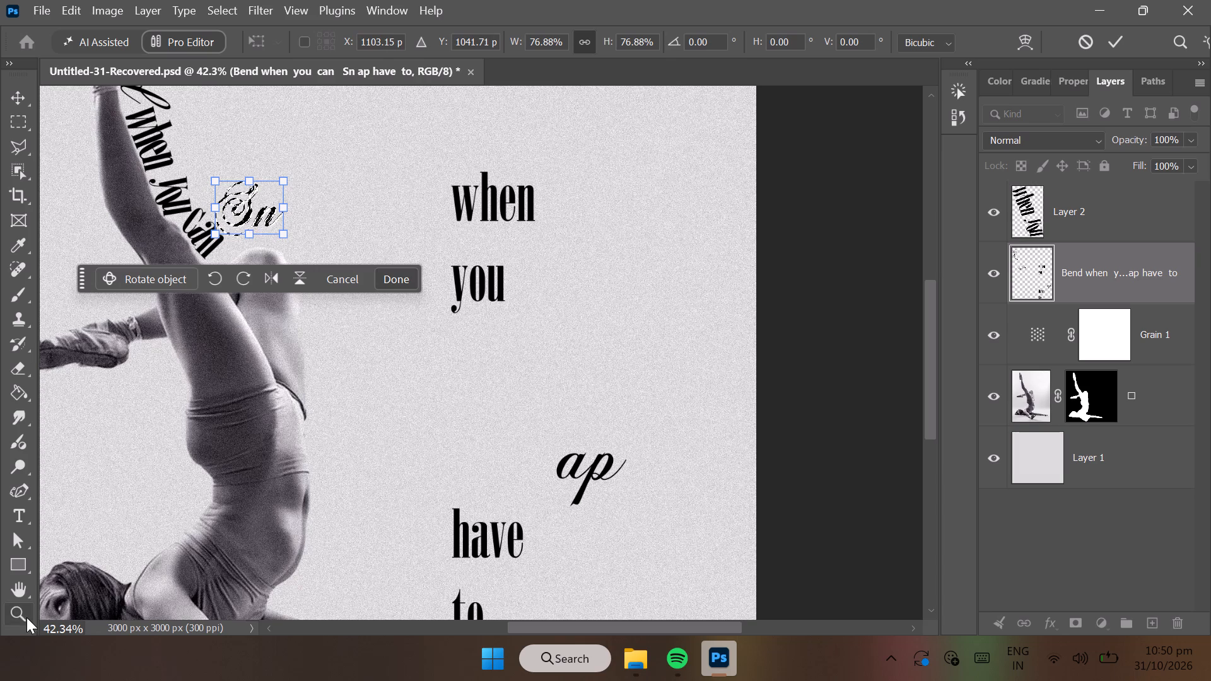
click(23, 614)
Move the selected letters "Sn" about 20 px right and 80 px down to rest just above the bent knee, and deselect.
drag(254, 231, 270, 236)
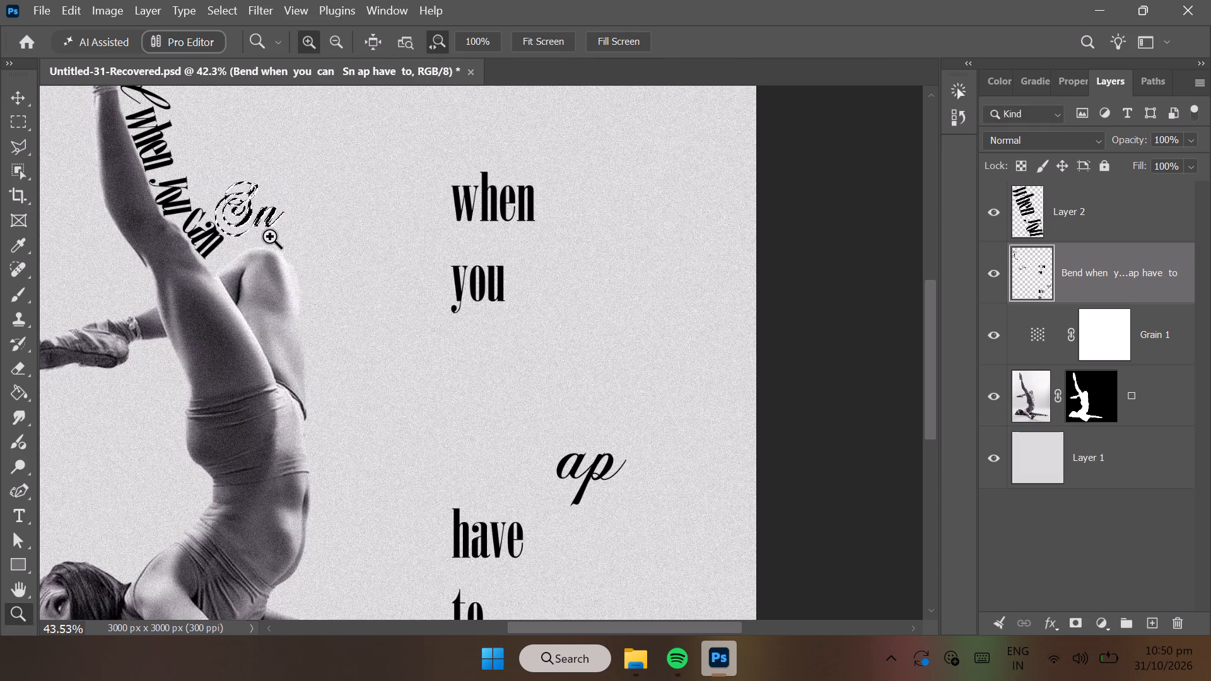
drag(270, 236, 325, 269)
scroll(325, 269, up, 2)
ctrl+scroll(325, 269, down, 1)
ctrl+scroll(325, 269, up, 1)
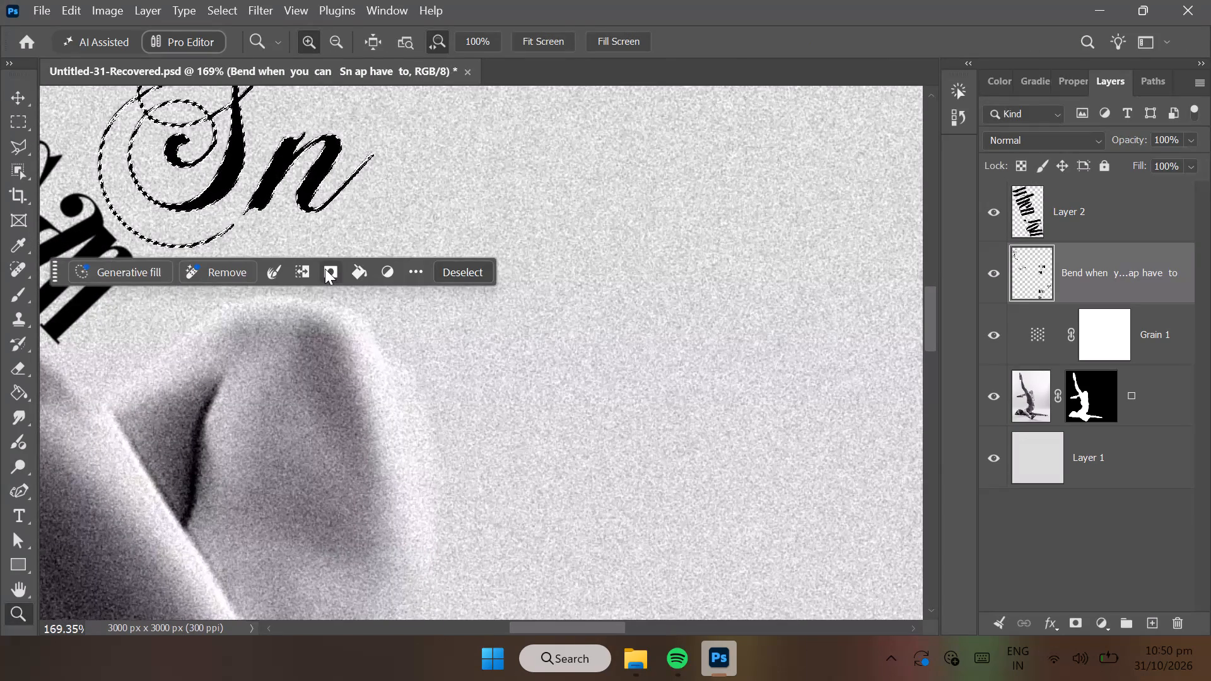
scroll(262, 224, up, 2)
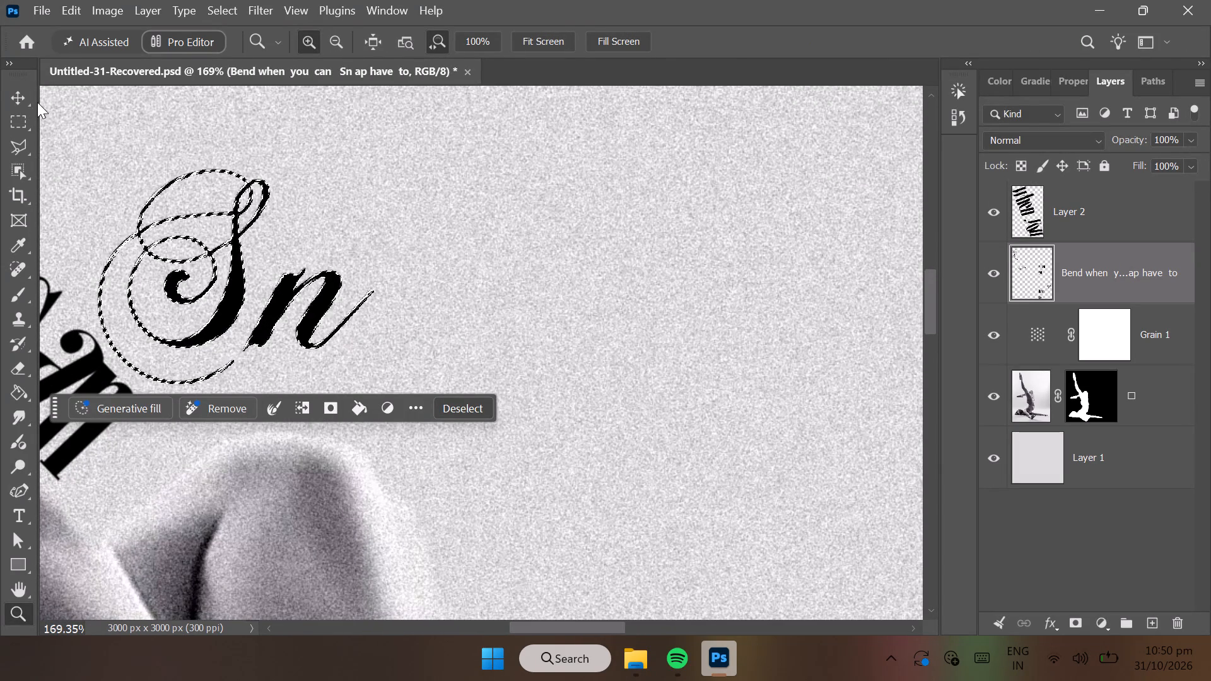
click(27, 95)
drag(235, 293, 257, 358)
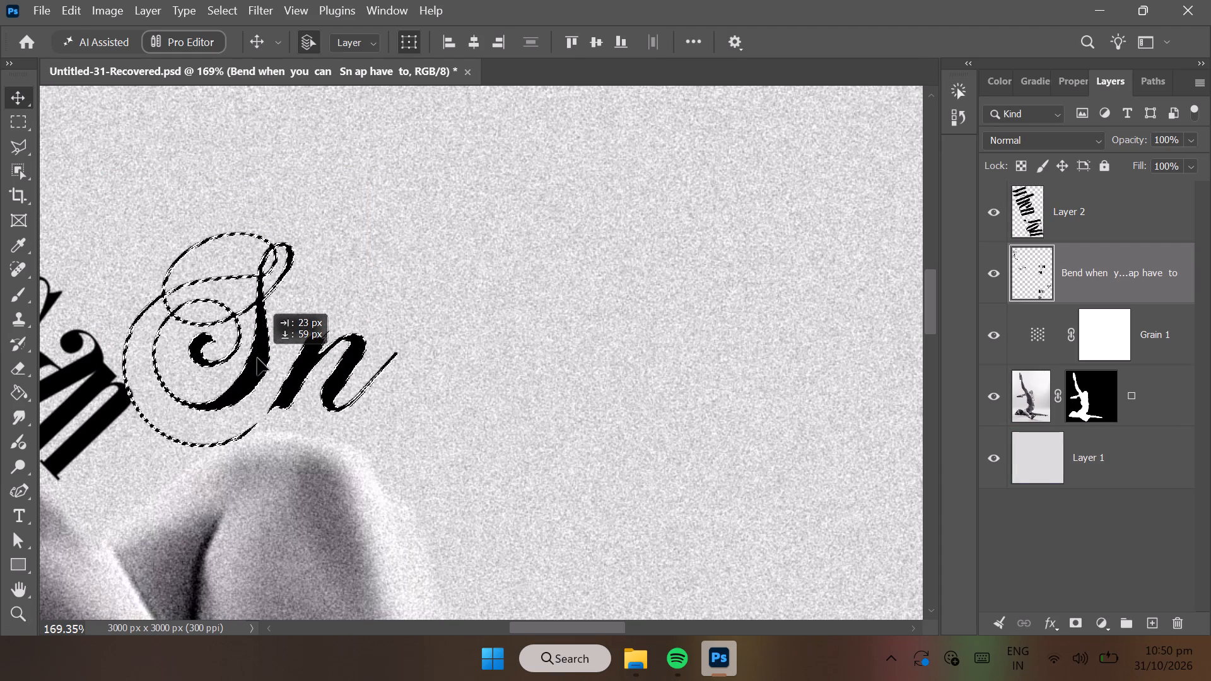
drag(257, 358, 248, 387)
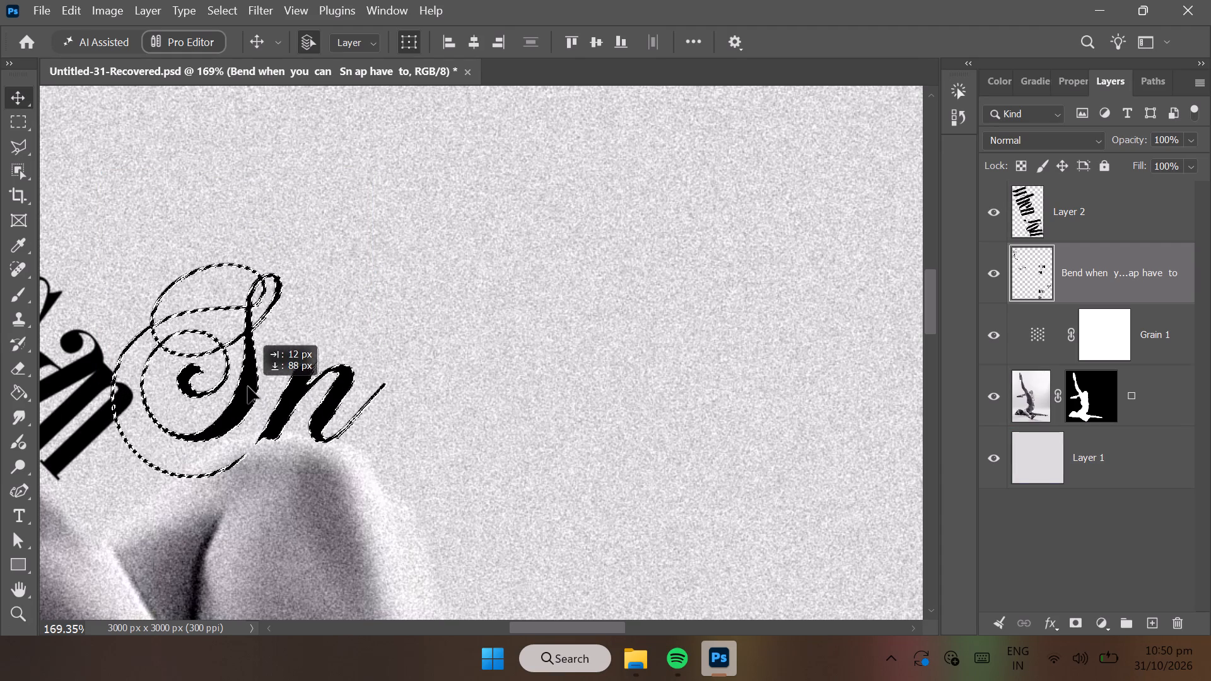
drag(248, 387, 263, 380)
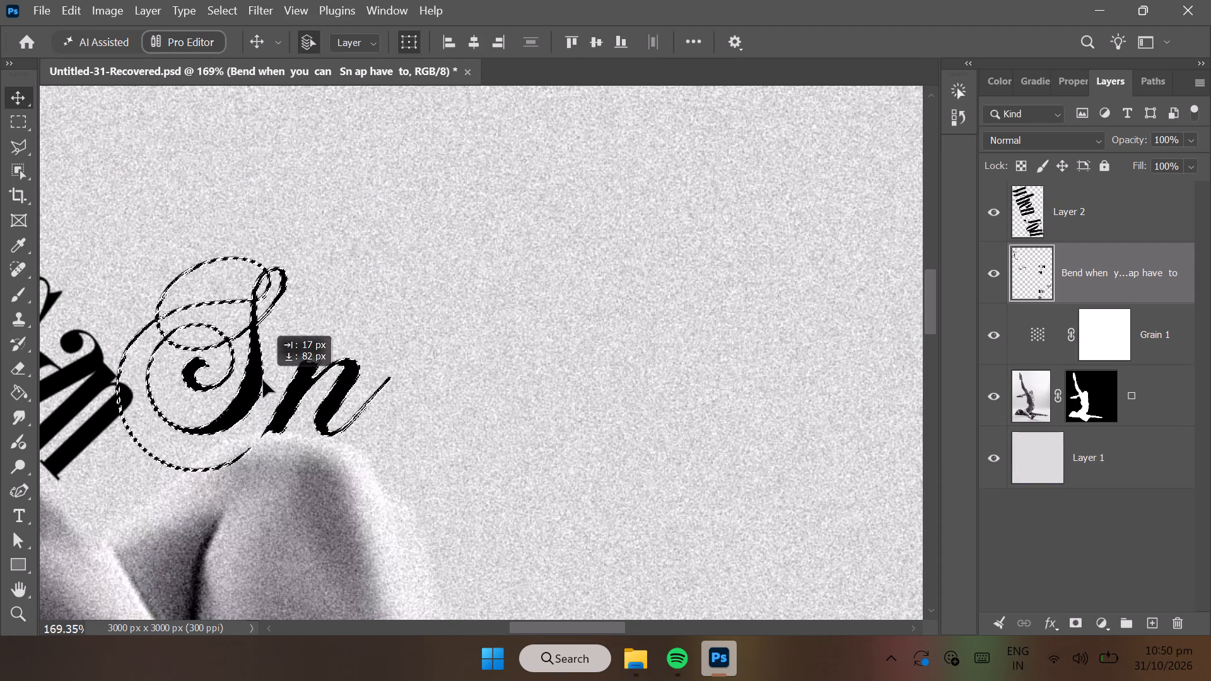
drag(263, 380, 259, 380)
click(462, 498)
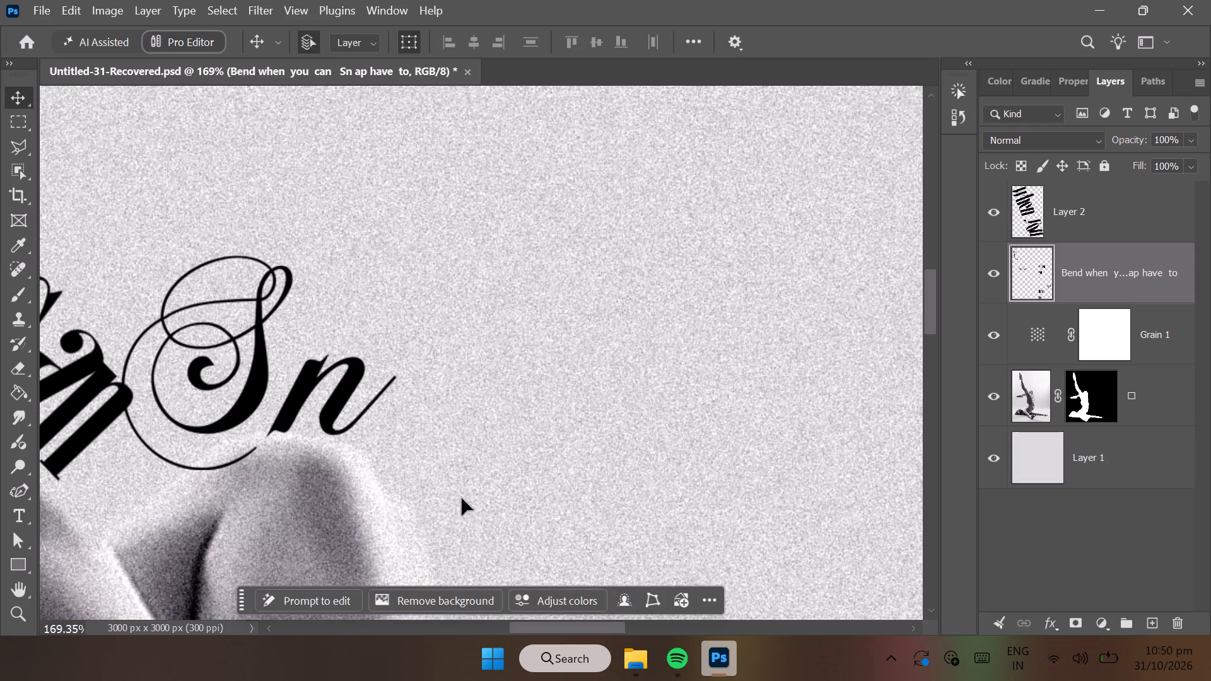
Select the letters "ap" with the Rectangular Marquee and set their rotation to 90°.
scroll(517, 437, down, 4)
scroll(517, 437, left, 5)
scroll(517, 437, right, 20)
scroll(517, 437, right, 3)
scroll(517, 437, up, 1)
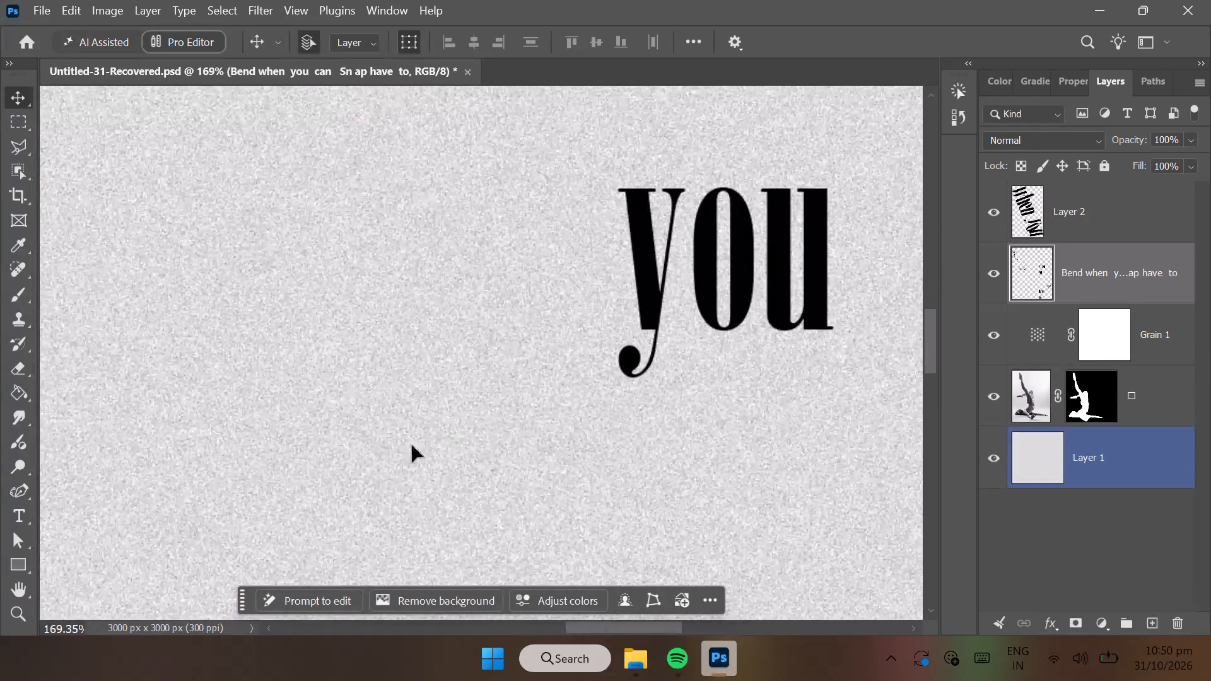
click(21, 610)
drag(167, 531, 143, 541)
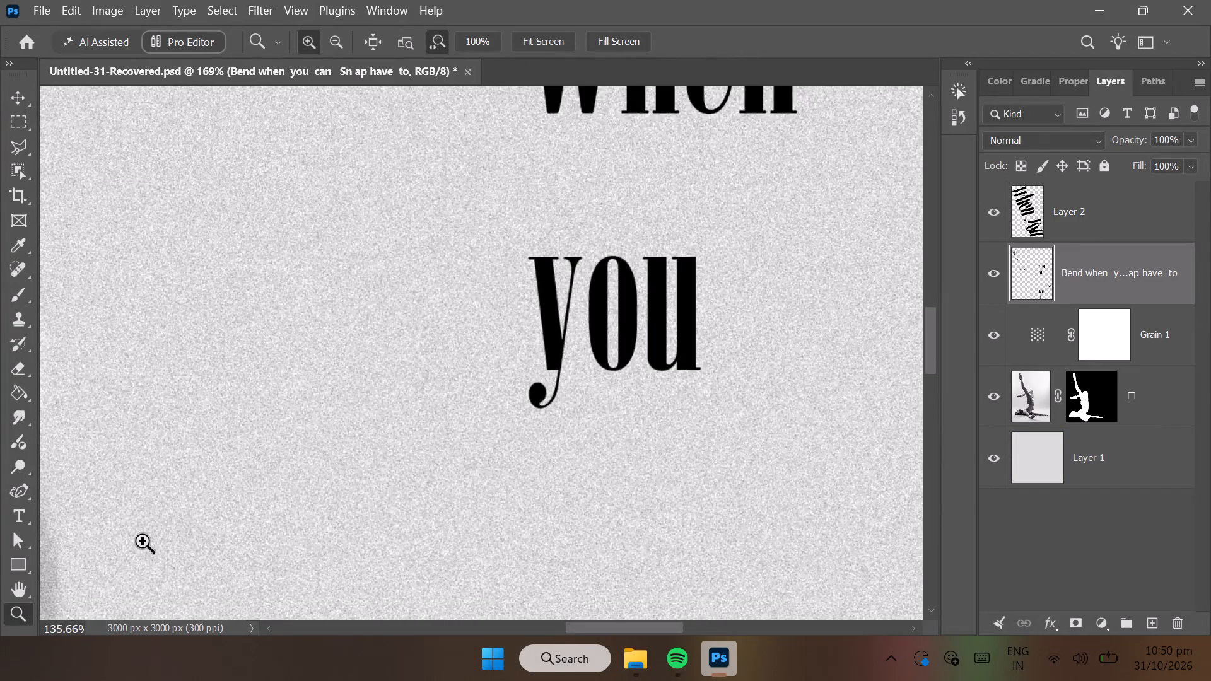
drag(143, 541, 117, 557)
scroll(117, 557, left, 2)
scroll(117, 557, down, 1)
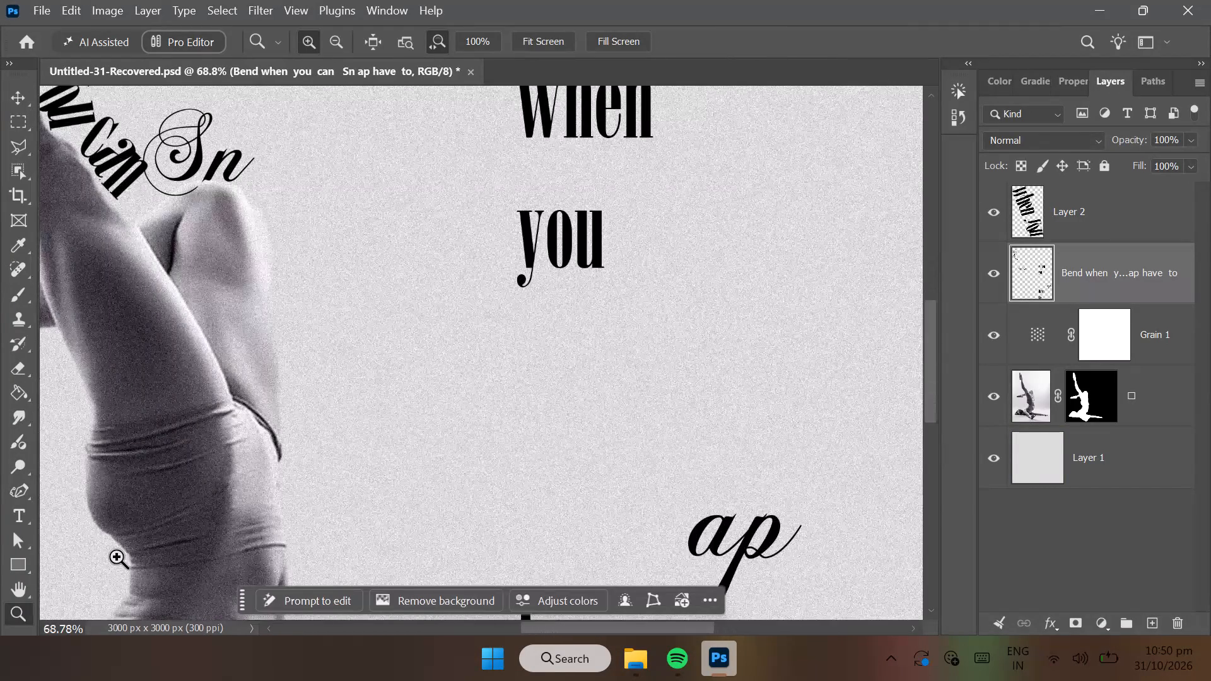
scroll(117, 557, down, 1)
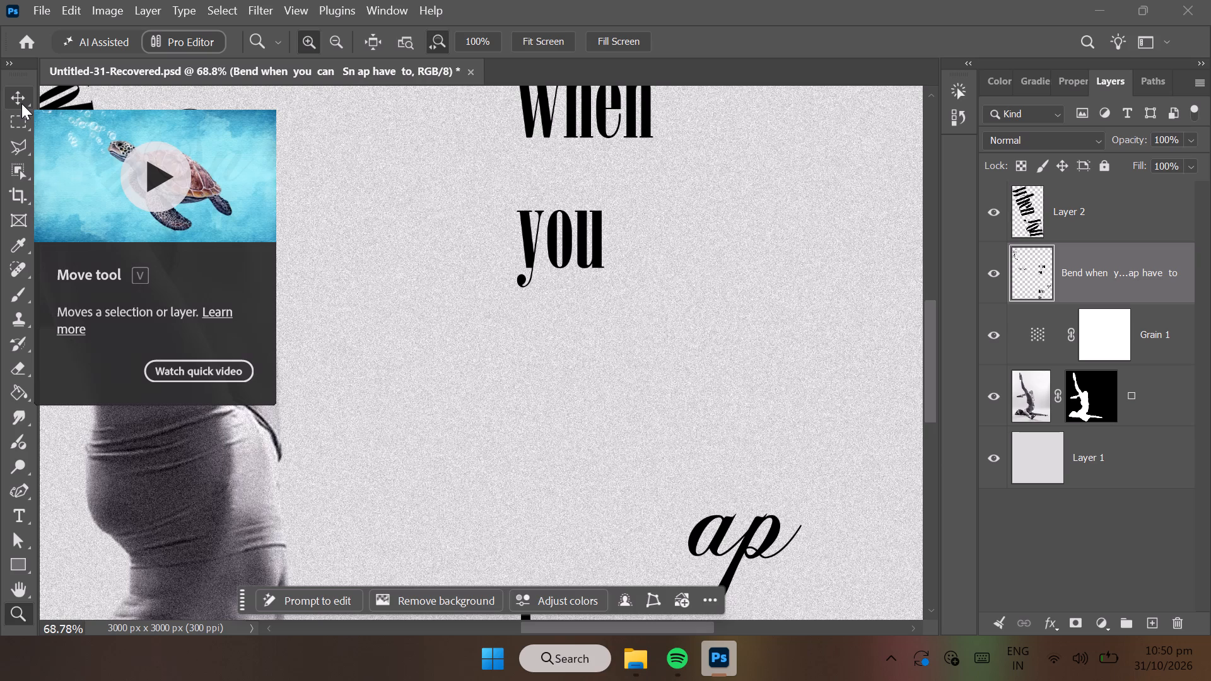
click(21, 115)
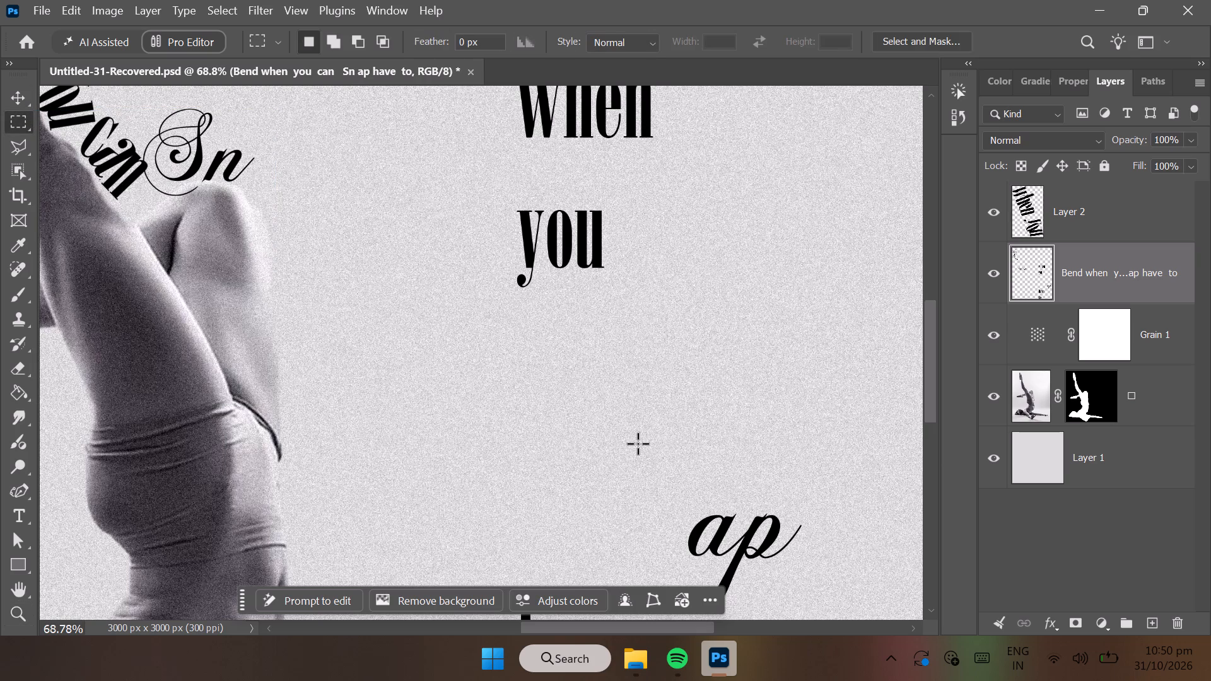
scroll(658, 471, down, 1)
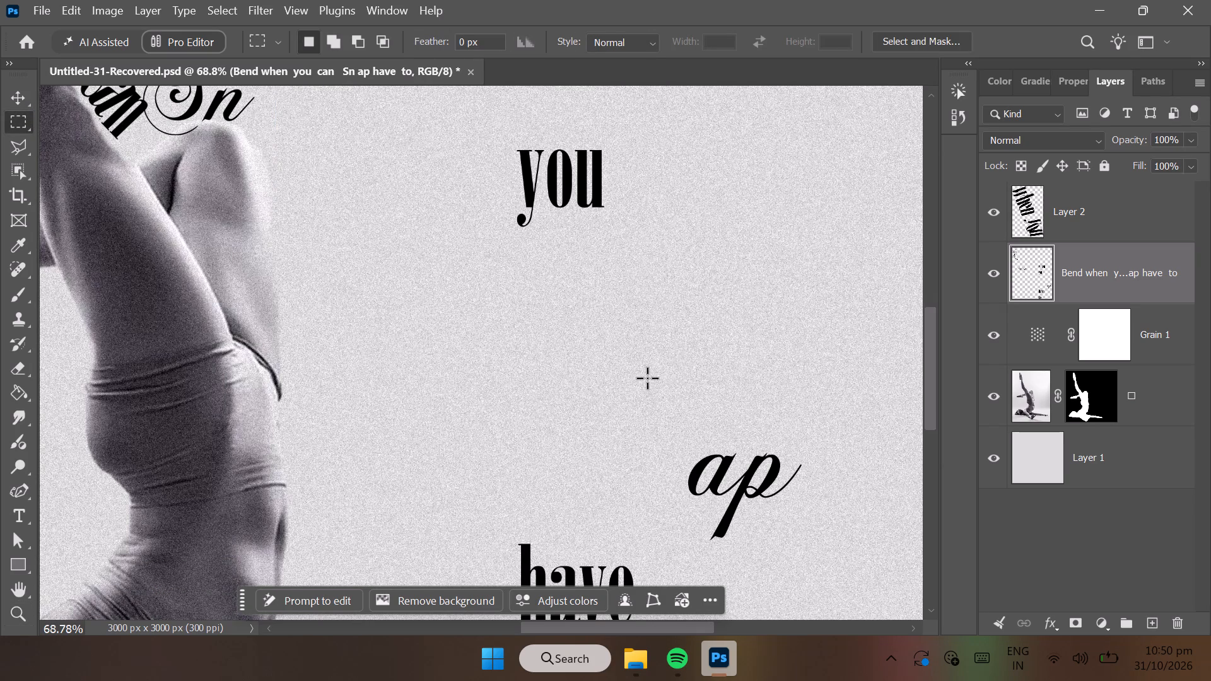
drag(669, 436, 789, 518)
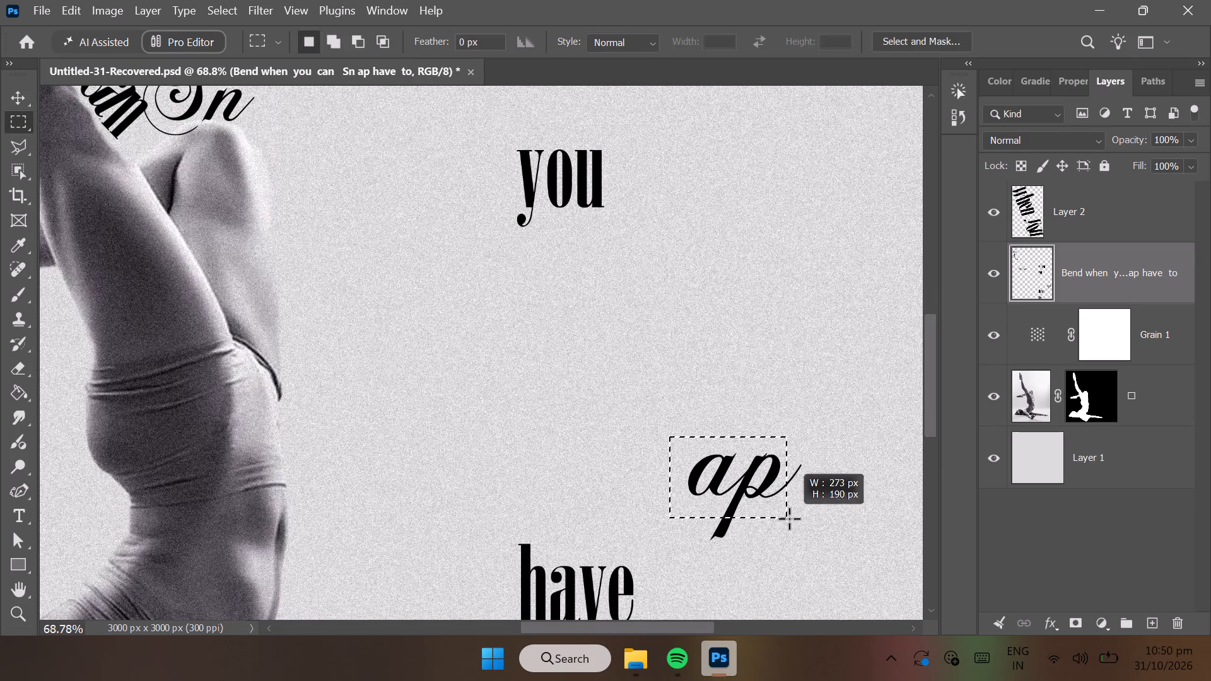
drag(789, 518, 809, 555)
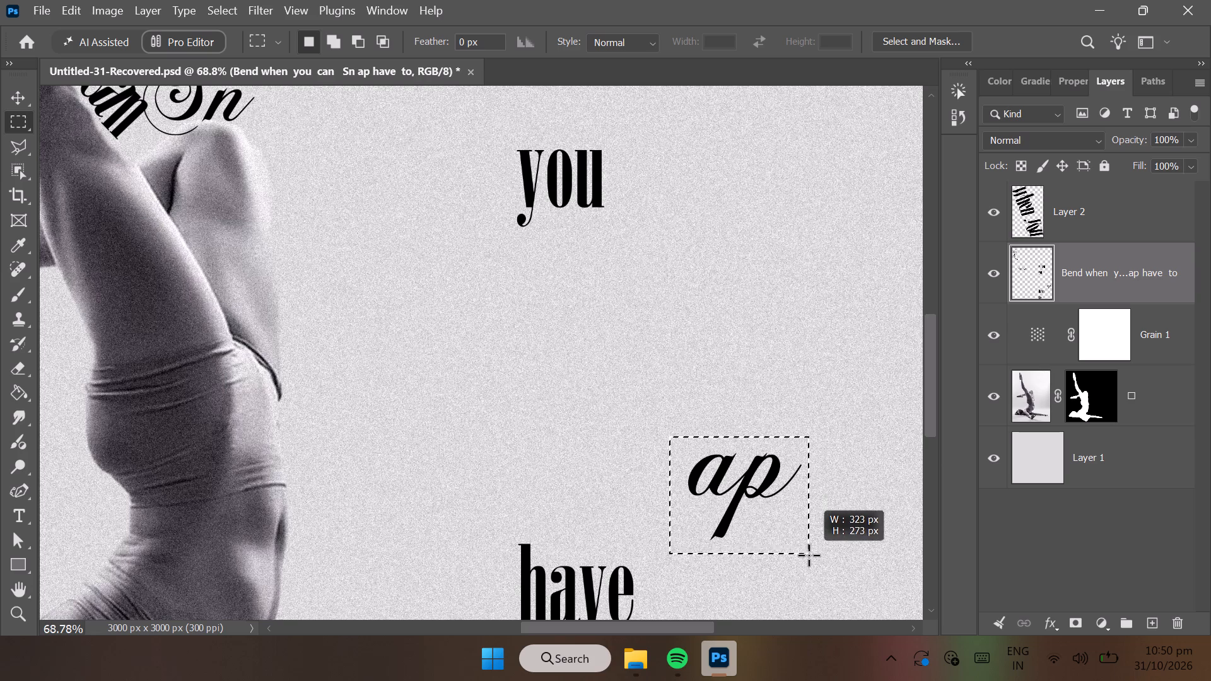
drag(809, 555, 810, 548)
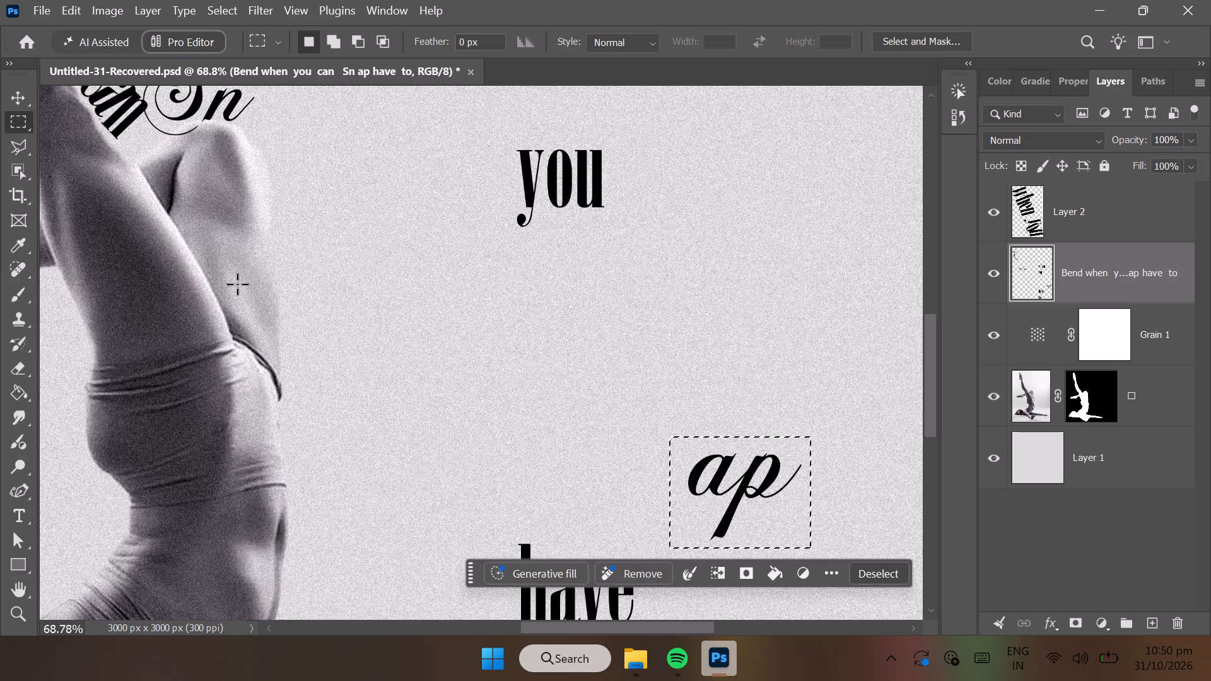
click(25, 93)
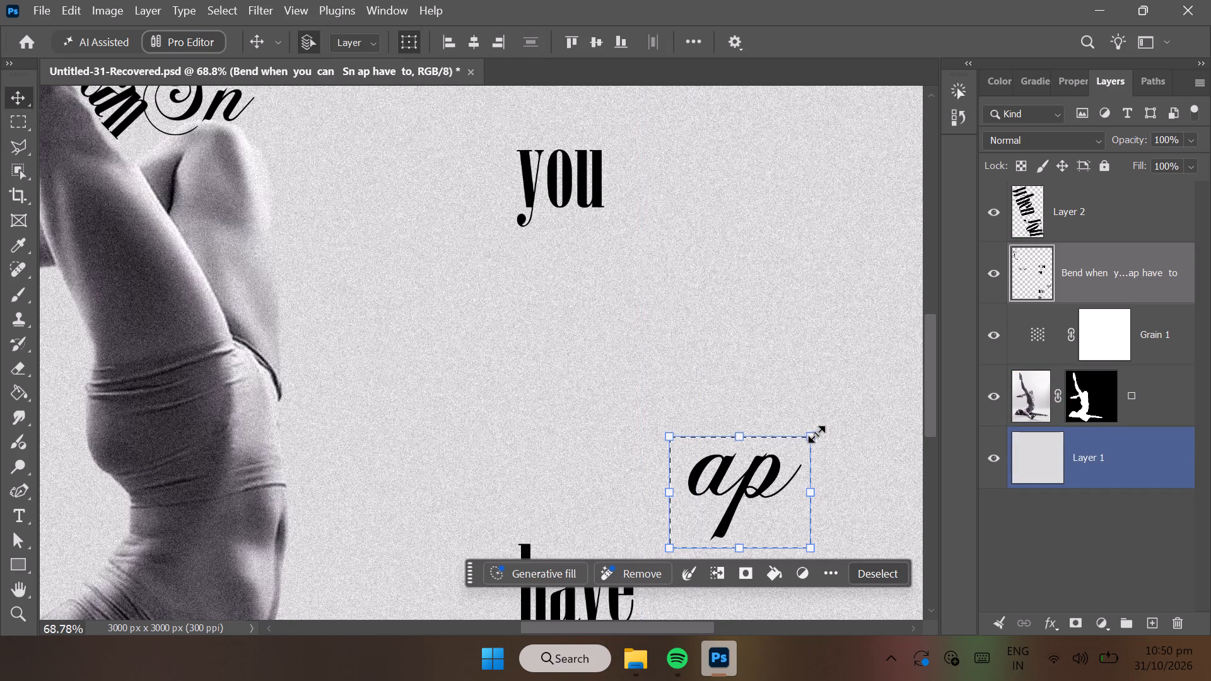
drag(823, 428, 831, 433)
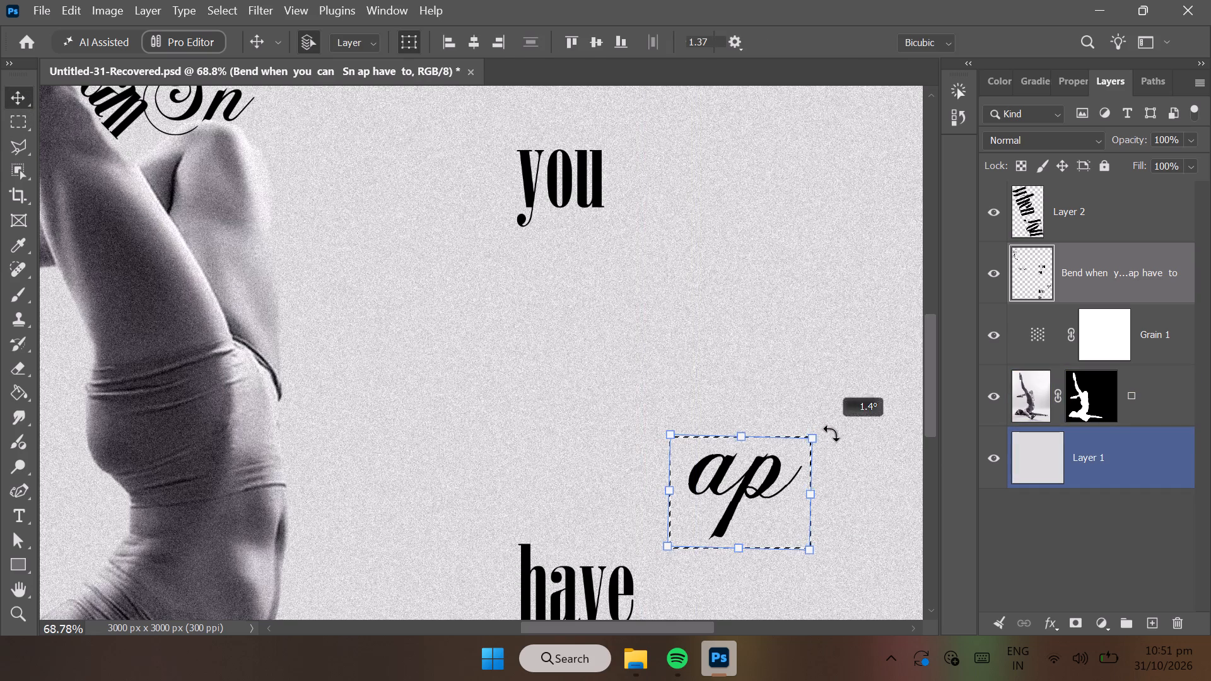
drag(831, 433, 831, 434)
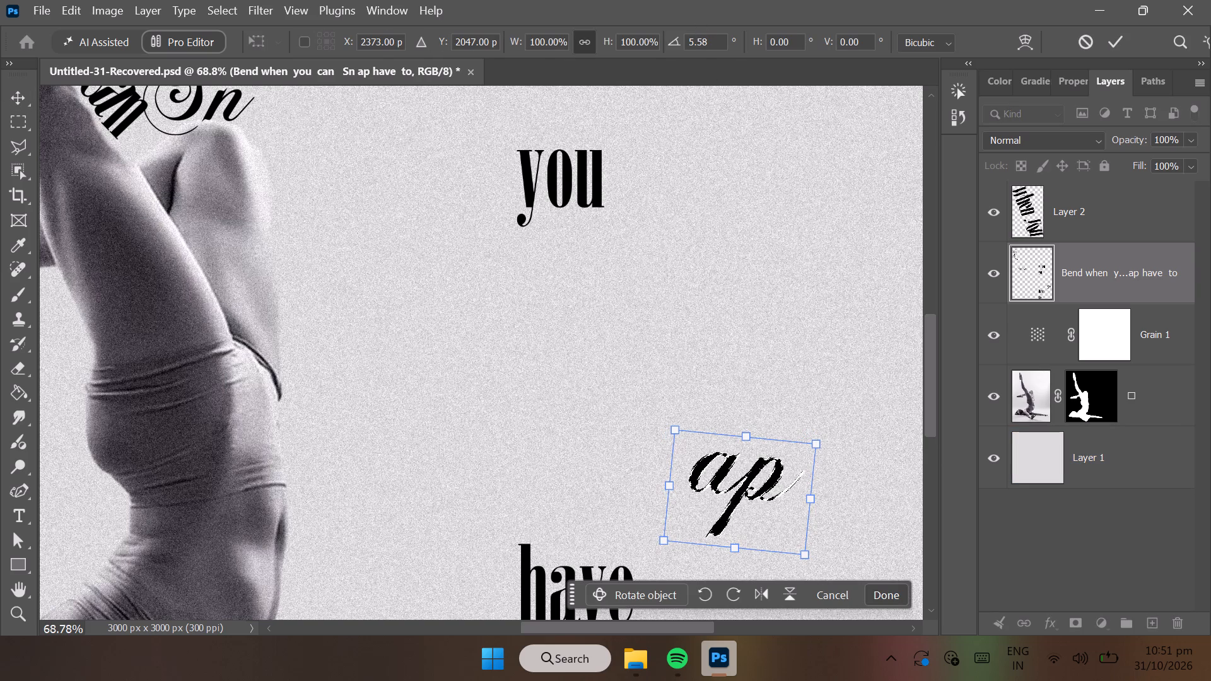
drag(714, 42, 638, 44)
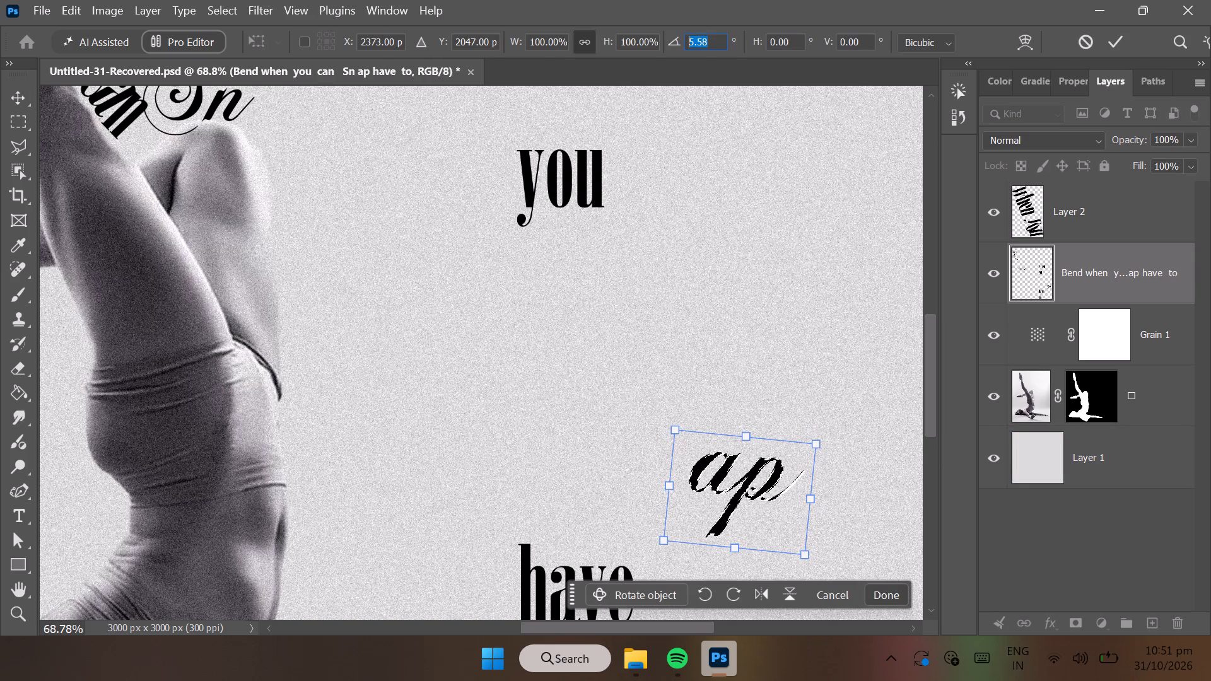
text(90)
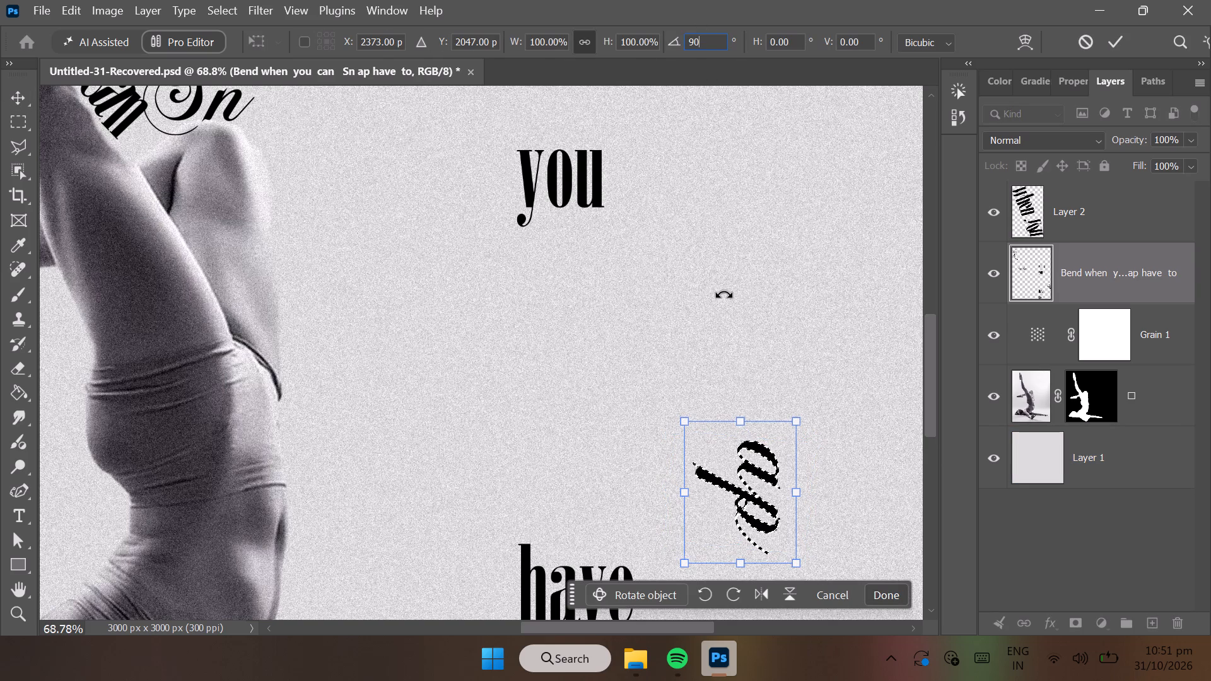
Adjust the rotation of "ap" to 81.96°, shift it up and left toward the dancer, and scale it to 89.58%.
drag(681, 406, 680, 407)
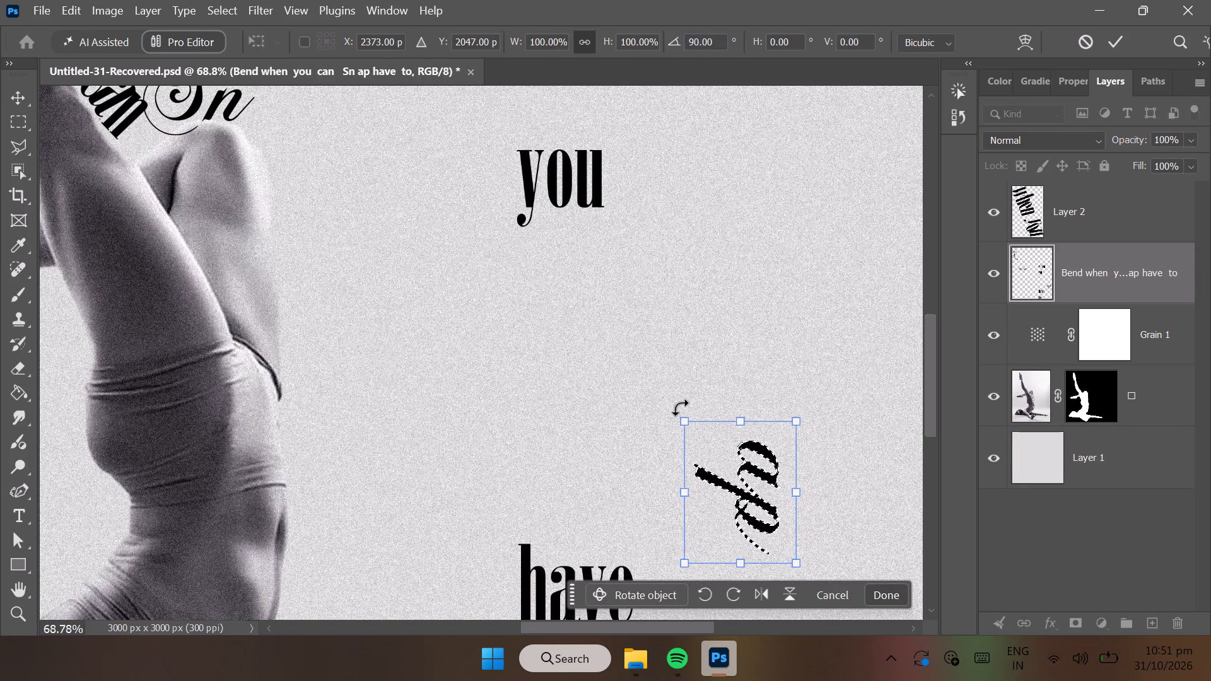
drag(680, 407, 666, 417)
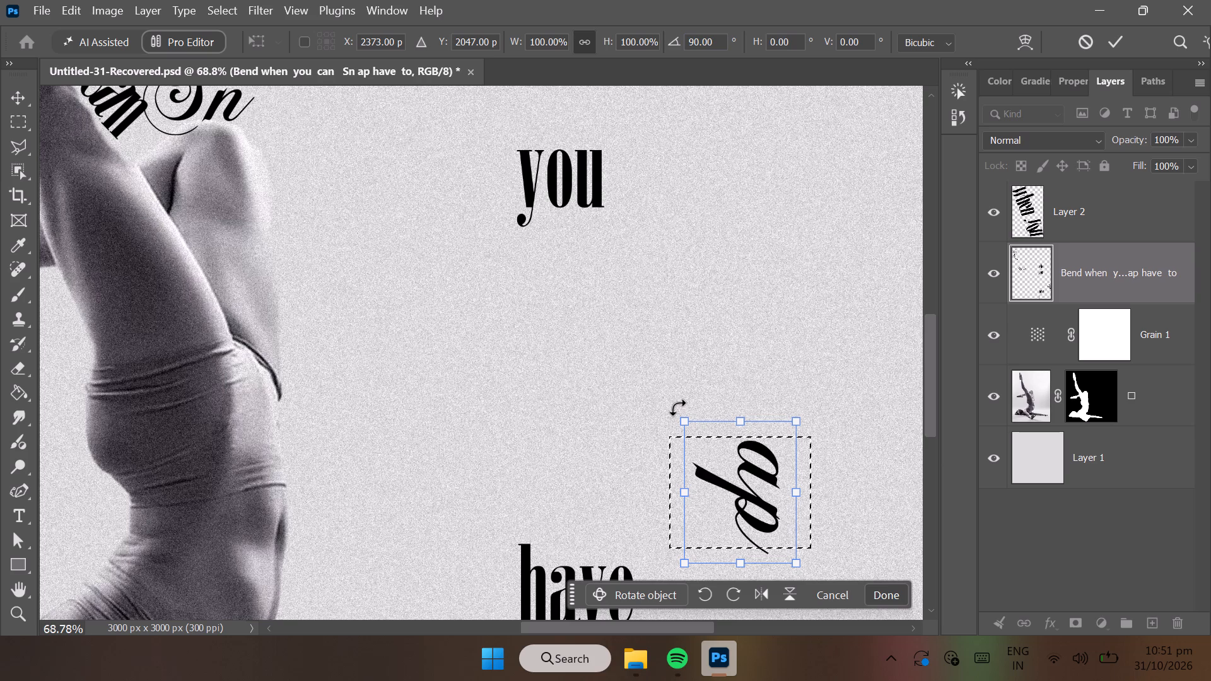
drag(677, 408, 669, 420)
drag(753, 498, 681, 460)
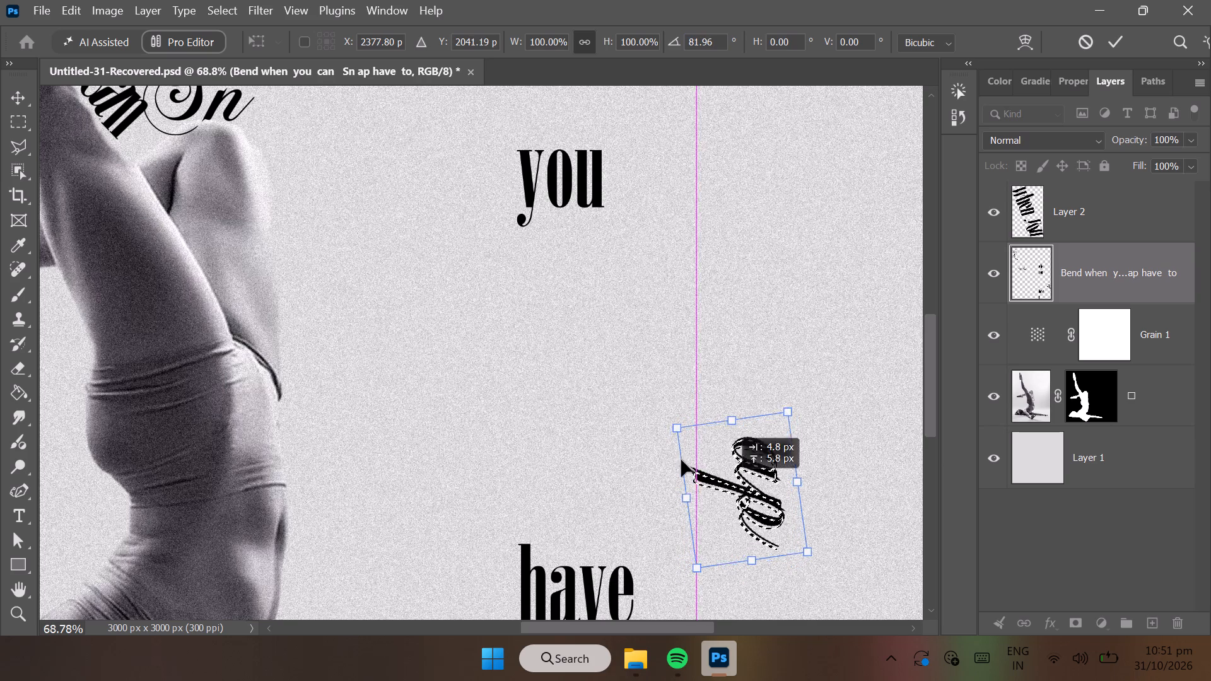
drag(681, 460, 614, 437)
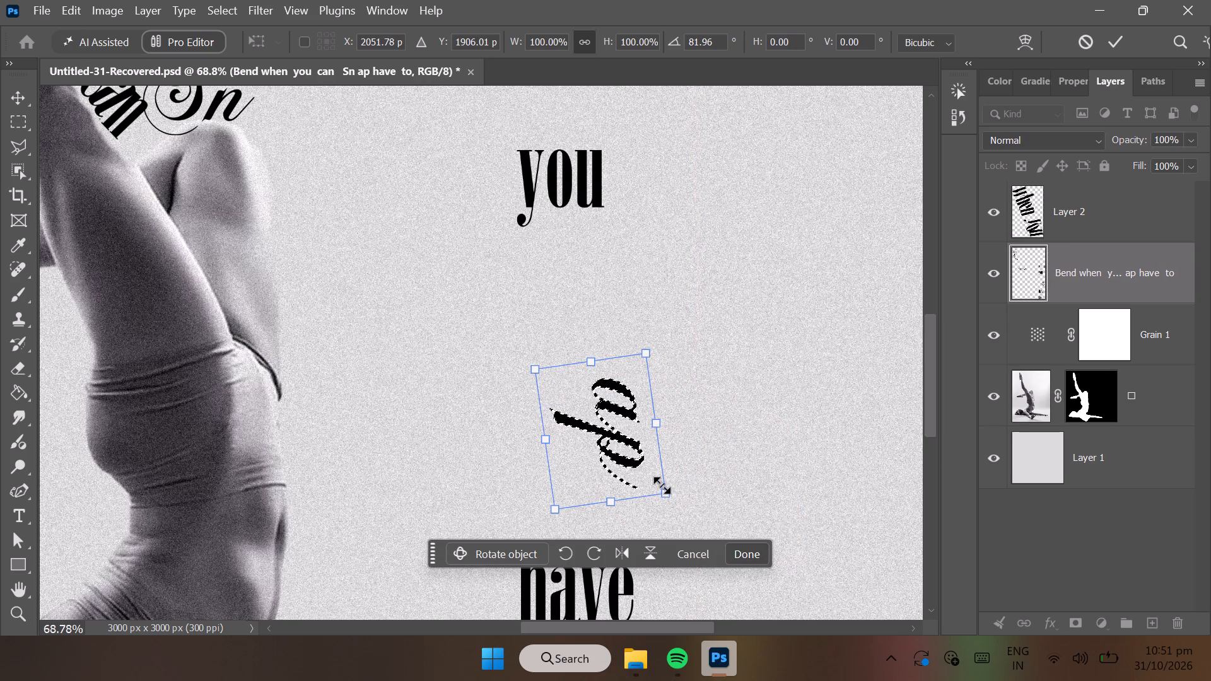
drag(664, 490, 652, 486)
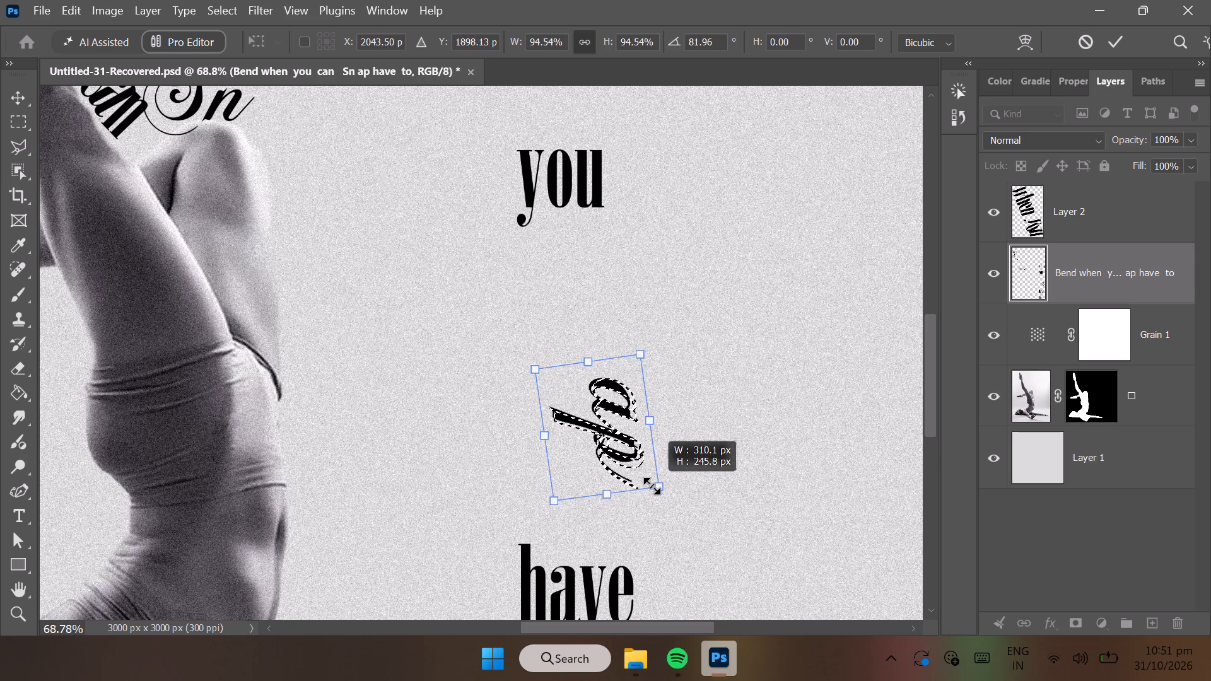
drag(652, 486, 645, 482)
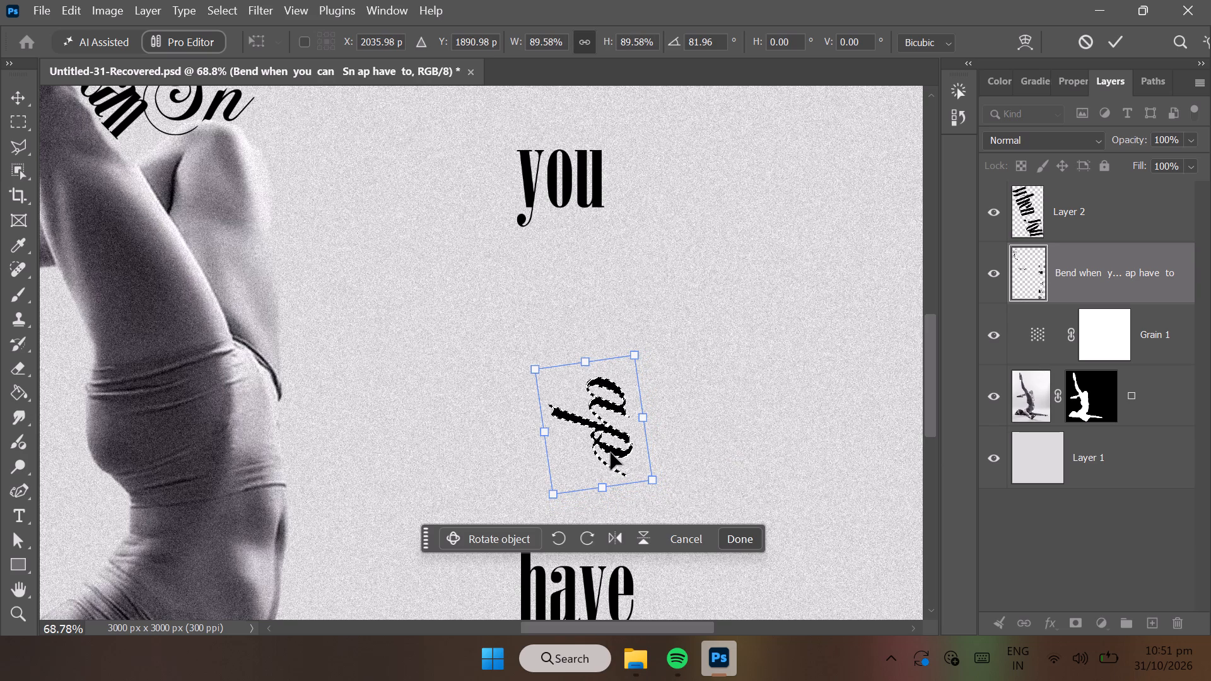
Place "ap" along the outer edge of the bent knee just below "Sn", rotate it to 69.52°, and apply the transform.
drag(611, 453, 368, 300)
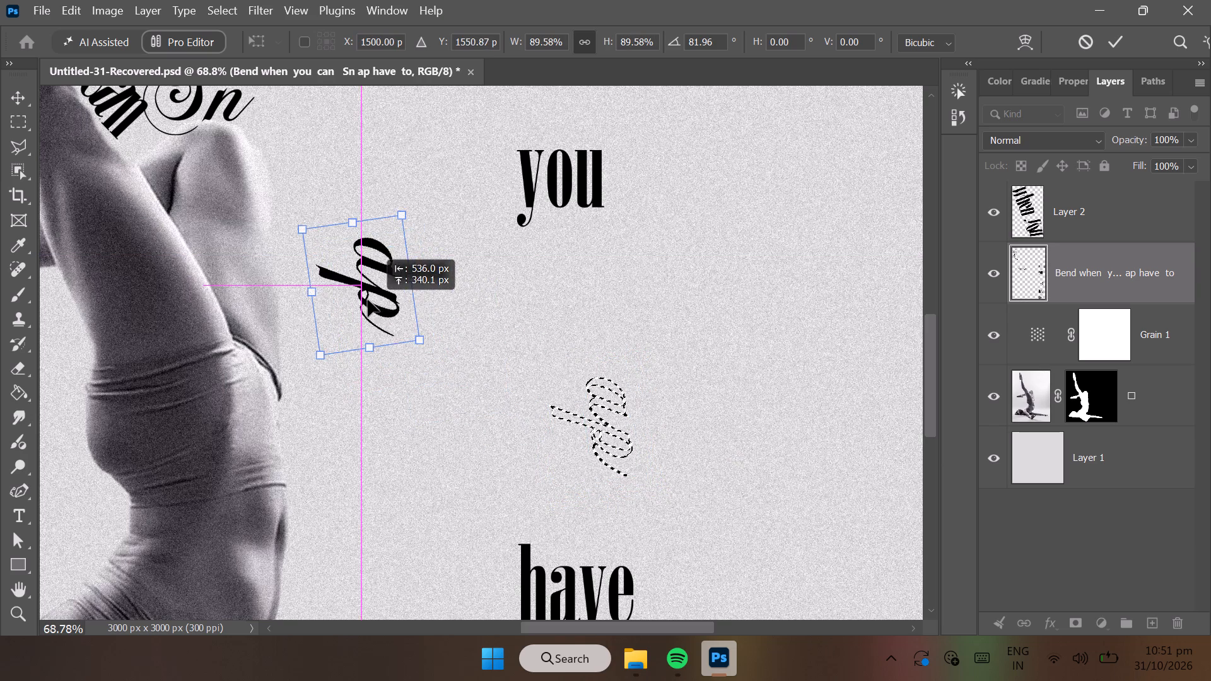
drag(368, 300, 301, 234)
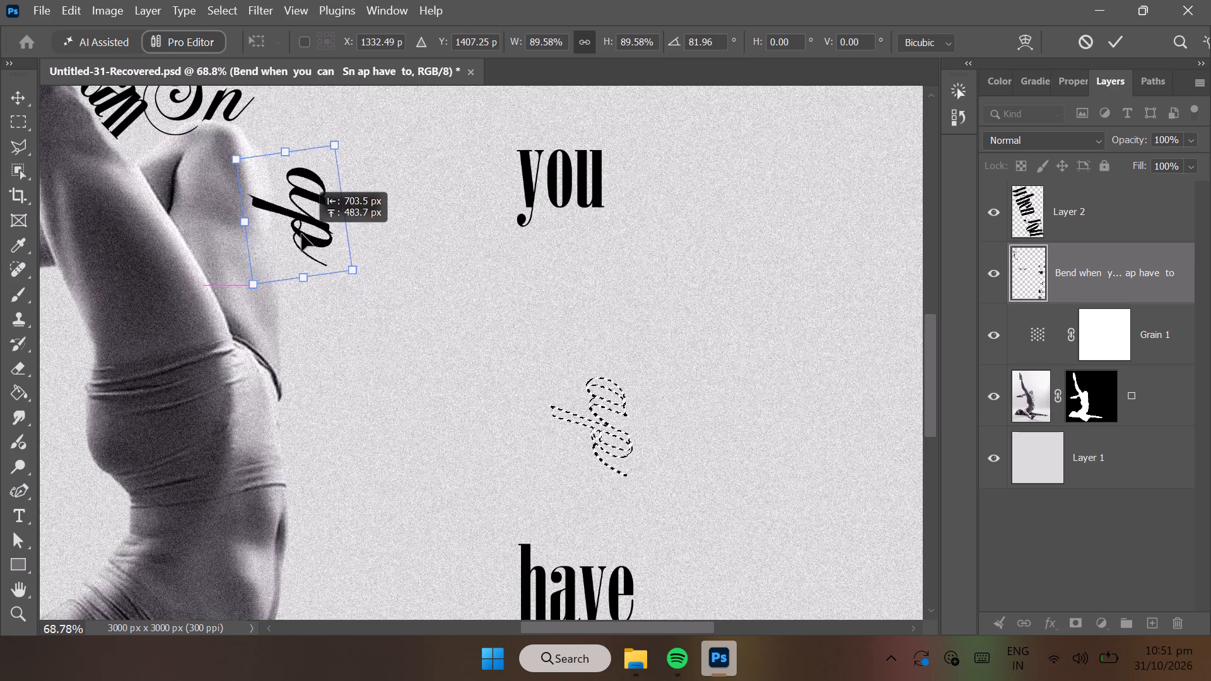
drag(301, 234, 288, 210)
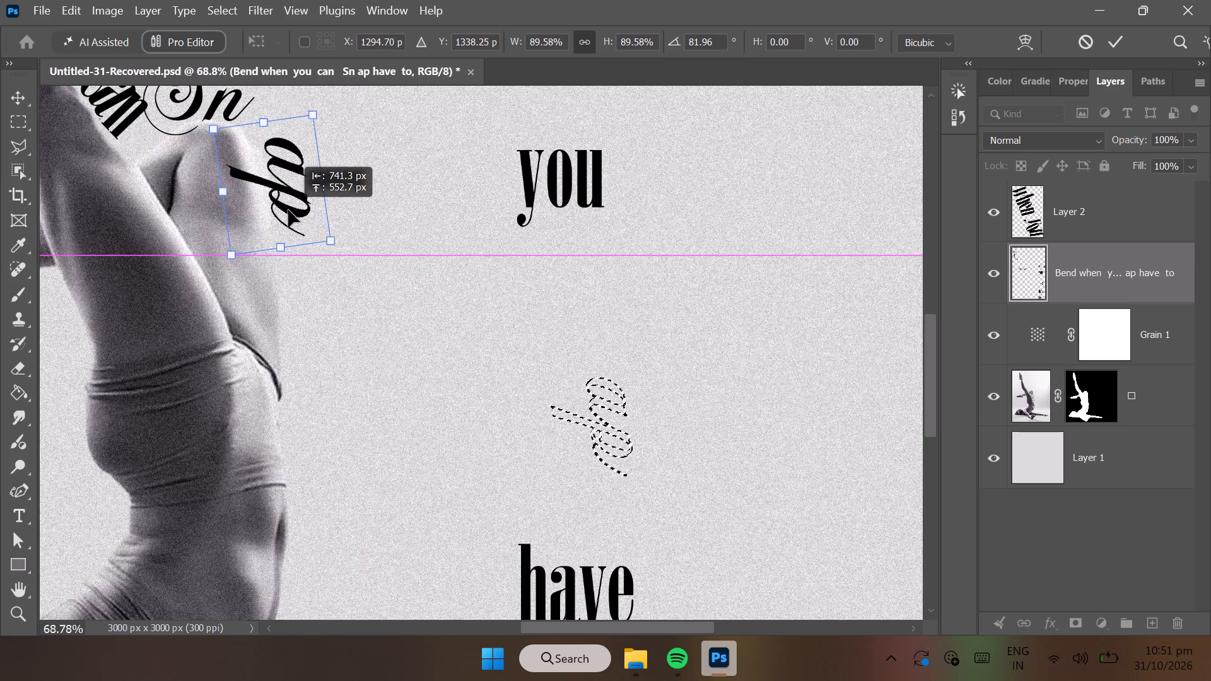
drag(288, 210, 286, 195)
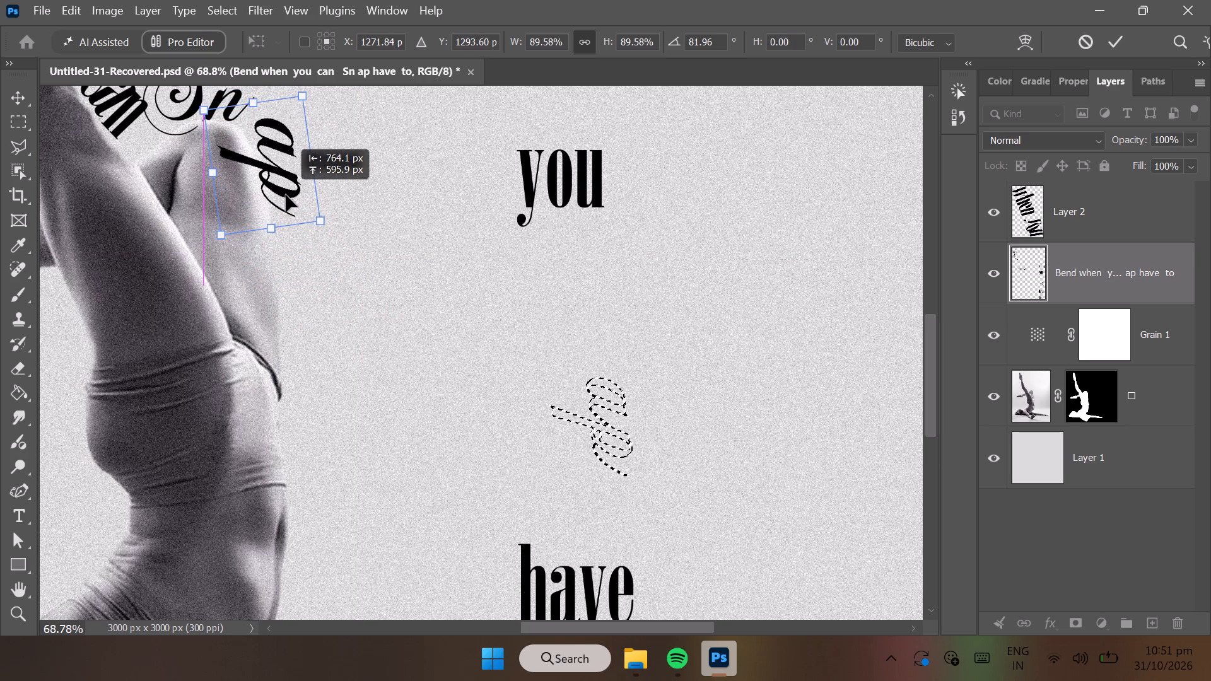
drag(286, 195, 286, 197)
drag(333, 240, 342, 233)
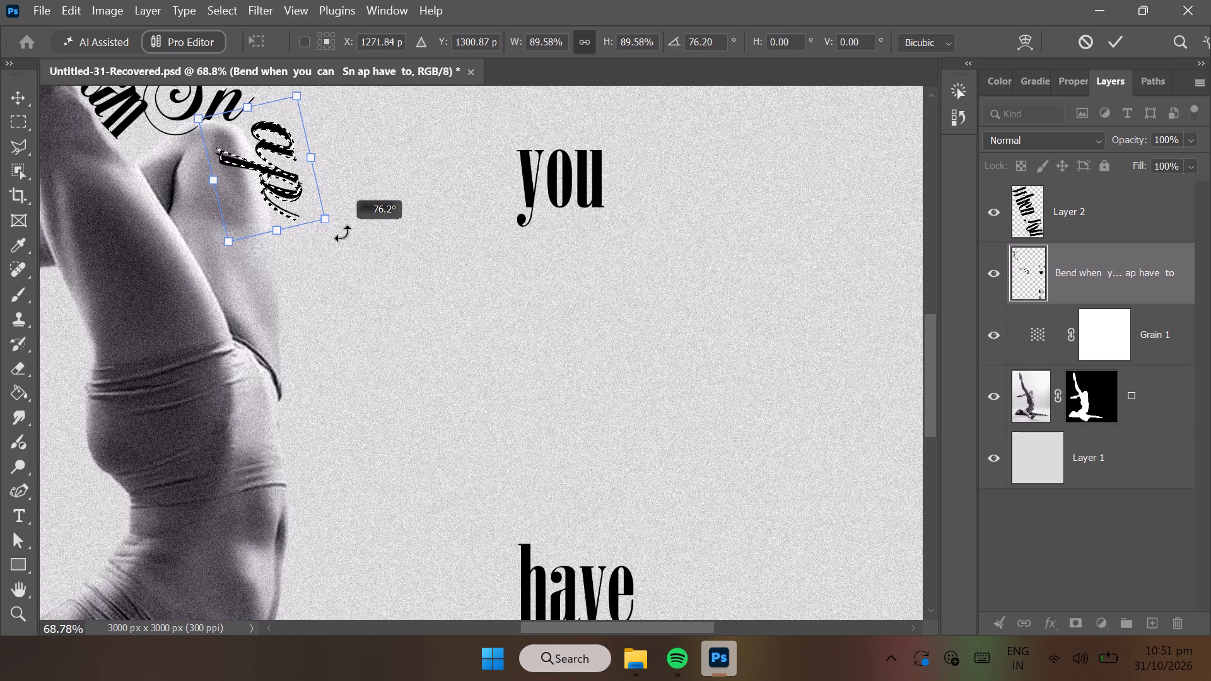
drag(342, 233, 342, 233)
drag(271, 189, 277, 189)
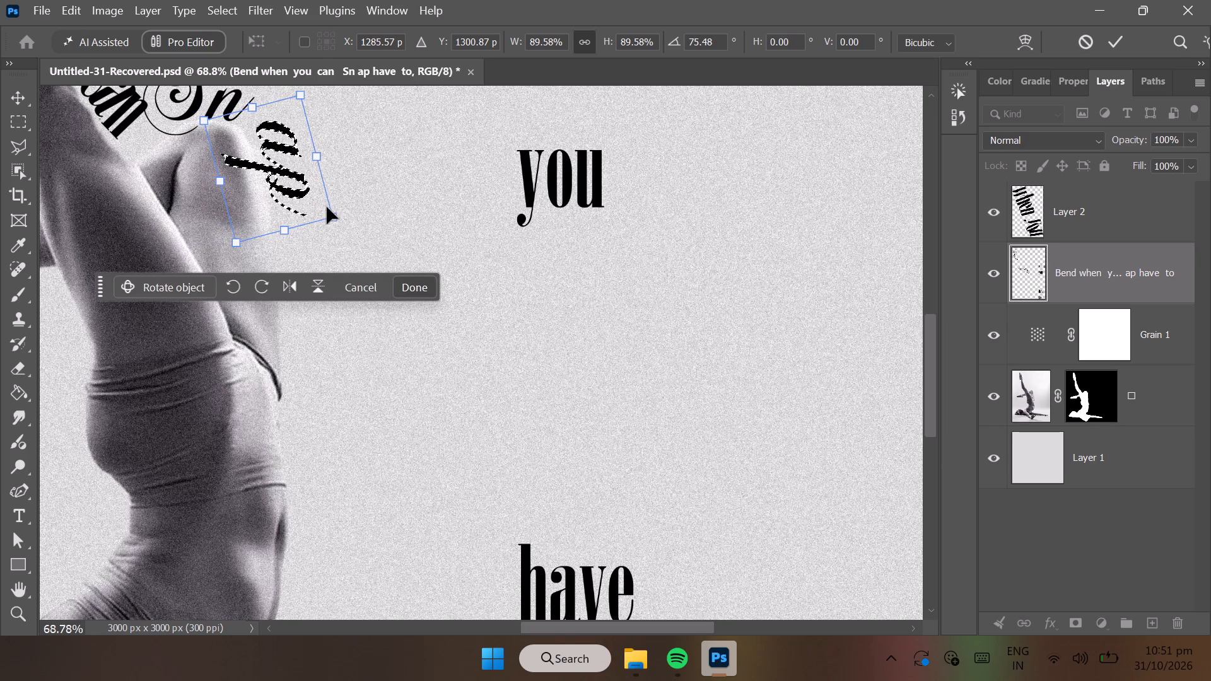
drag(363, 223, 371, 214)
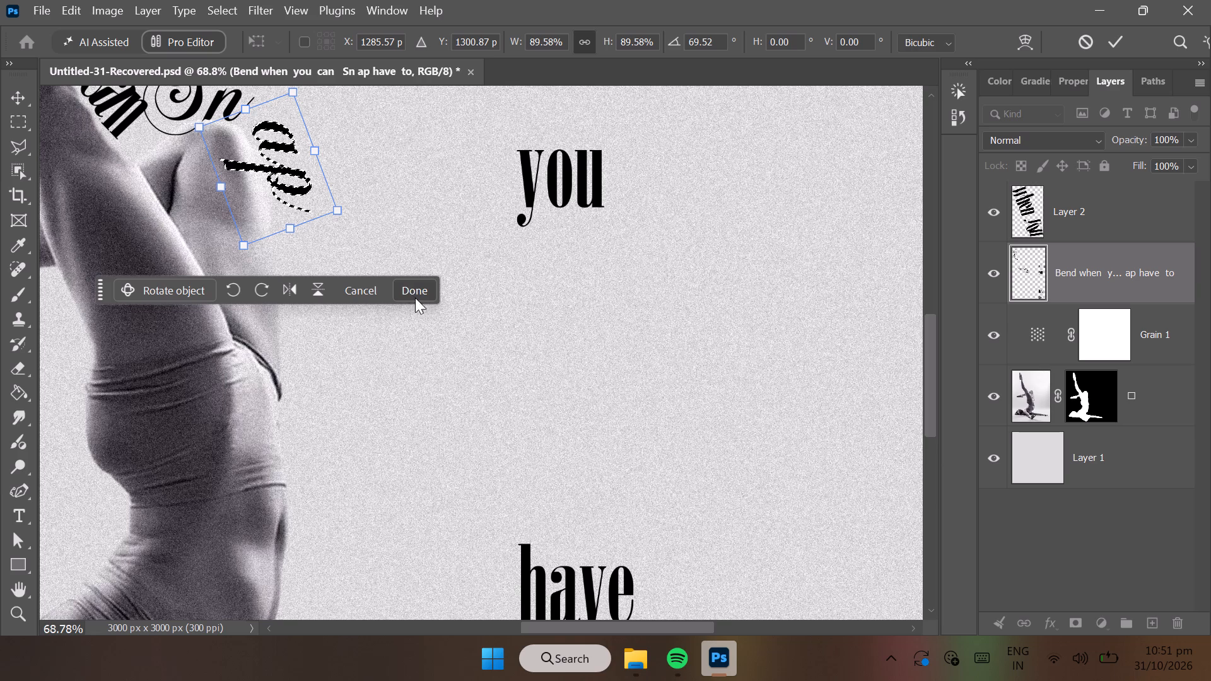
click(419, 295)
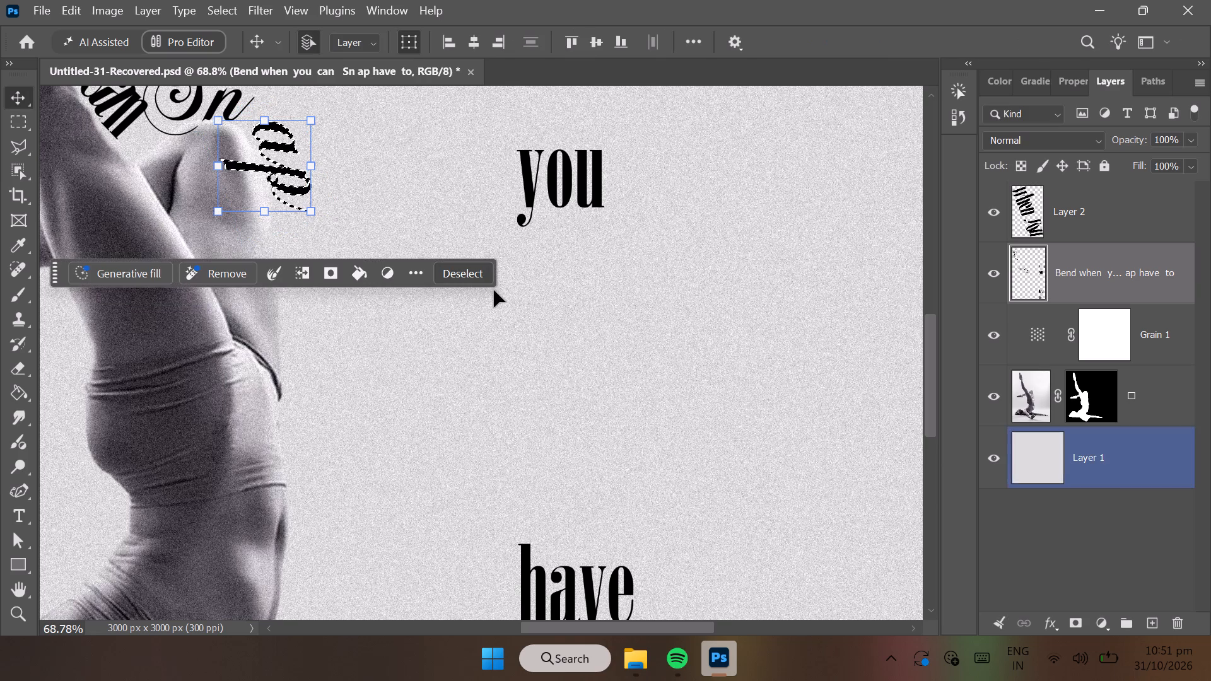
Deselect the letters "ap" placed beside the bent knee.
click(486, 280)
Examine the lettering along the raised leg and knee, the dancer's body, and the words still standing apart.
scroll(378, 285, up, 2)
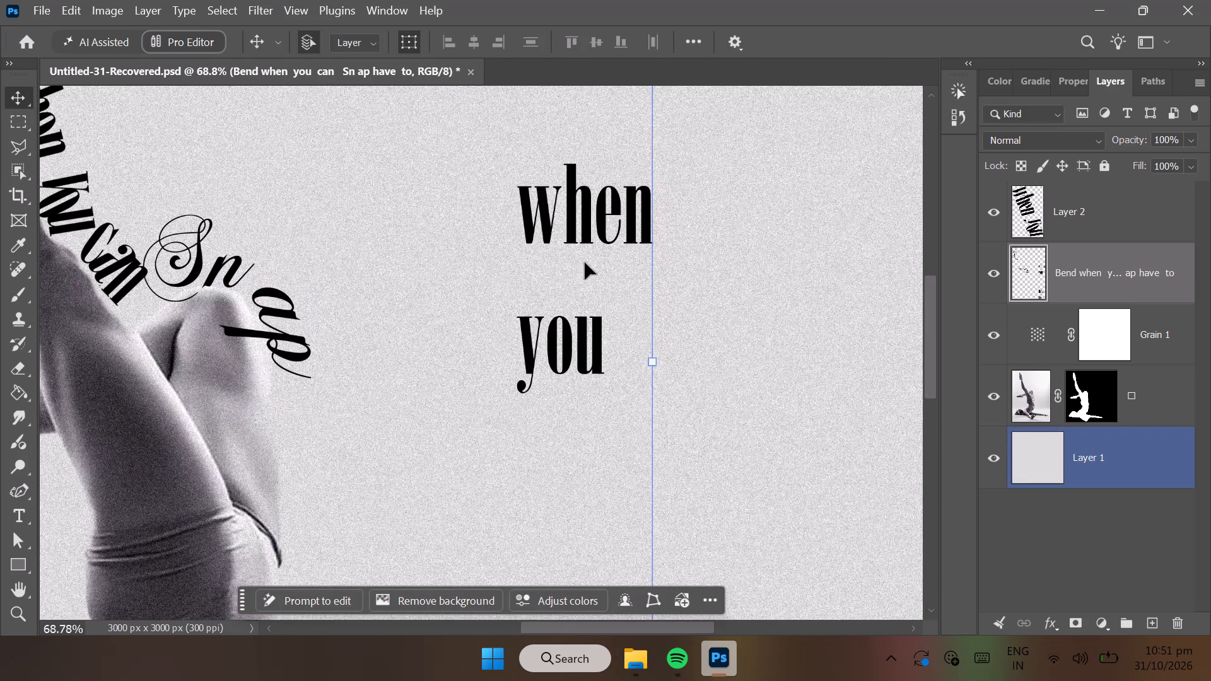
scroll(440, 345, left, 3)
scroll(440, 345, down, 4)
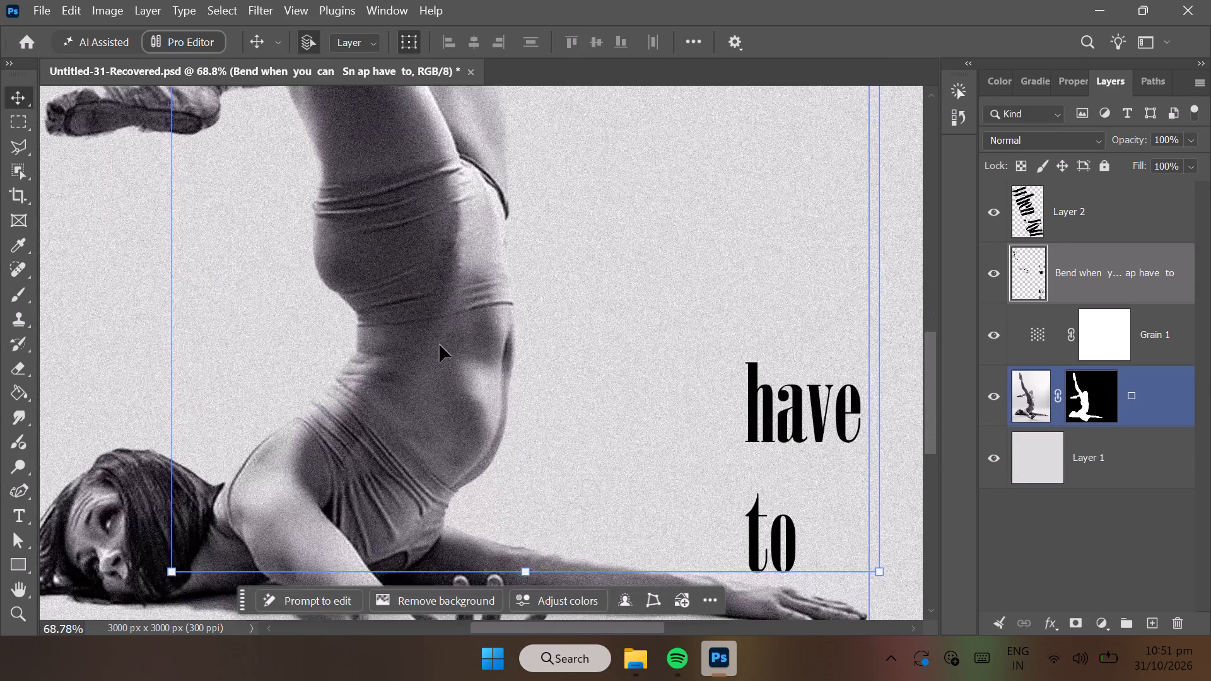
scroll(440, 345, up, 6)
ctrl+scroll(440, 345, down, 1)
ctrl+scroll(440, 345, up, 1)
ctrl+scroll(440, 345, down, 1)
ctrl+scroll(440, 345, up, 1)
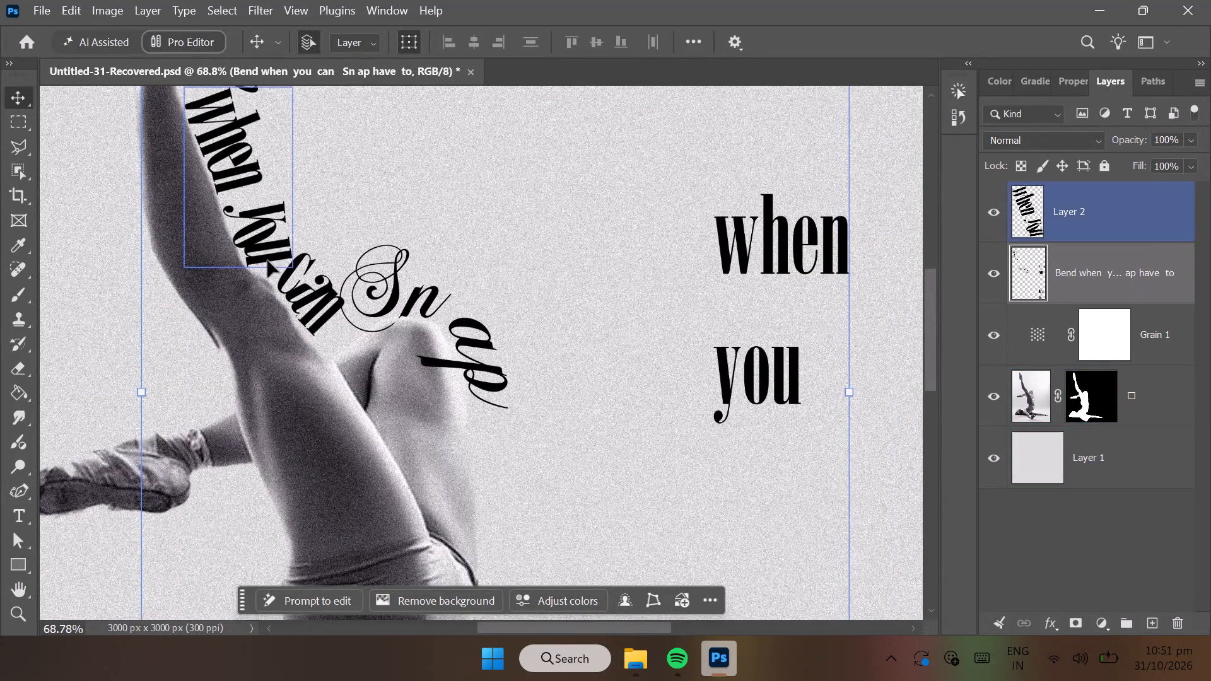
scroll(267, 260, up, 2)
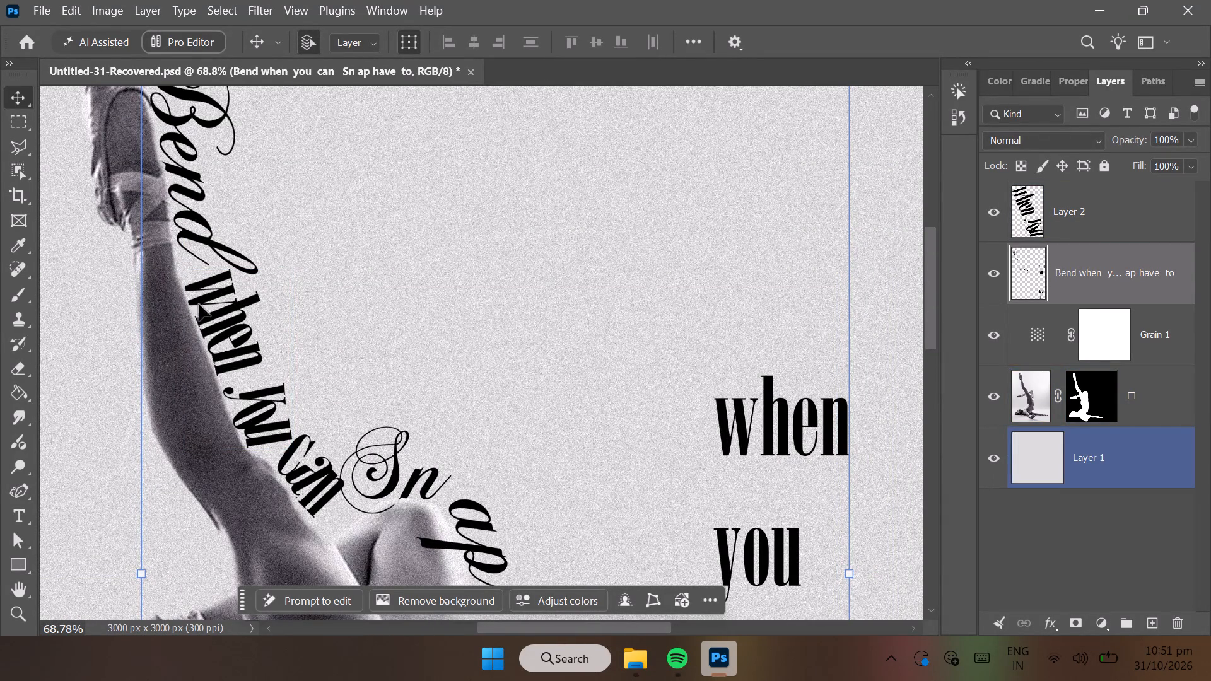
Select the slanted words "when you" along the raised leg with a closed Polygonal Lasso outline around both words.
click(21, 149)
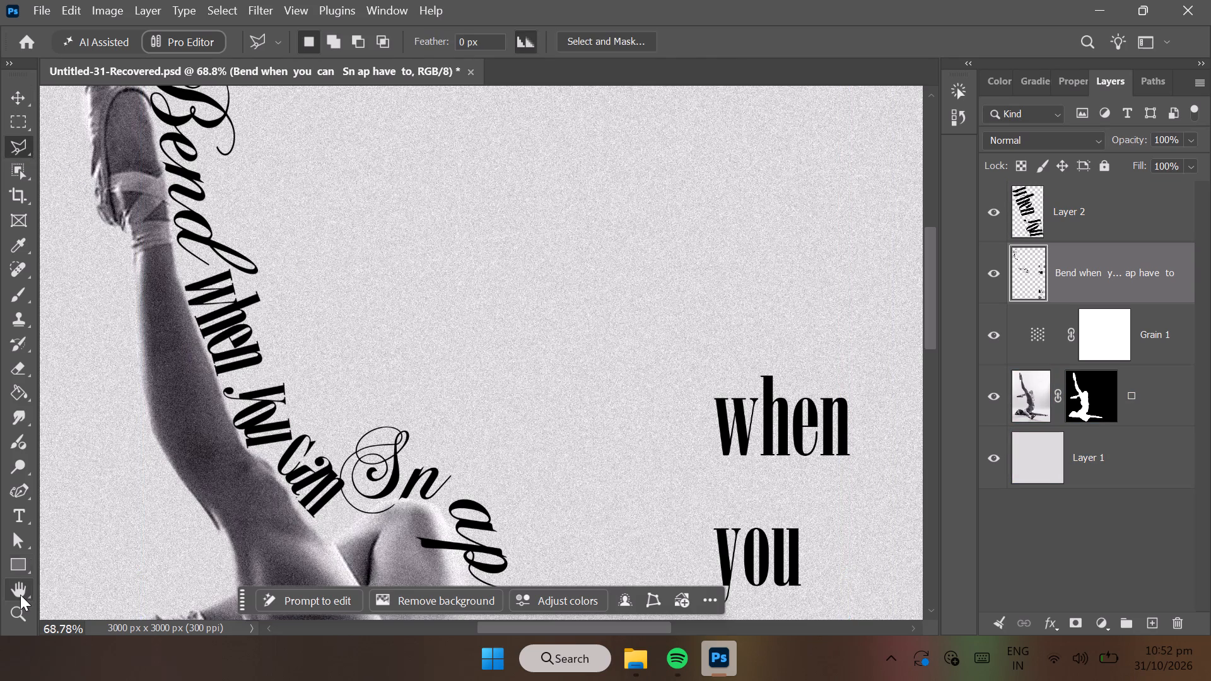
click(16, 614)
drag(201, 327, 202, 327)
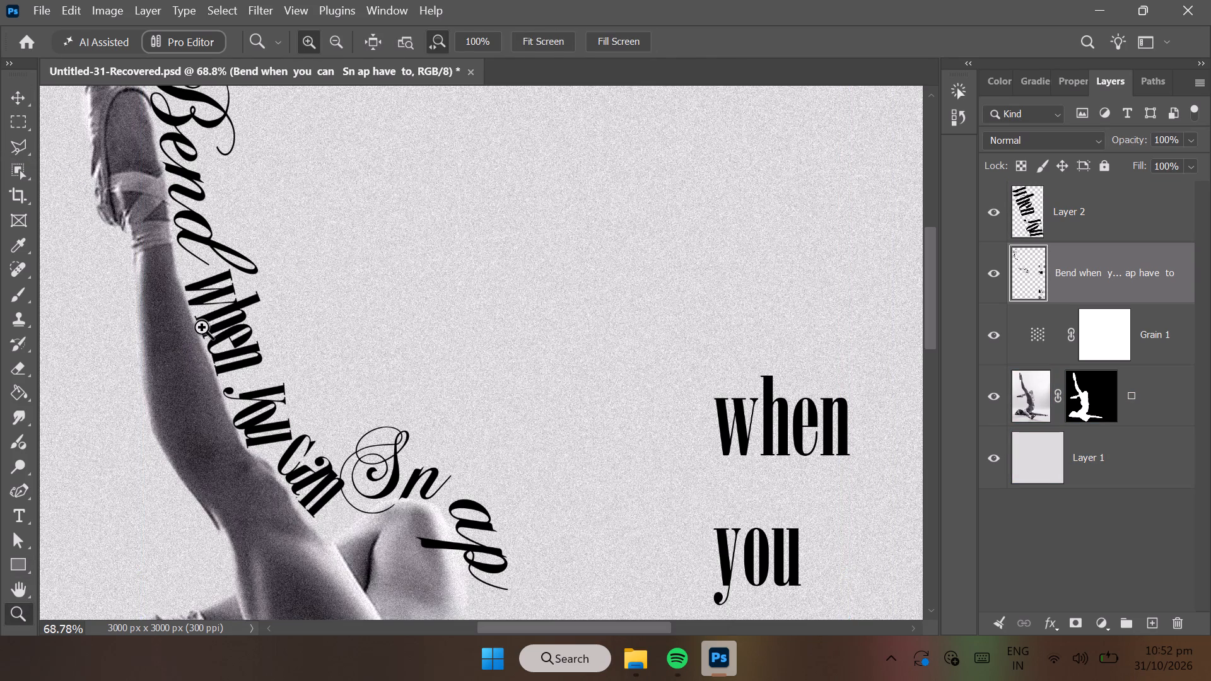
drag(202, 327, 291, 362)
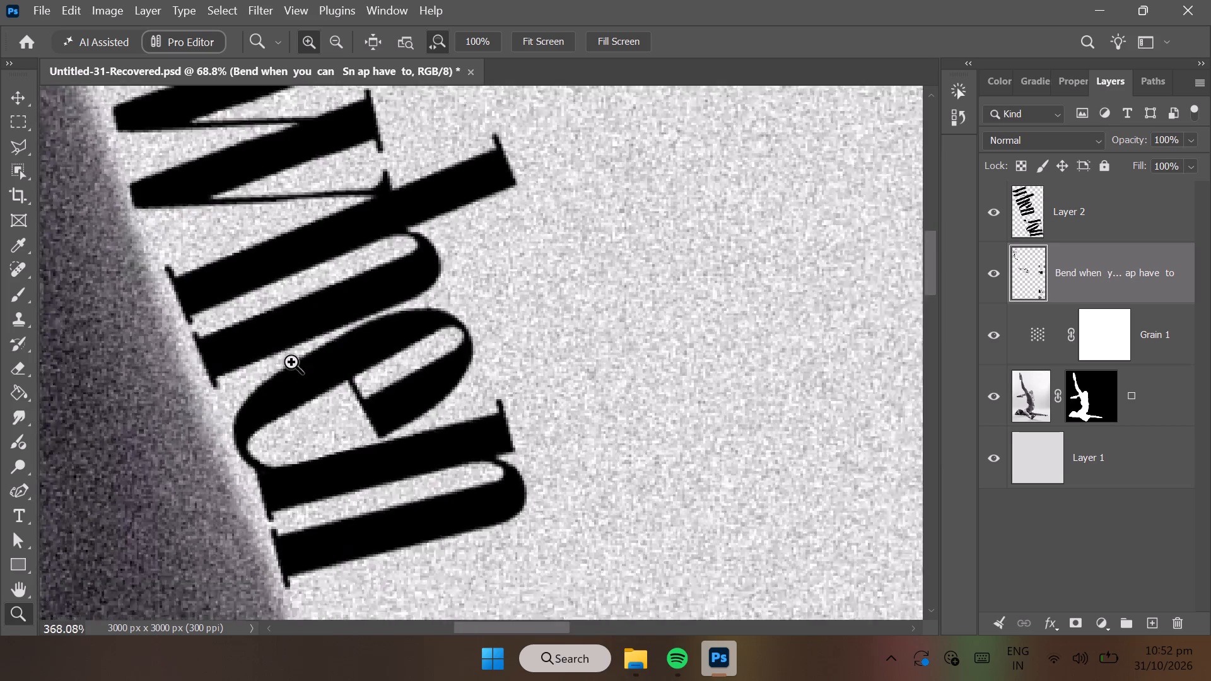
drag(291, 362, 260, 358)
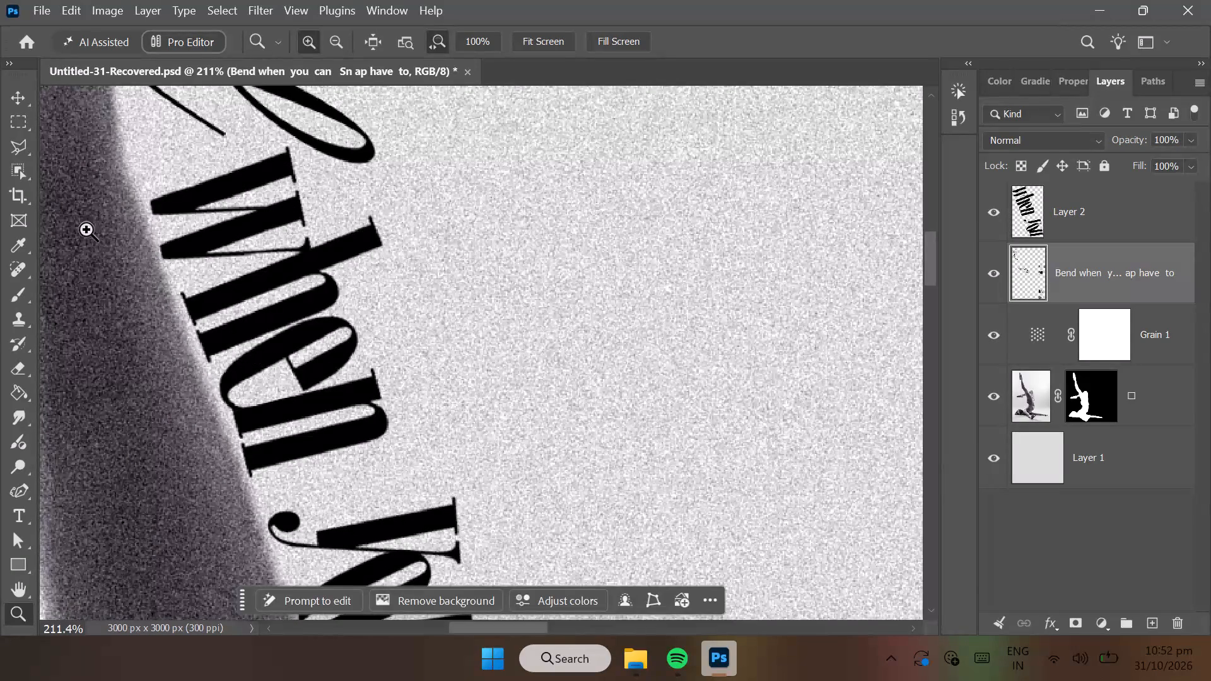
click(25, 149)
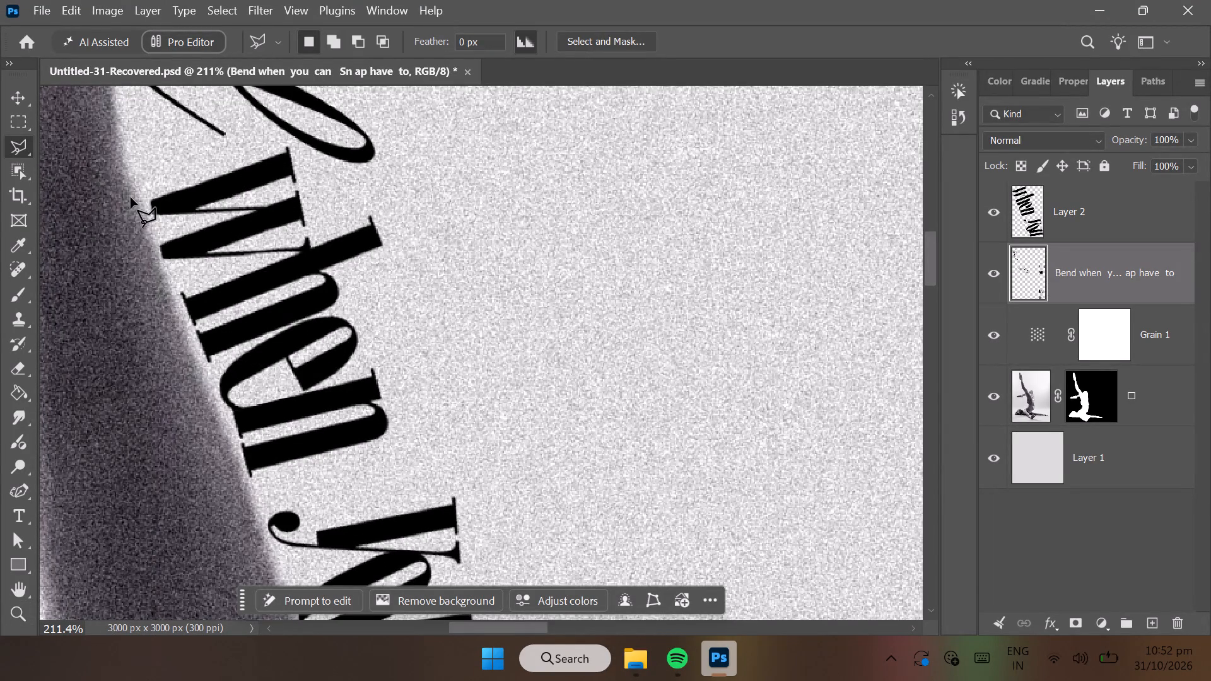
click(126, 197)
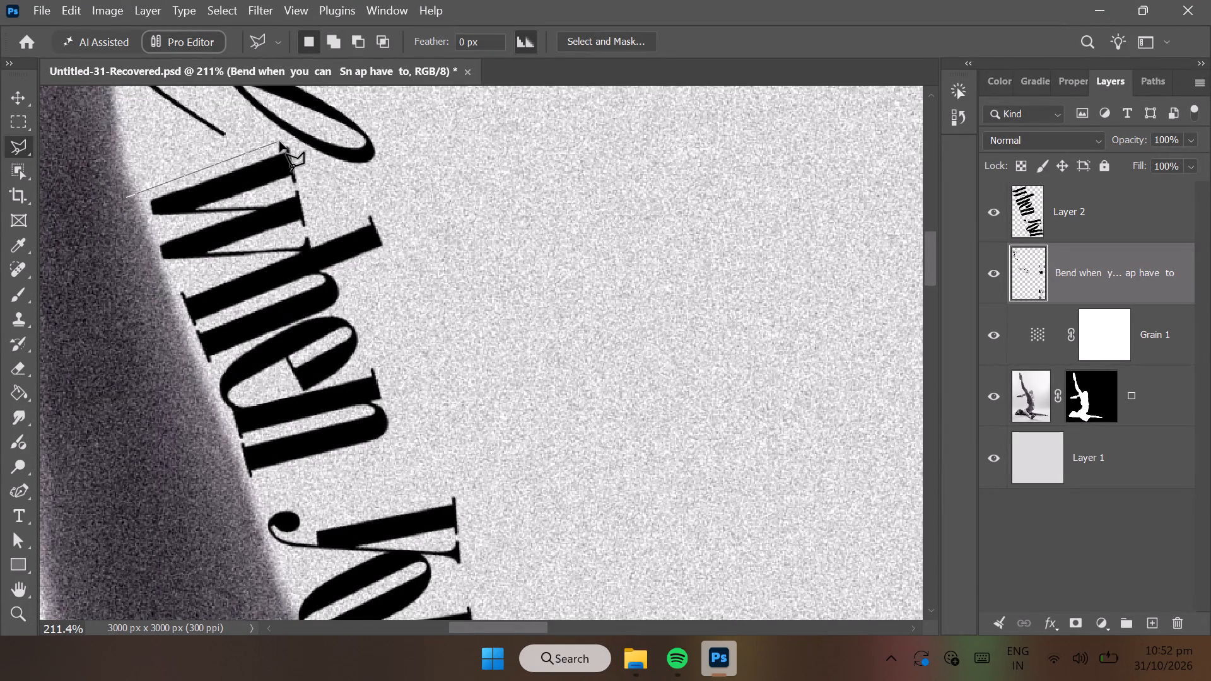
click(285, 139)
click(300, 147)
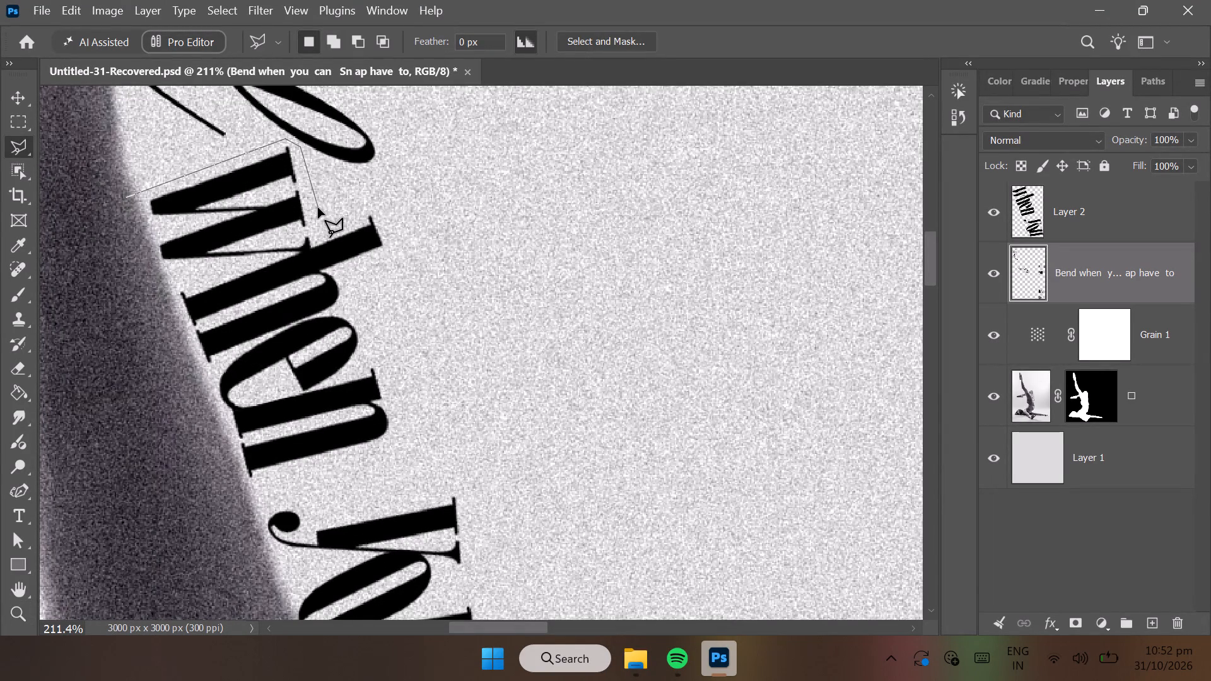
click(318, 207)
click(365, 194)
click(397, 217)
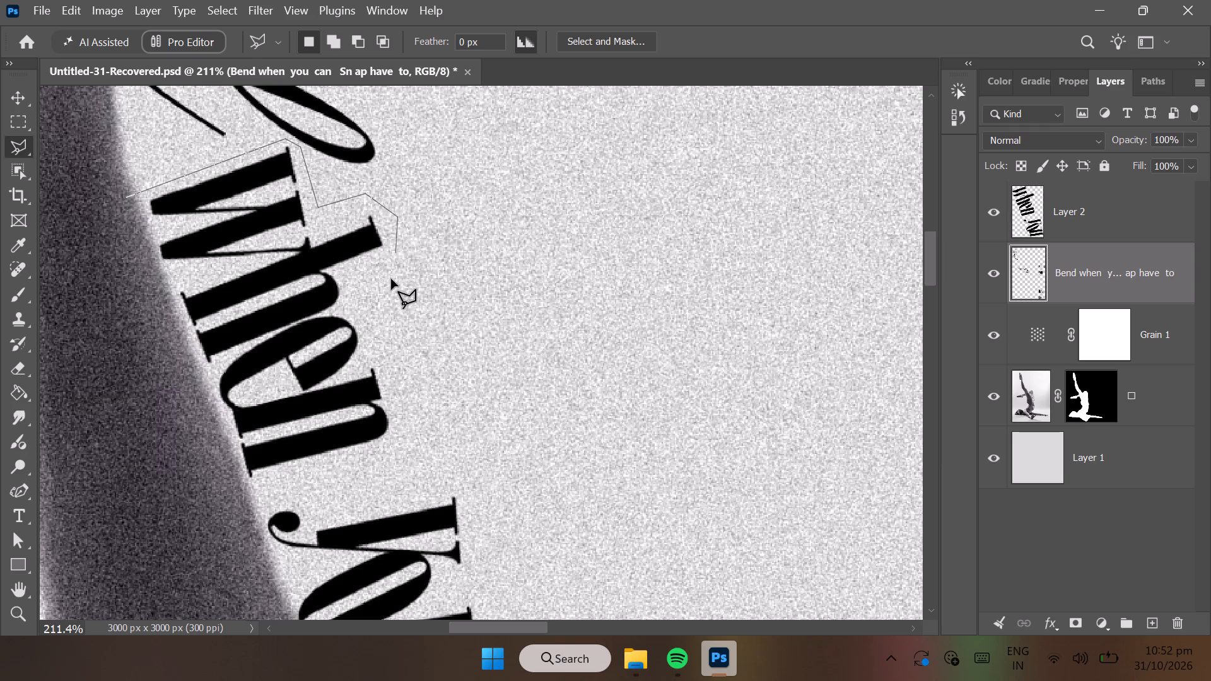
click(389, 282)
click(351, 280)
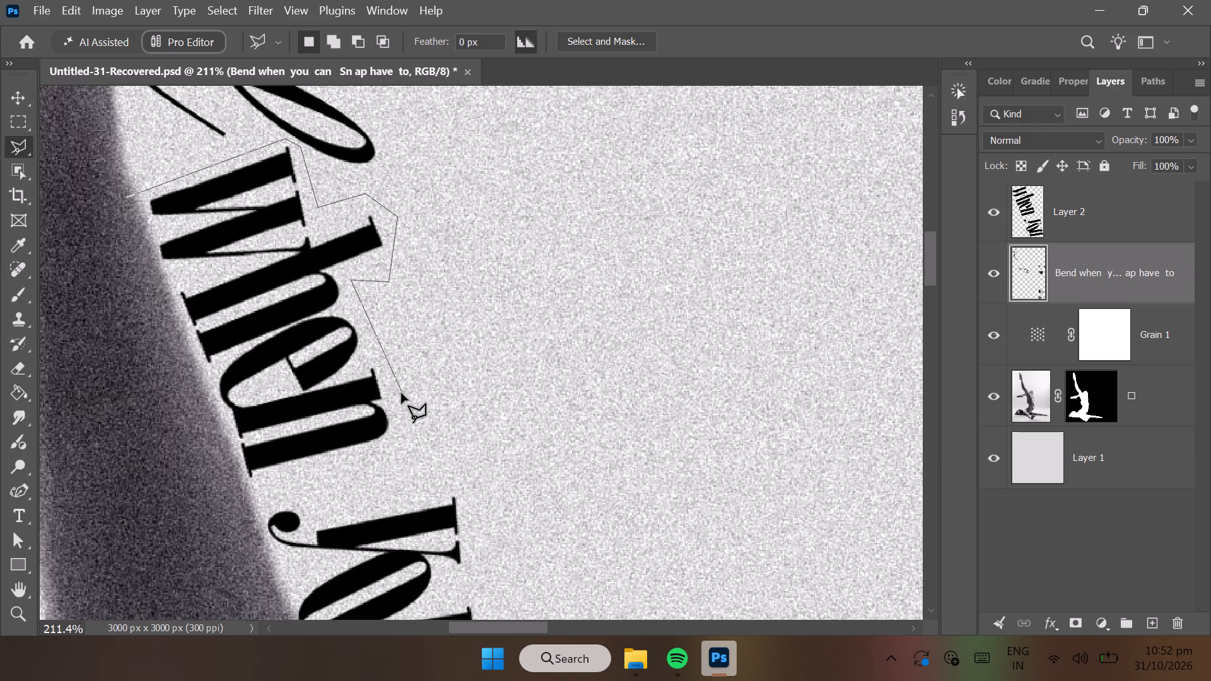
click(402, 408)
click(491, 492)
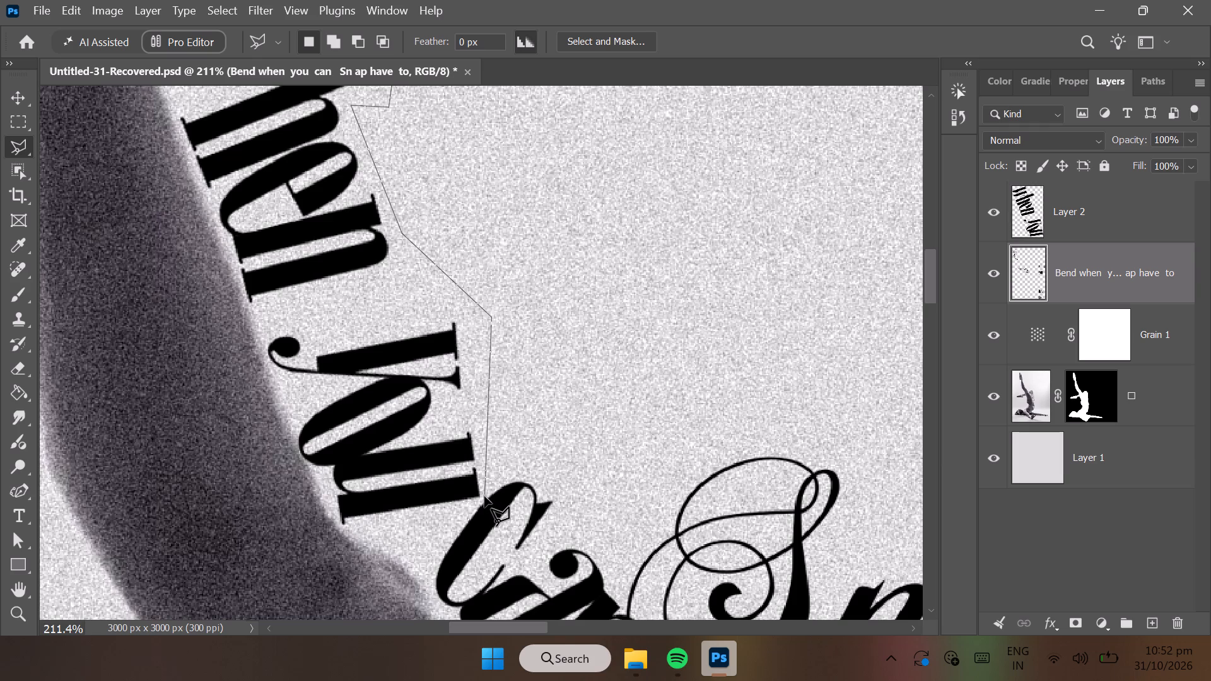
click(484, 496)
click(459, 515)
click(344, 544)
click(255, 451)
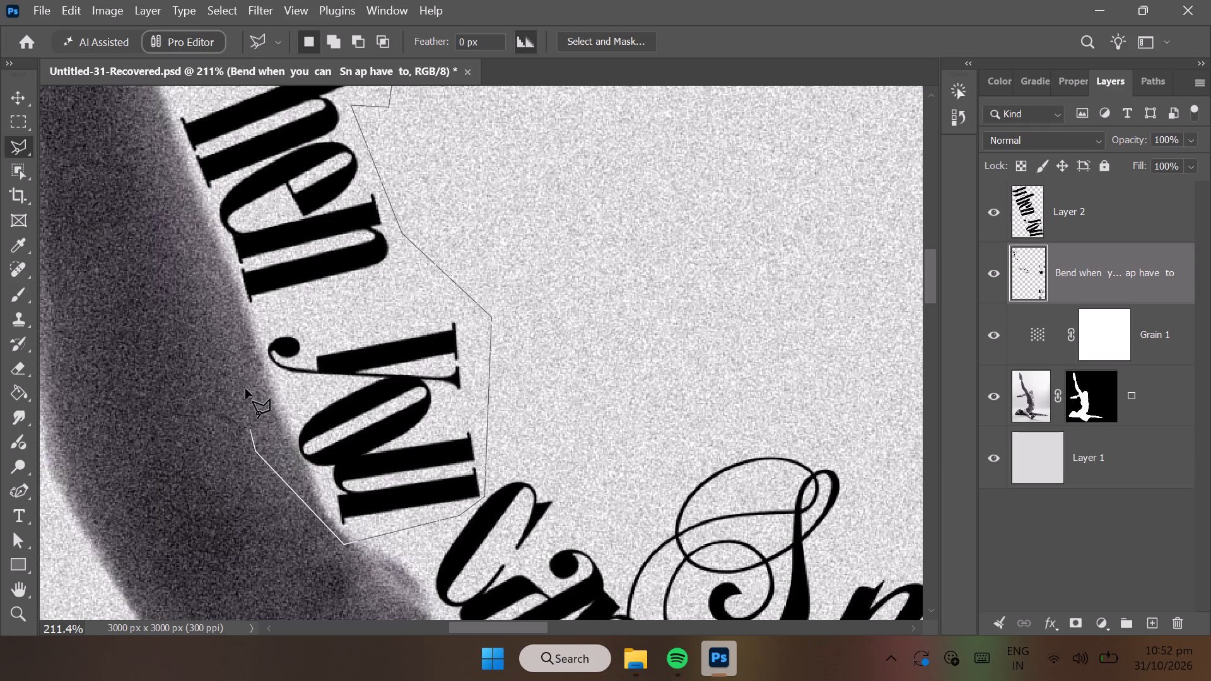
click(243, 385)
click(204, 280)
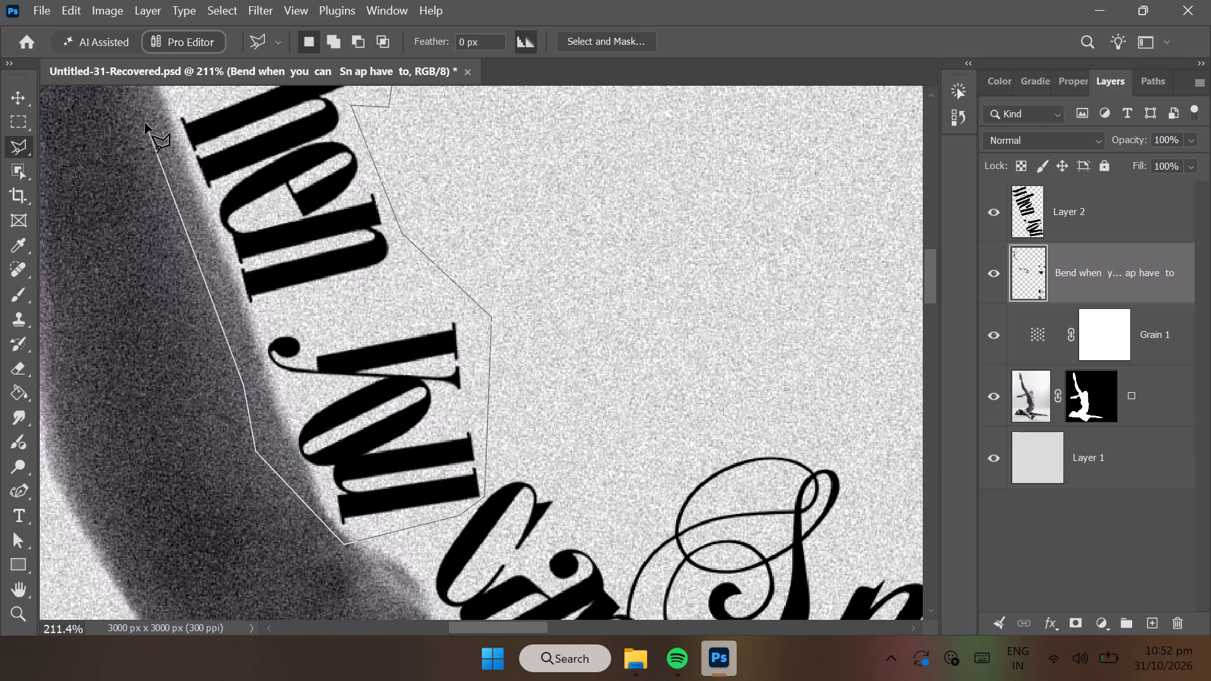
click(151, 113)
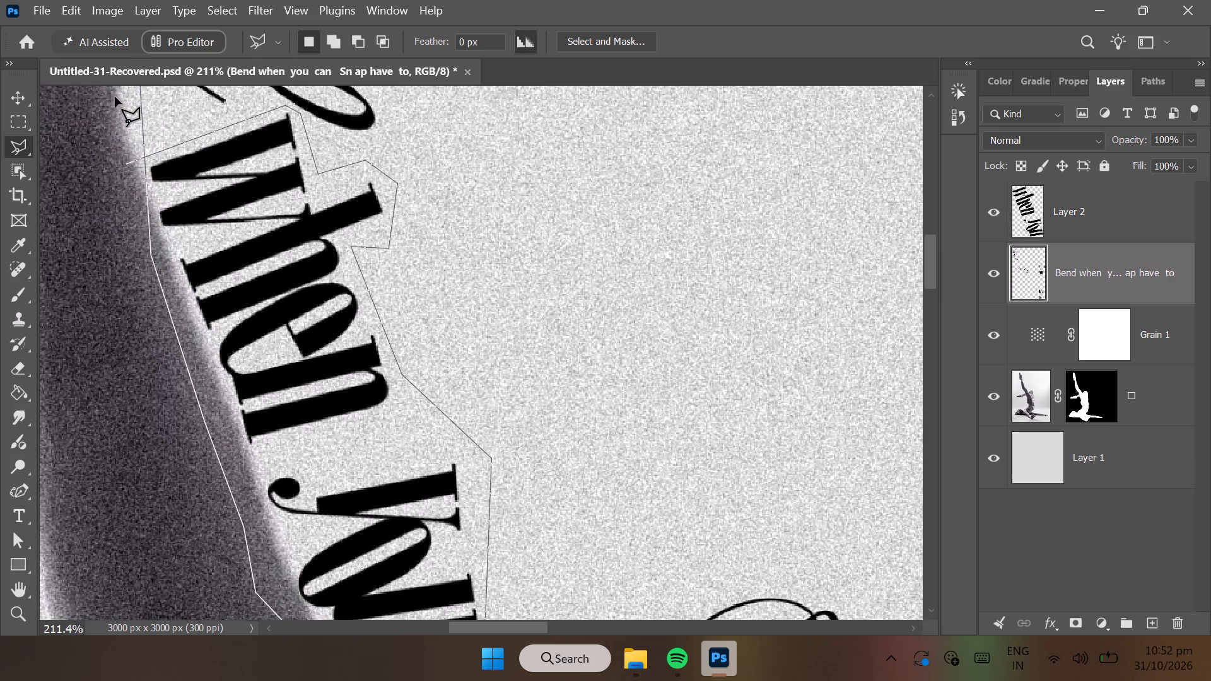
click(125, 163)
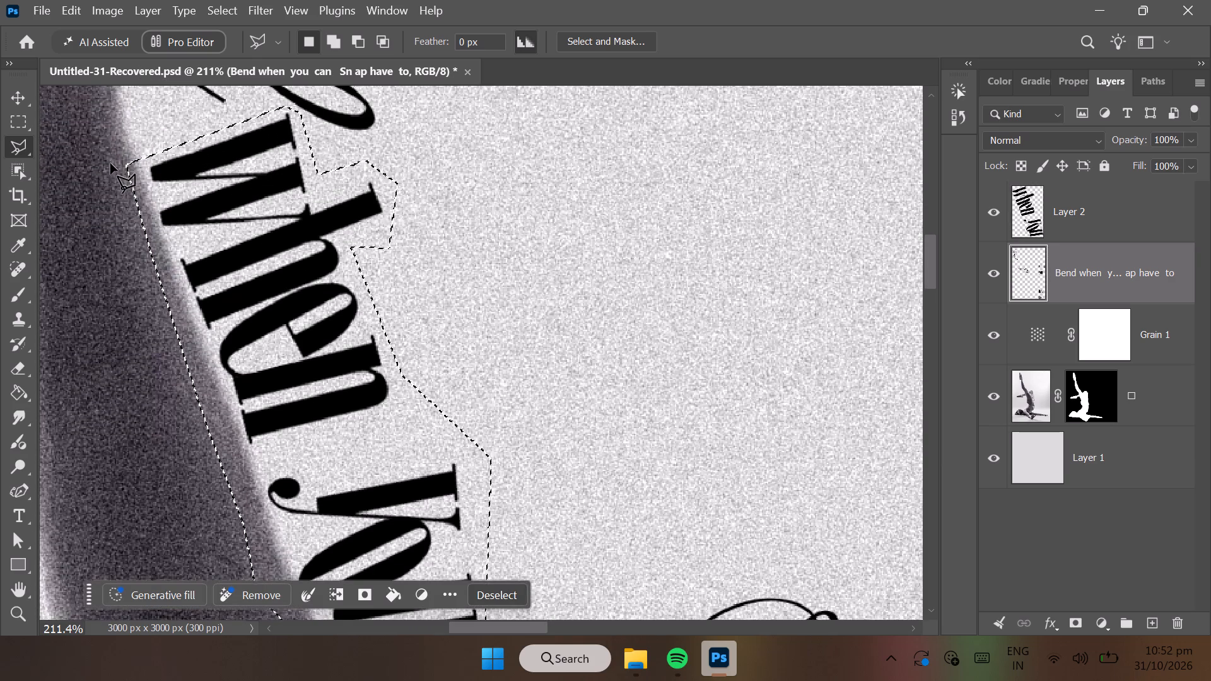
Copy the selected "when you" from Layer 2 and paste it as a new layer.
click(1041, 207)
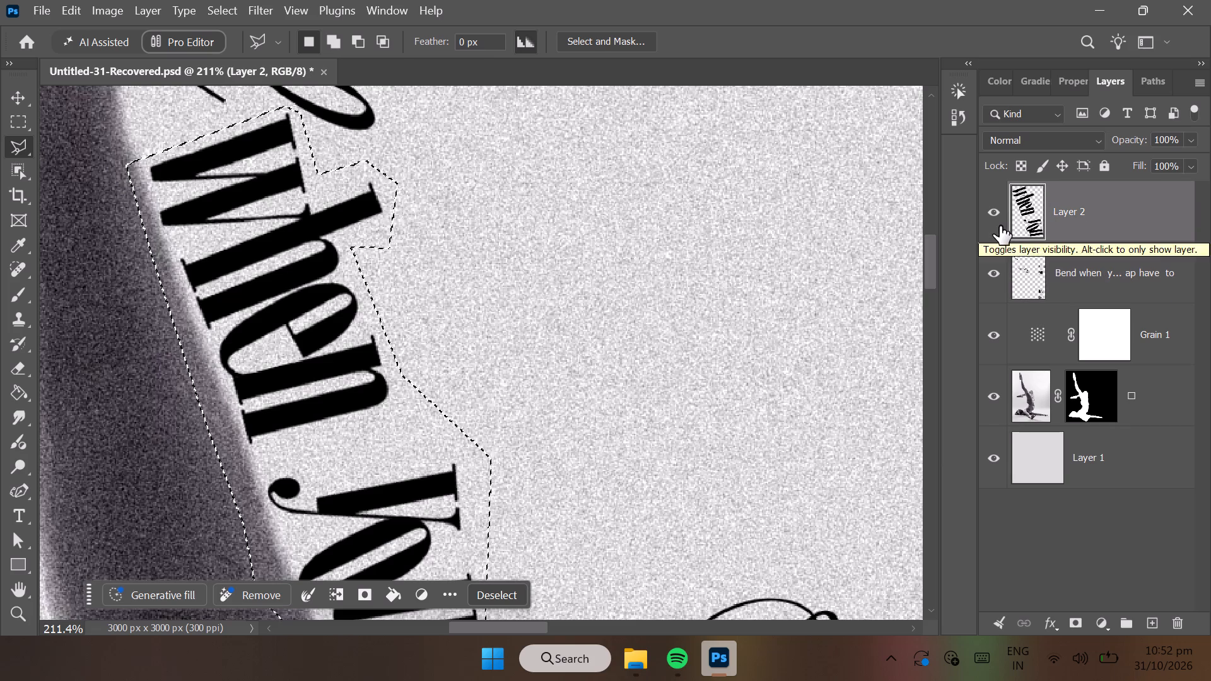
key(ctrl+c)
key(ctrl+v)
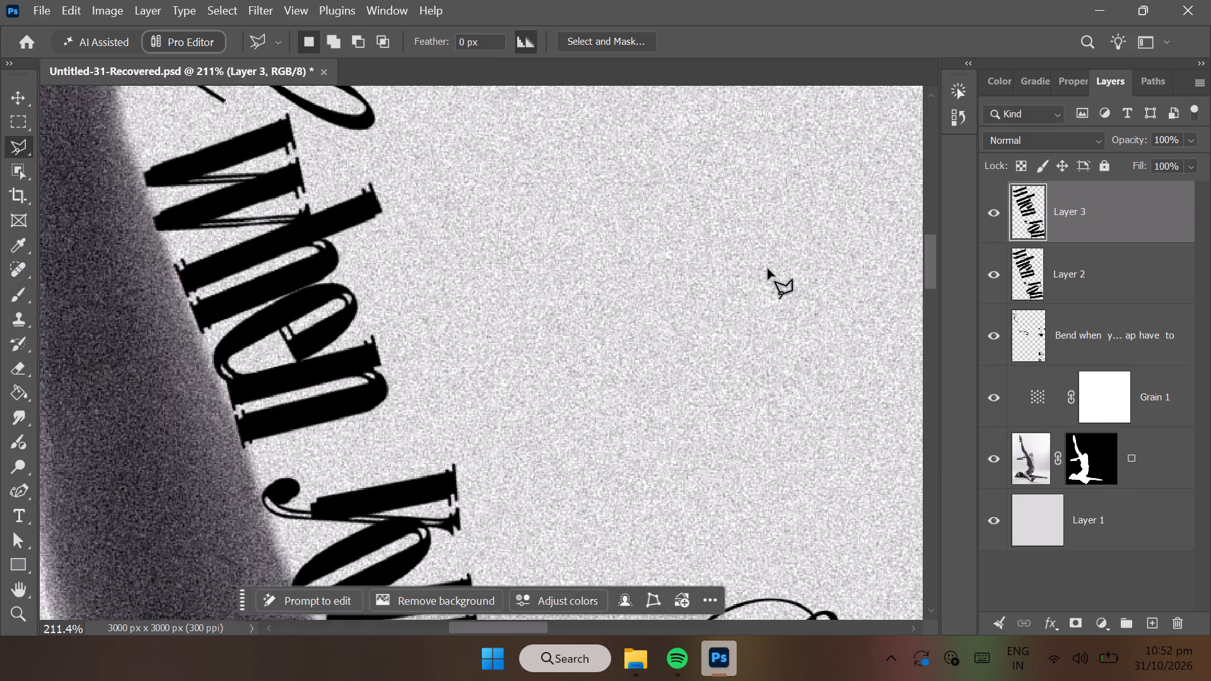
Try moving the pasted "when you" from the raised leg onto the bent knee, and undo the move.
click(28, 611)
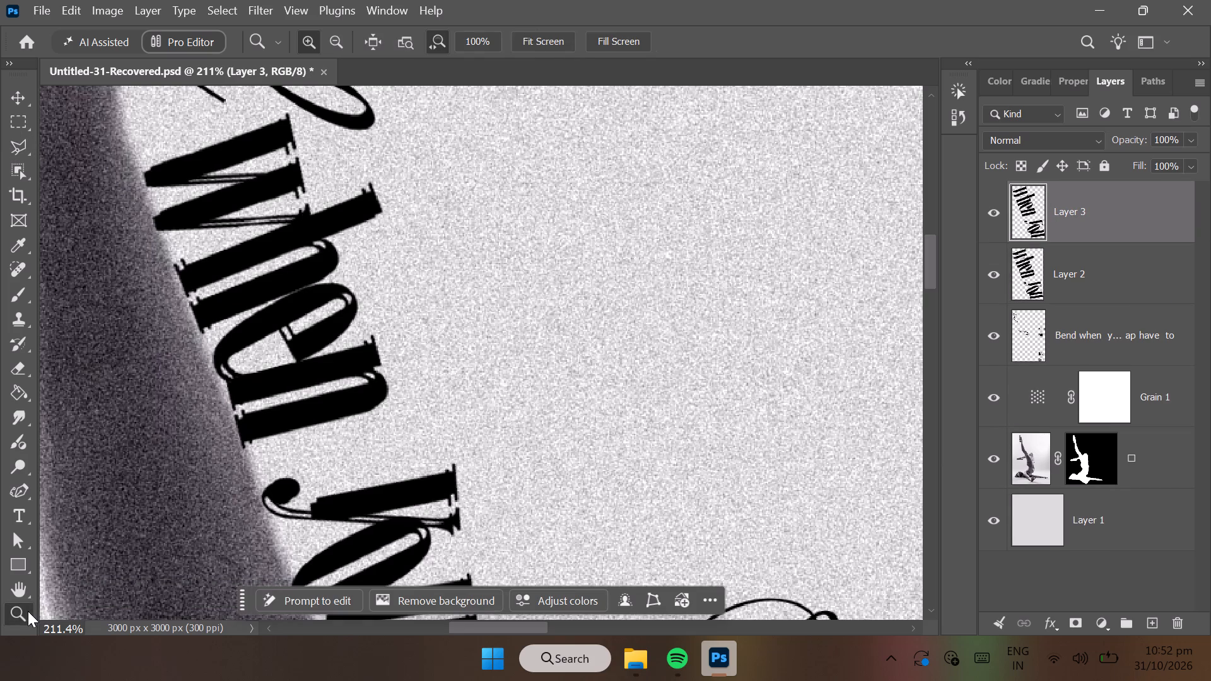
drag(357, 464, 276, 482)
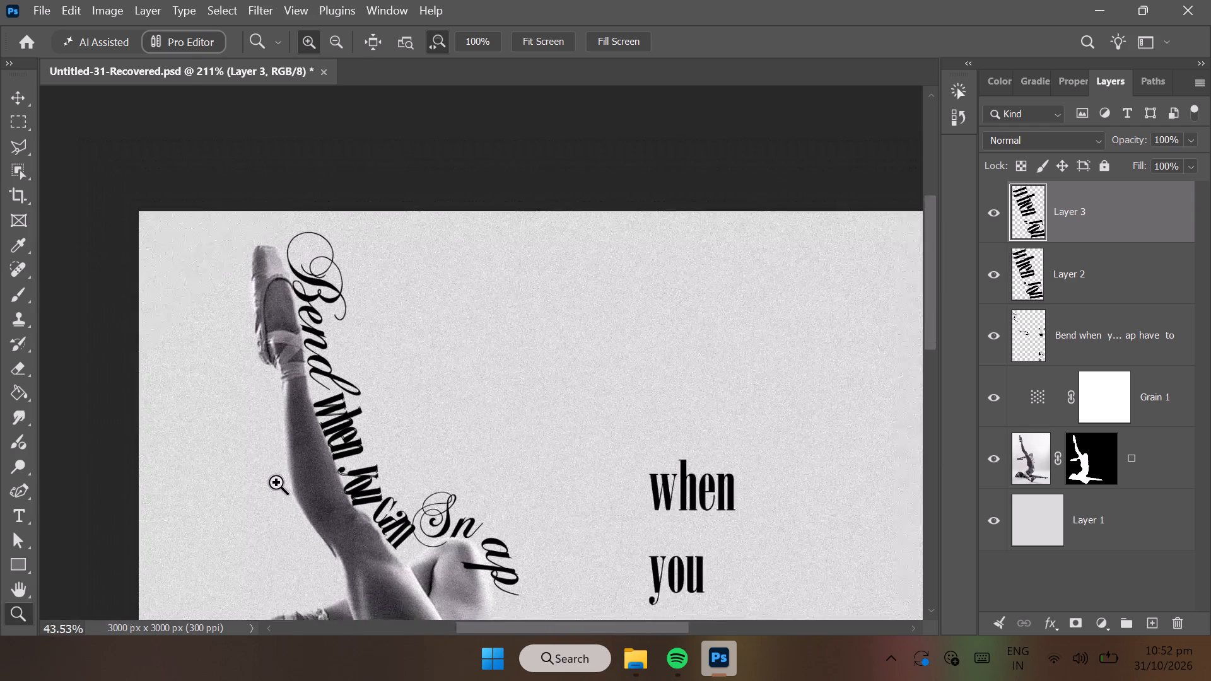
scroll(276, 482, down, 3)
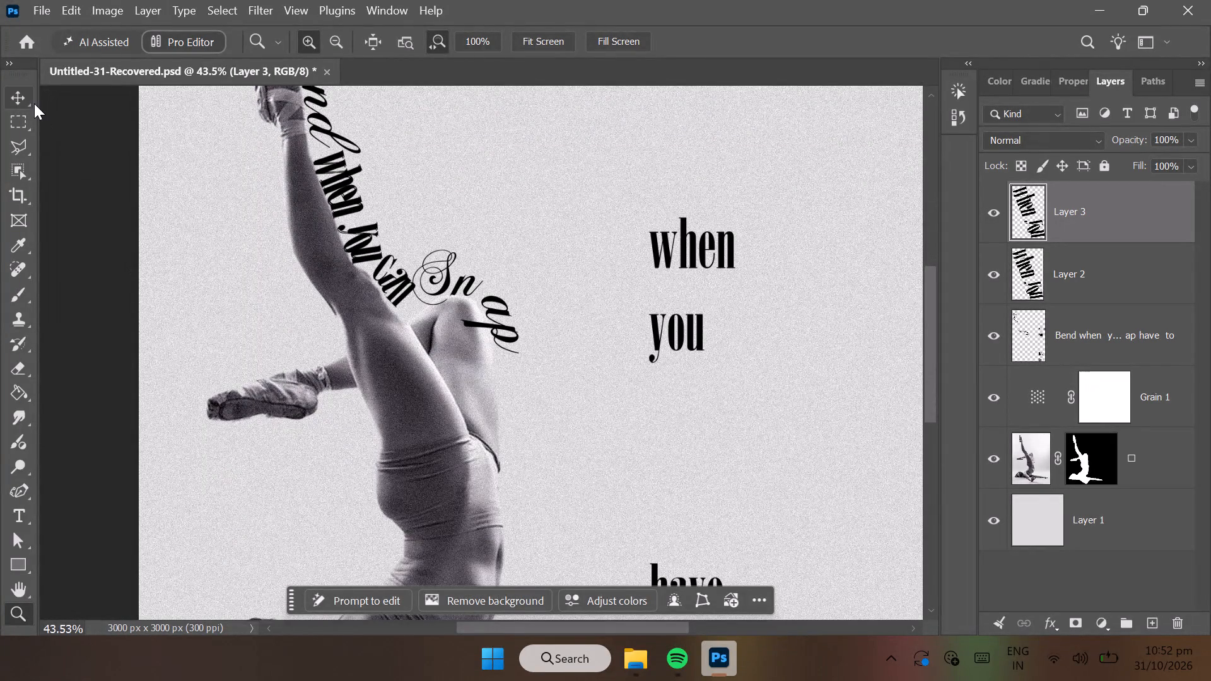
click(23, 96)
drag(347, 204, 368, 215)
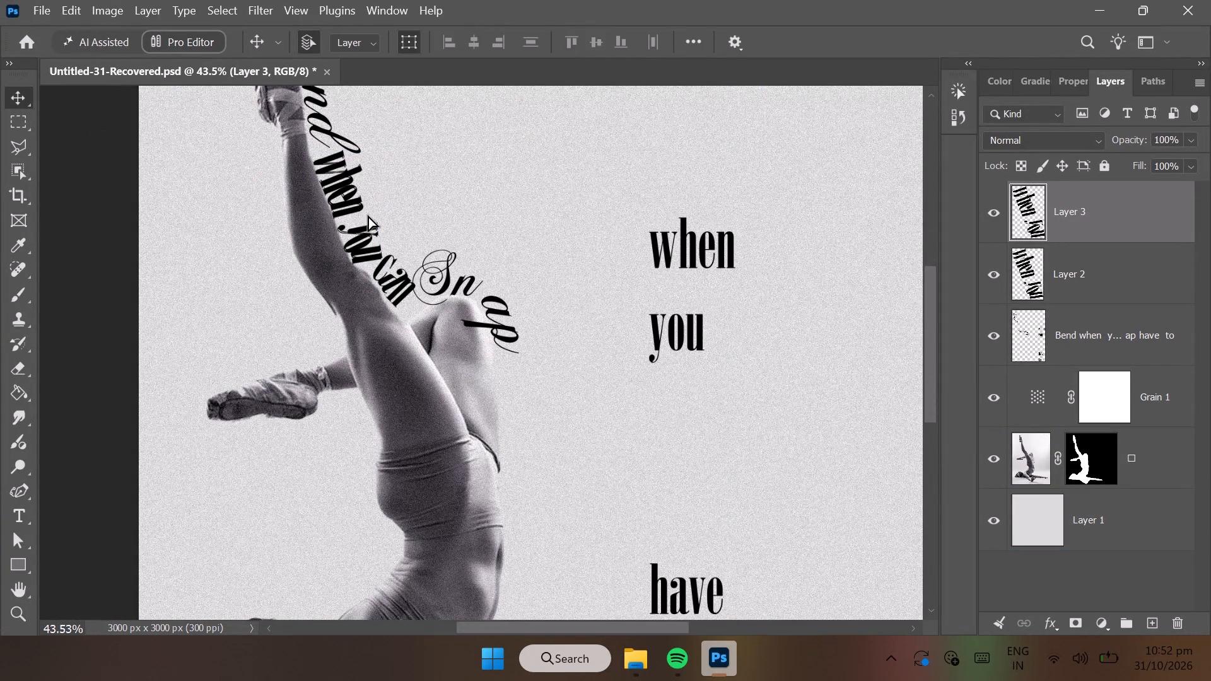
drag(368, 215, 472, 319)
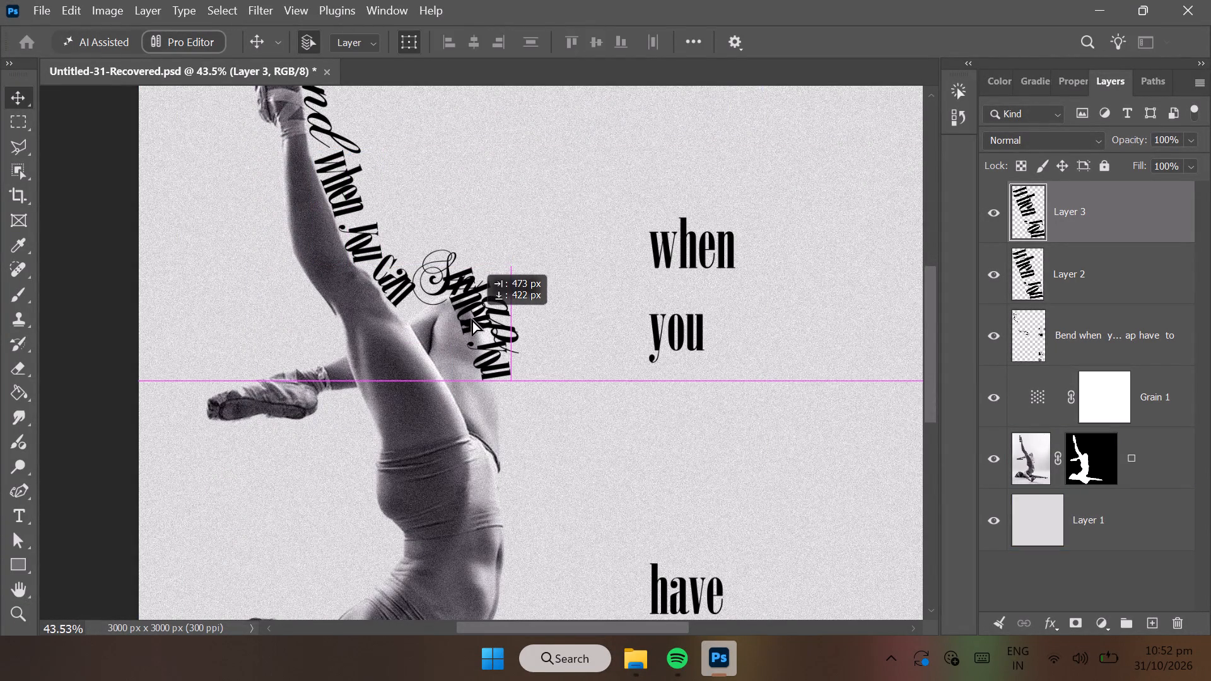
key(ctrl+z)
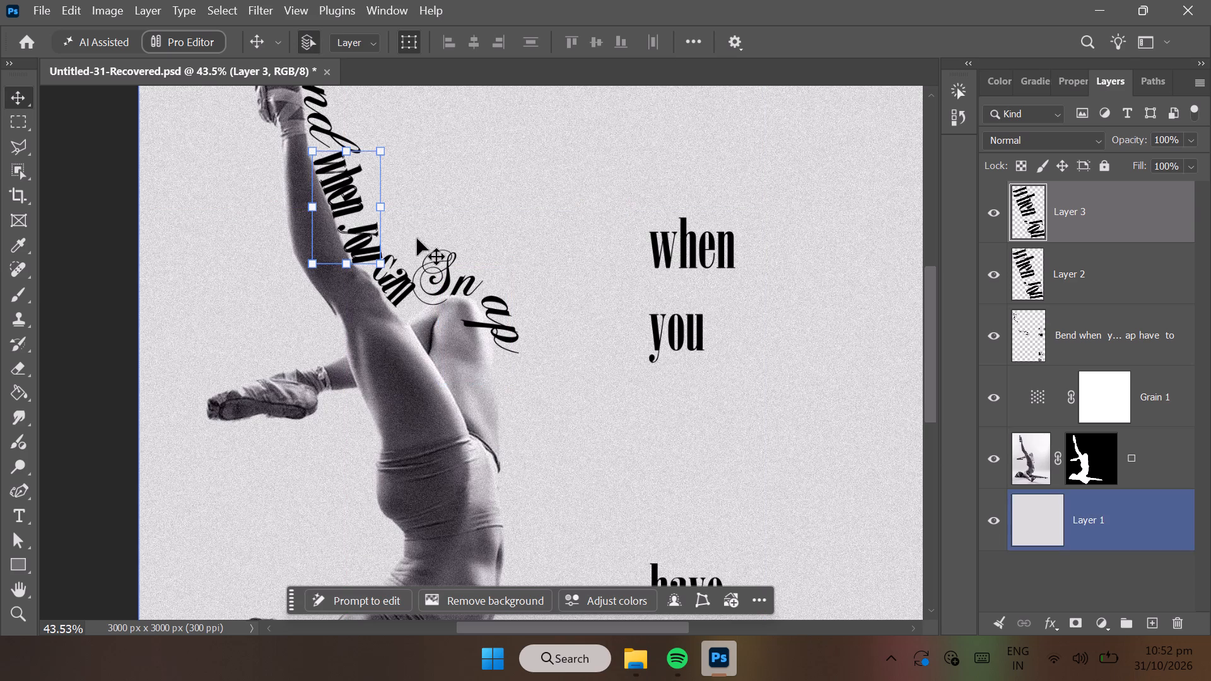
Move the pasted "when you" away from the raised leg to just below "ap", beside the thigh of the bent leg.
drag(359, 231, 366, 231)
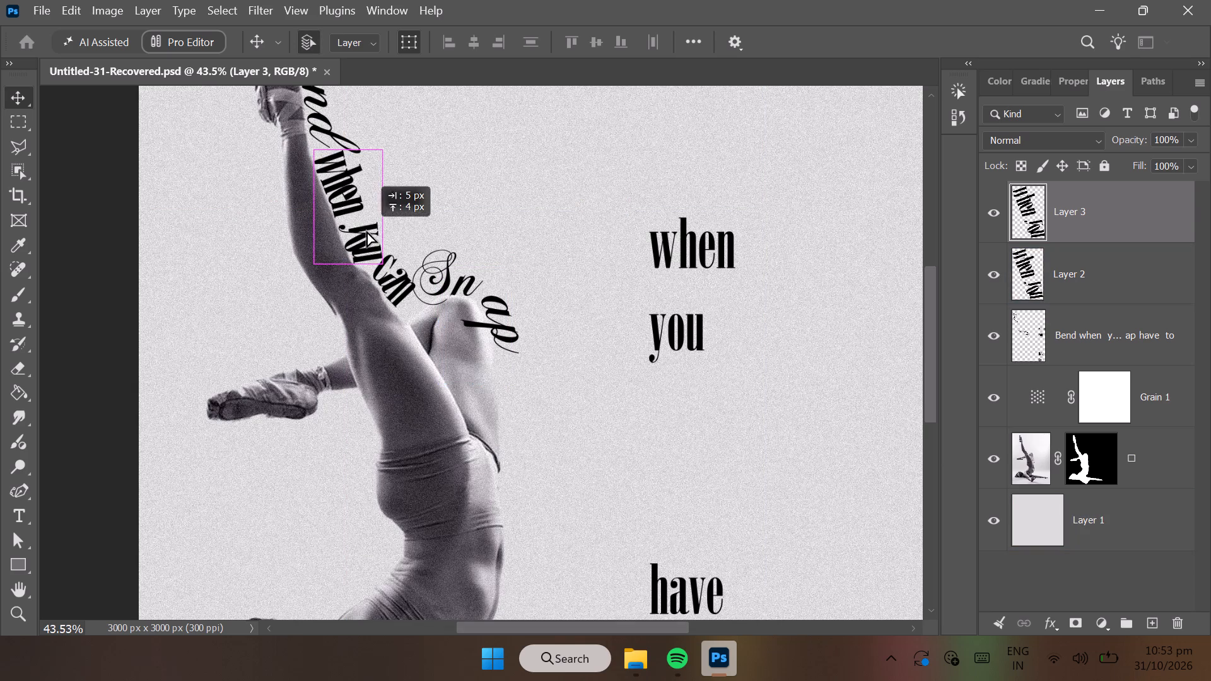
drag(366, 231, 518, 366)
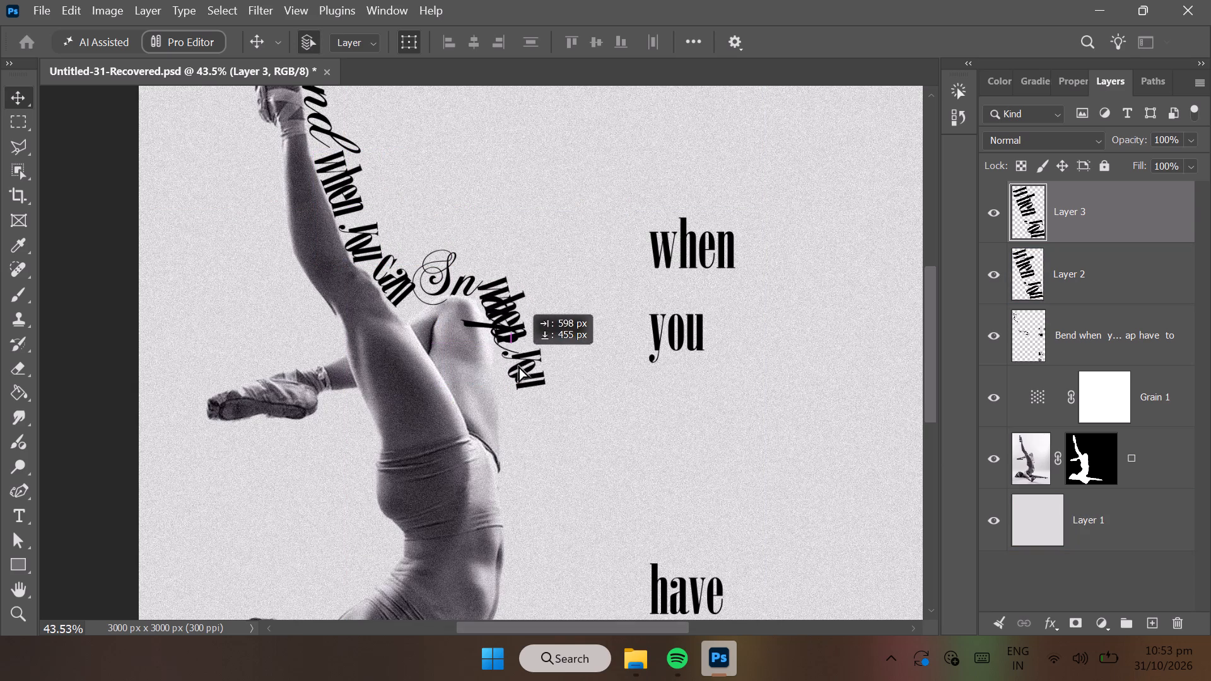
drag(518, 366, 549, 433)
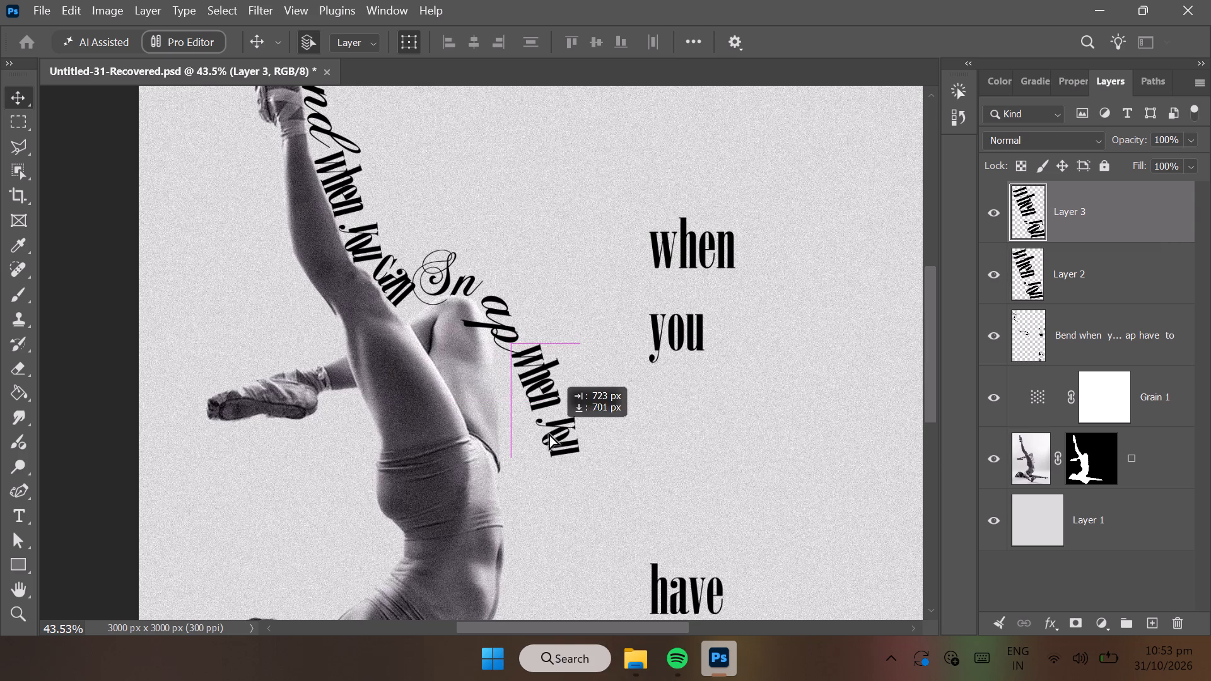
drag(549, 433, 544, 446)
Scale the pasted "when you" to 92.65%, shift it closer to the thigh below "ap", rotate it to 13.96°, and apply the transform.
click(578, 489)
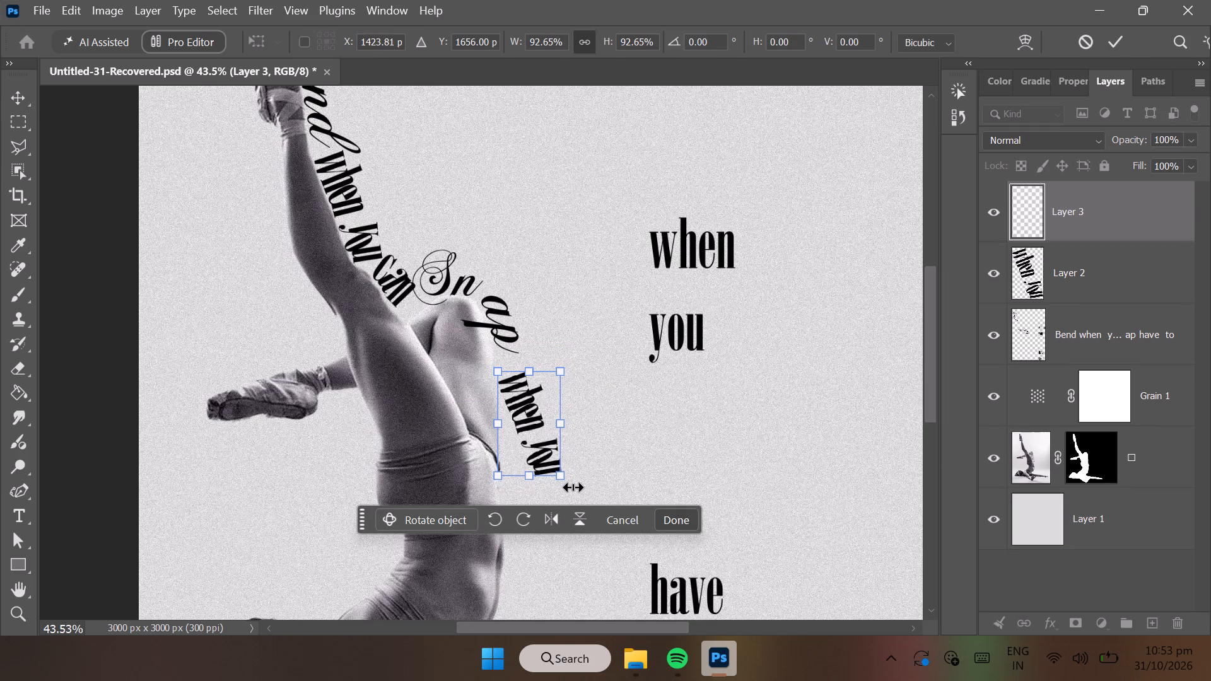
drag(582, 490, 551, 499)
drag(532, 458, 524, 455)
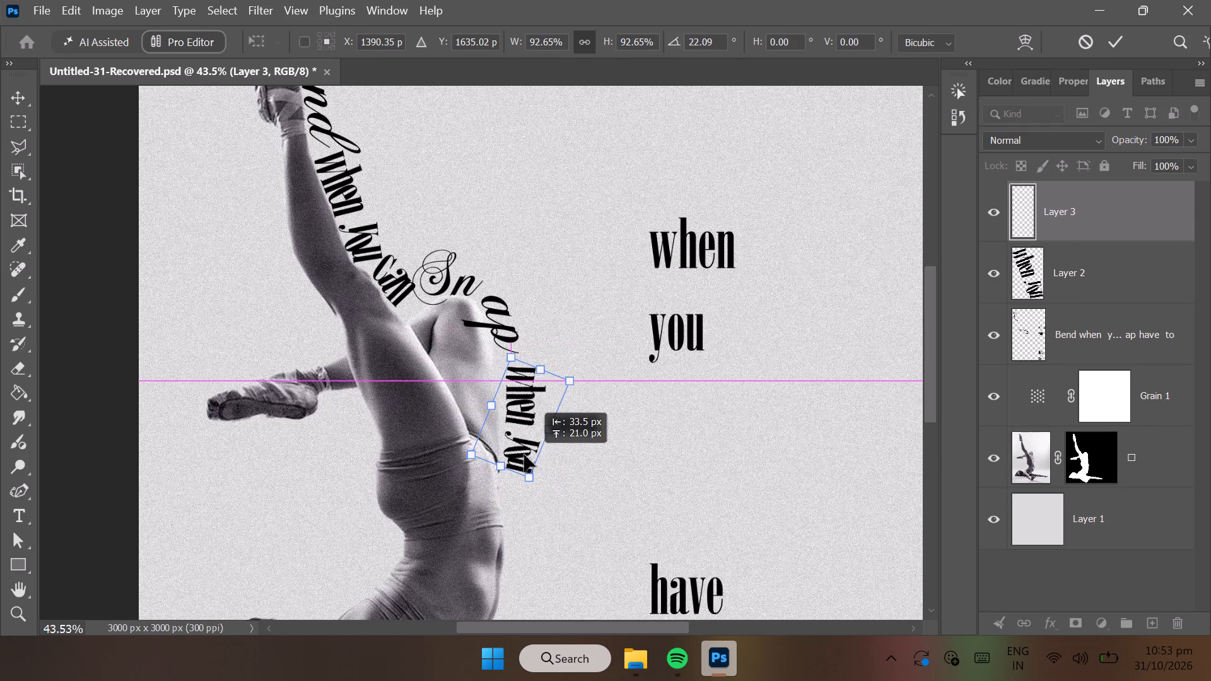
drag(524, 455, 520, 453)
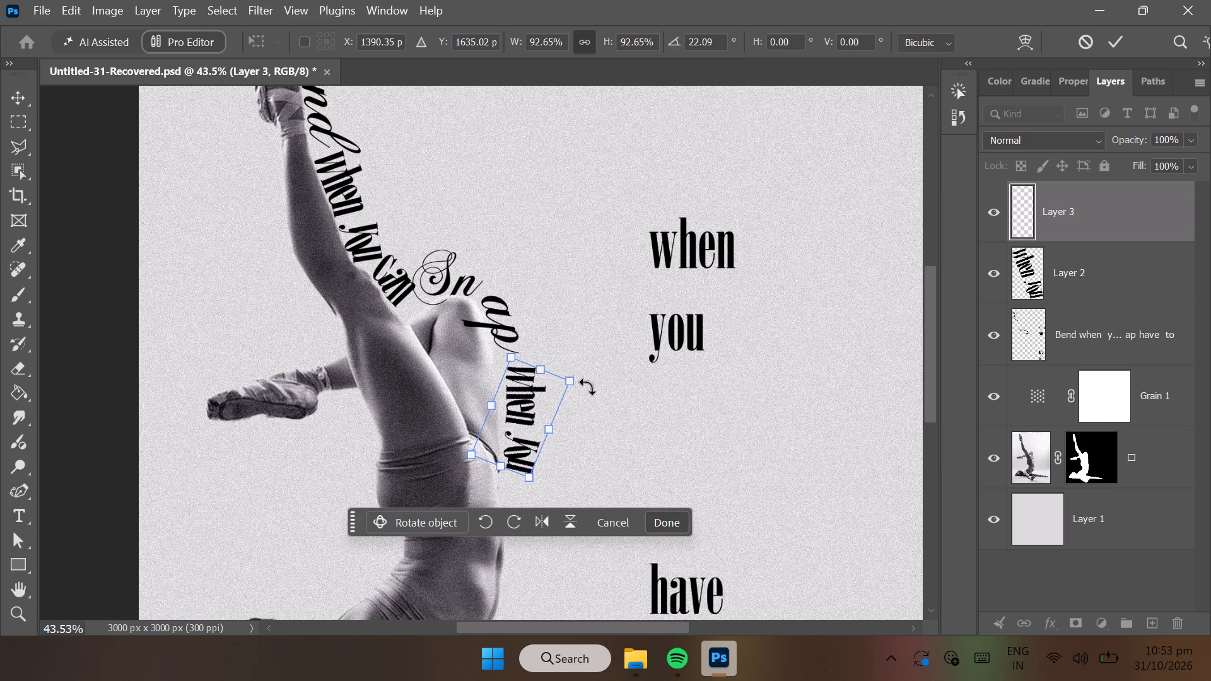
drag(587, 387, 582, 377)
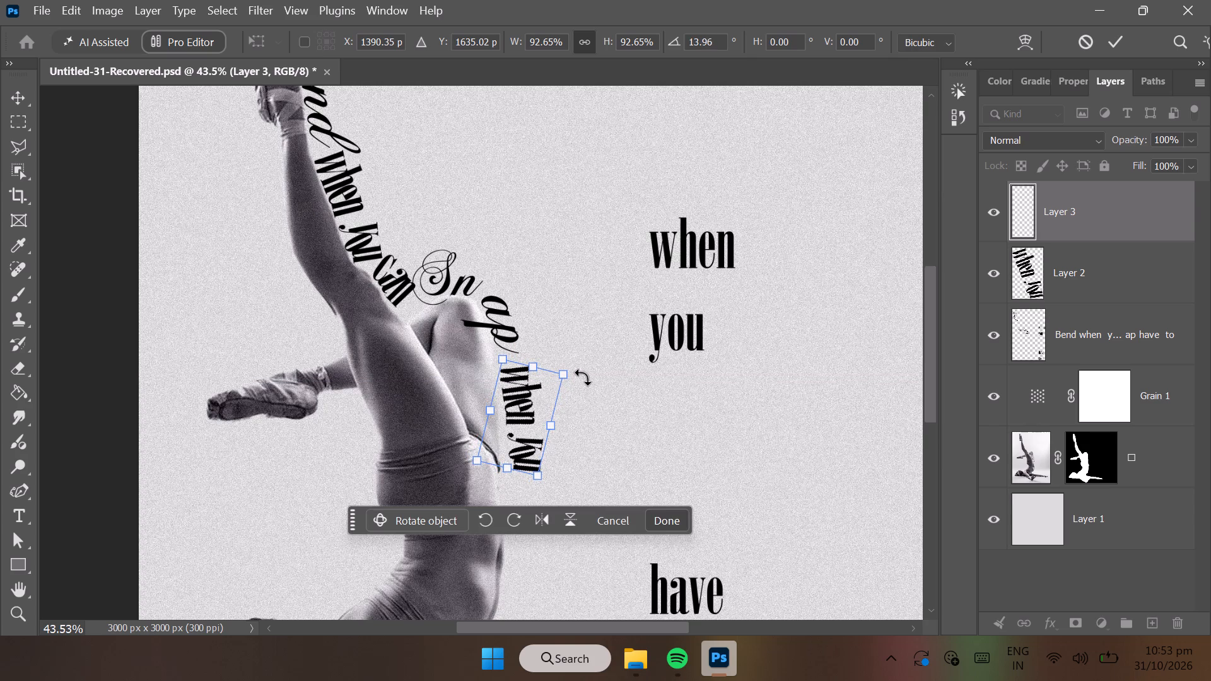
click(15, 614)
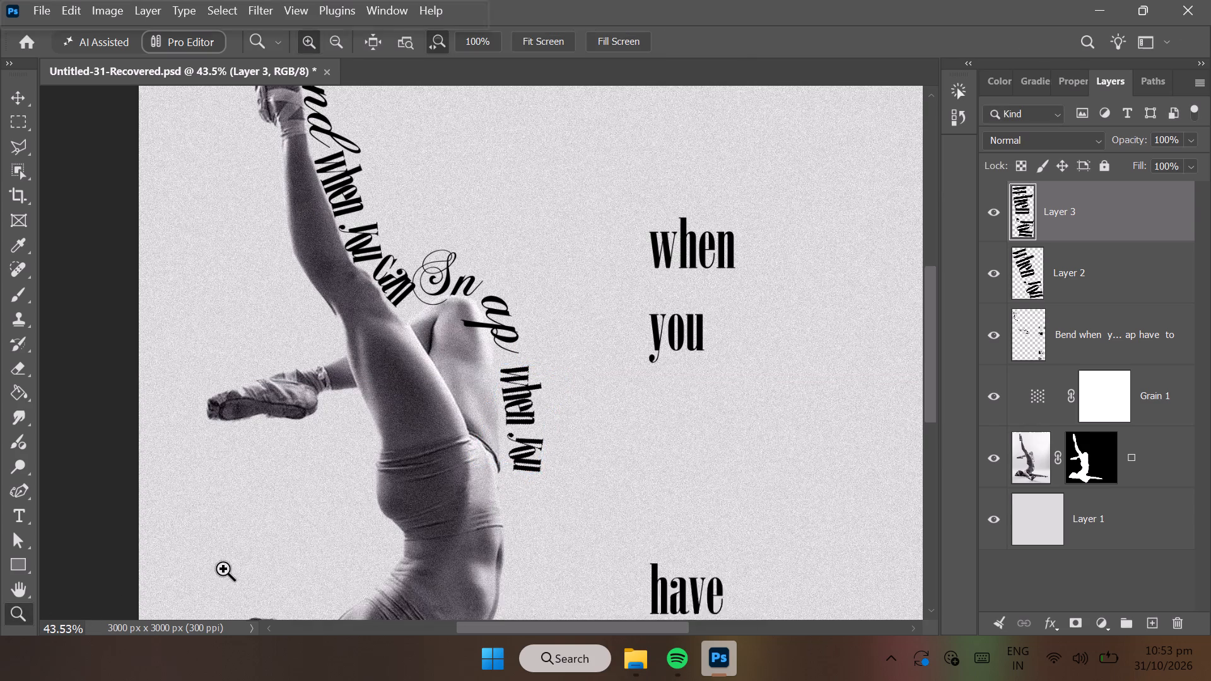
Select the word "when" in Layer 3 with the Polygonal Lasso and move it up closer to "ap" and the thigh.
drag(488, 466, 549, 465)
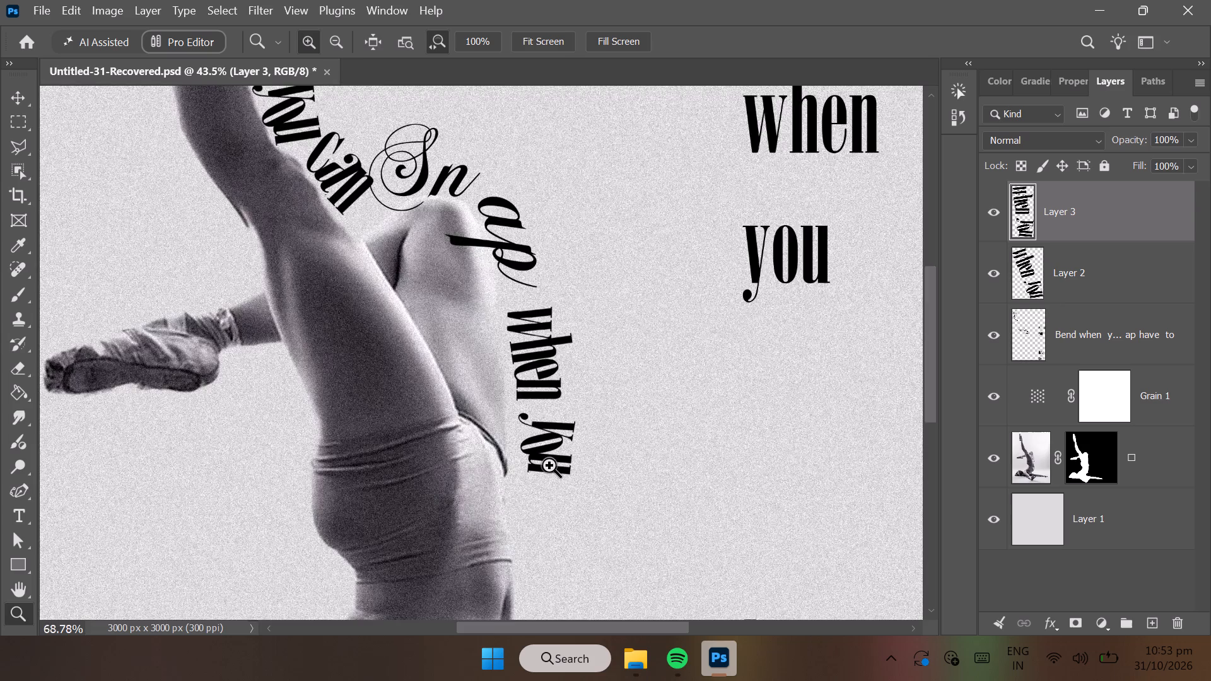
drag(549, 465, 551, 466)
scroll(579, 436, up, 1)
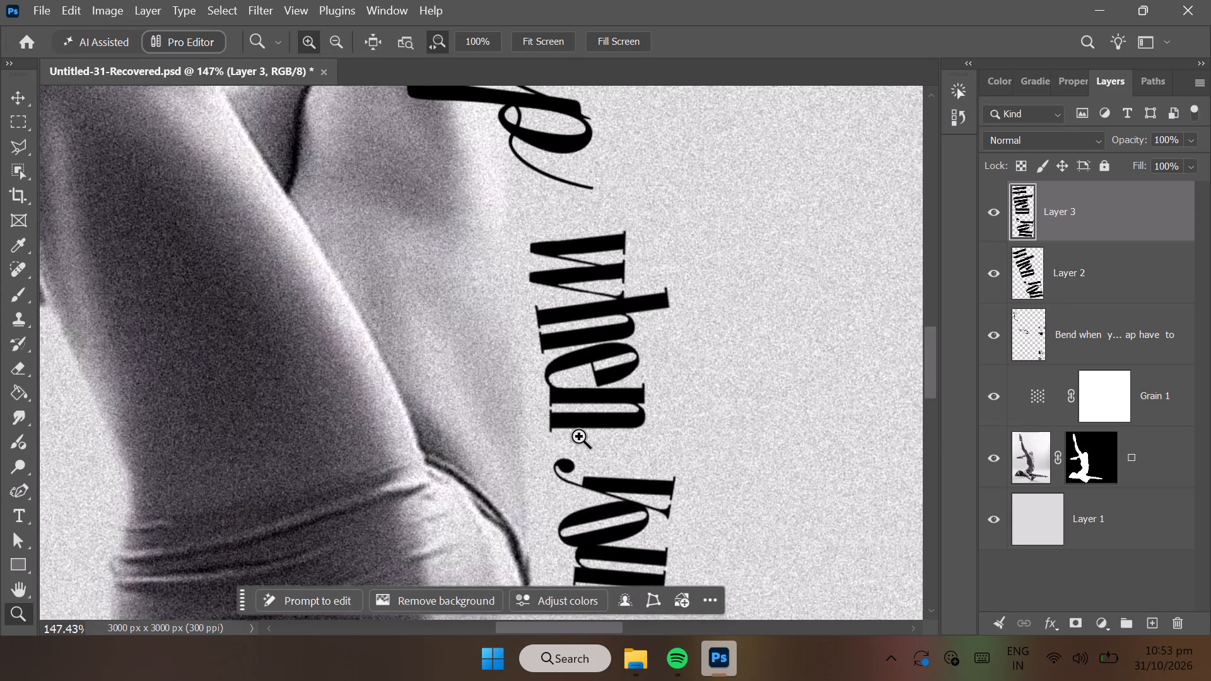
scroll(579, 436, up, 1)
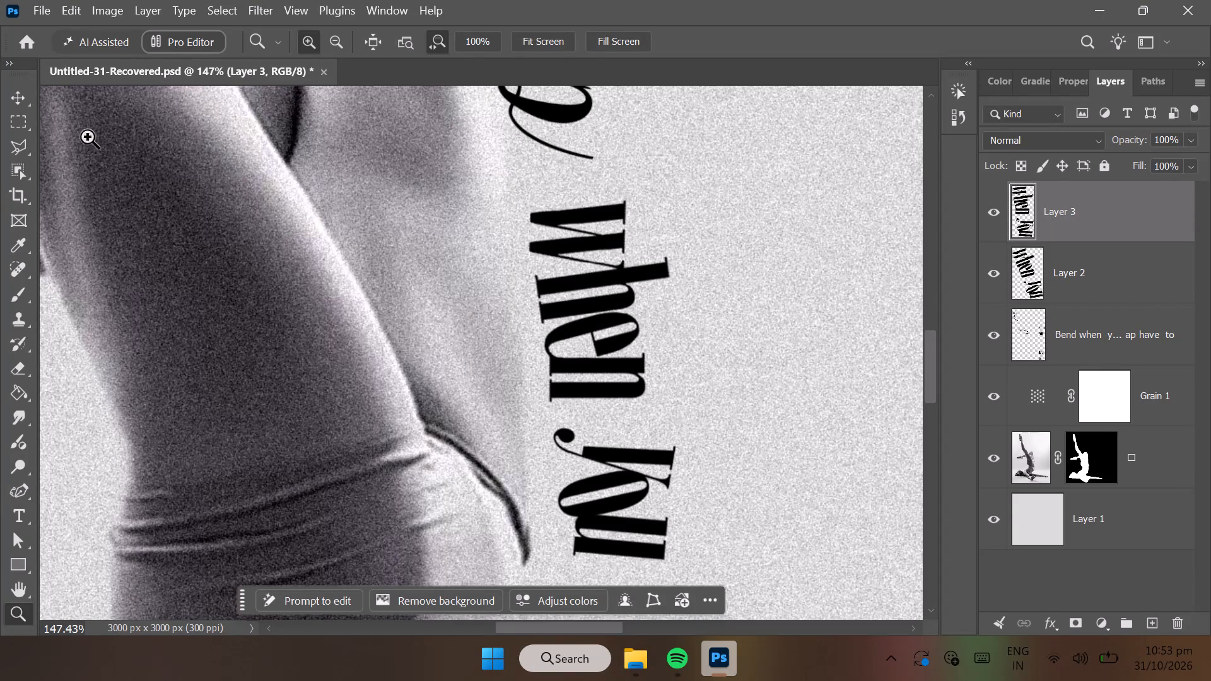
click(25, 146)
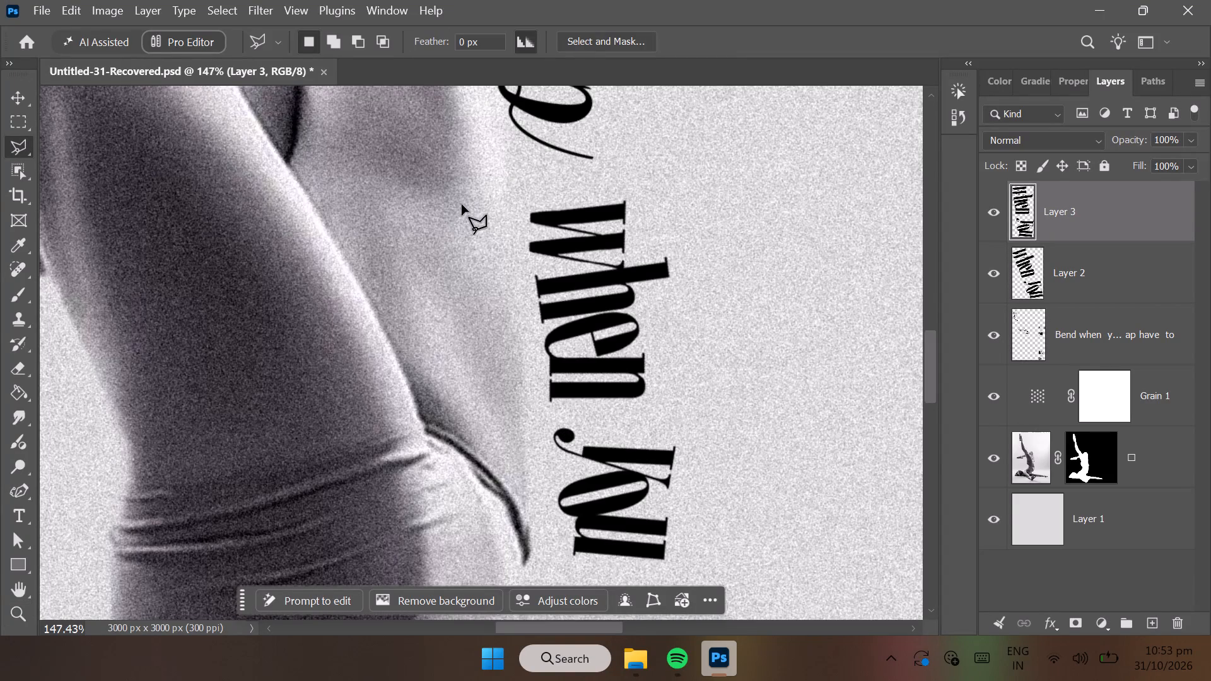
click(503, 204)
click(679, 178)
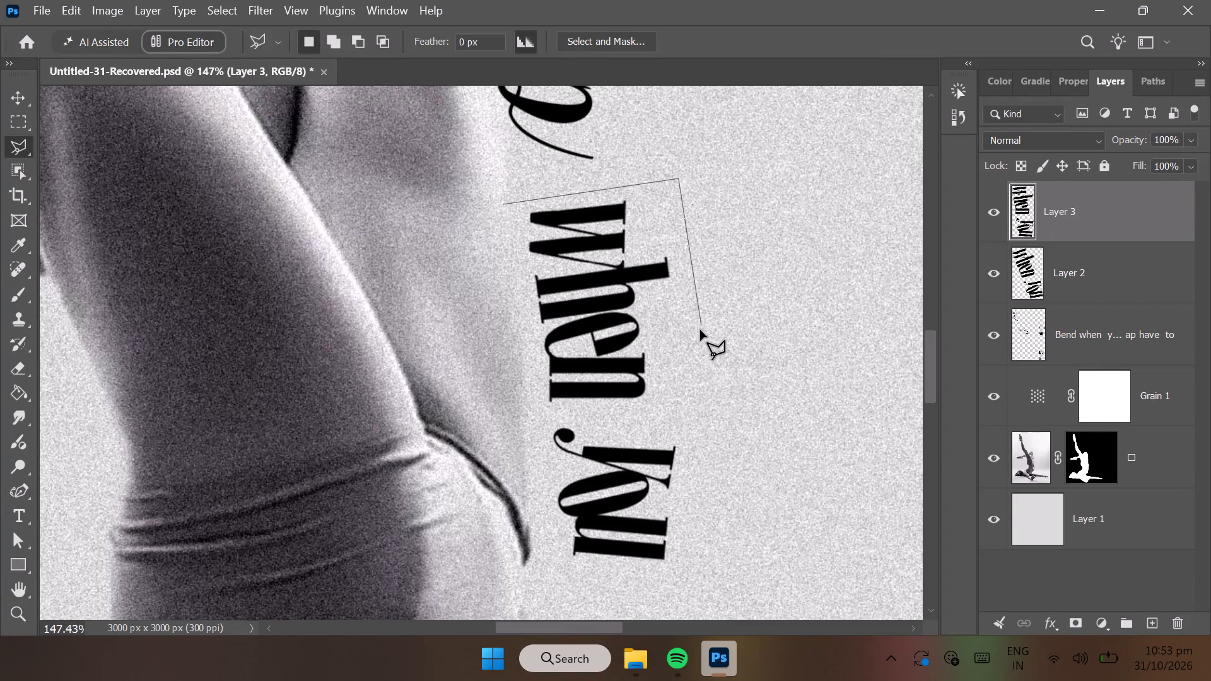
click(689, 347)
click(640, 420)
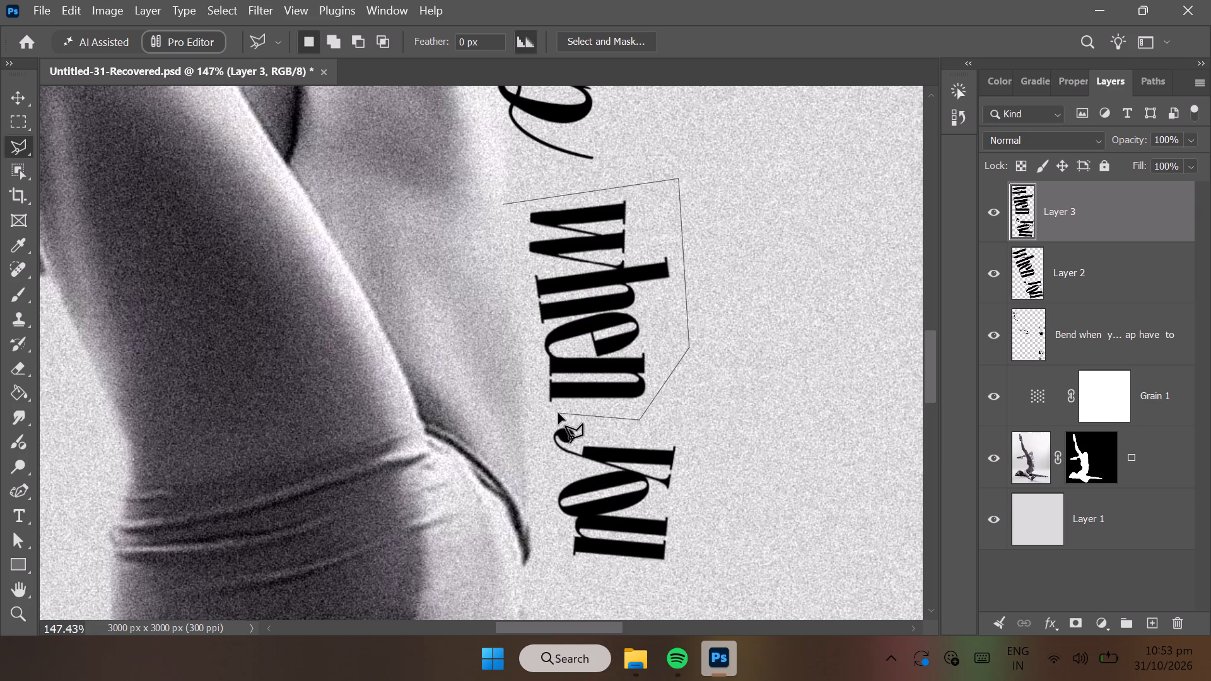
click(530, 415)
click(501, 208)
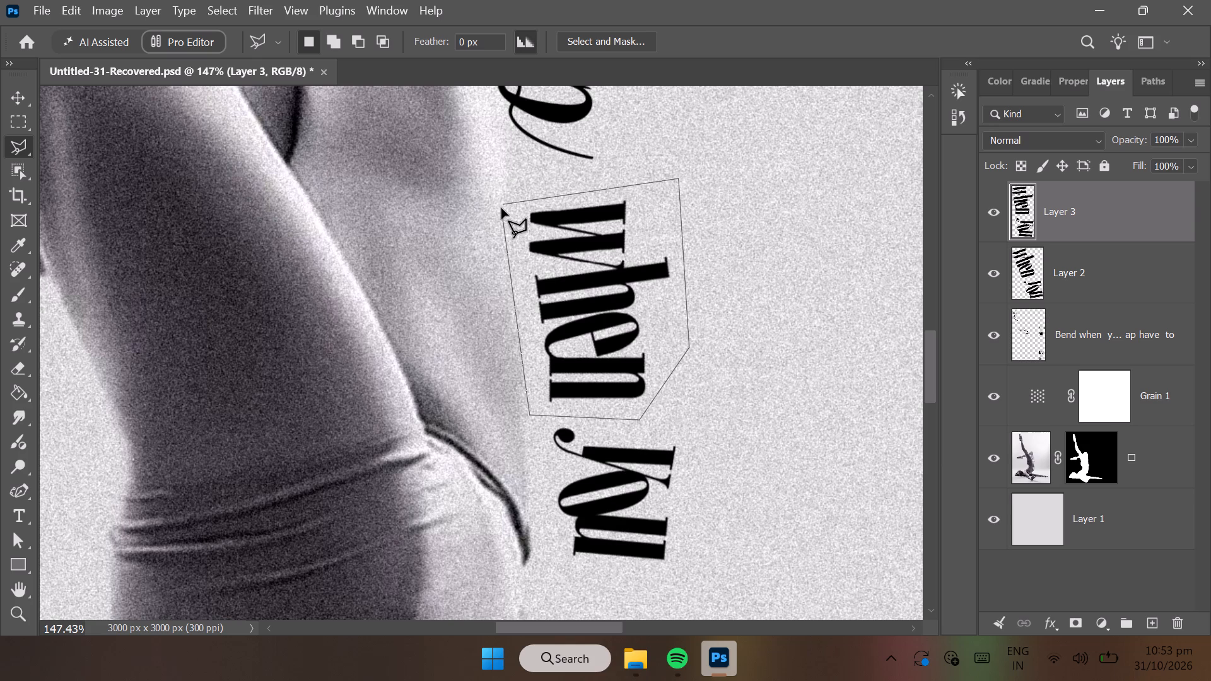
click(502, 203)
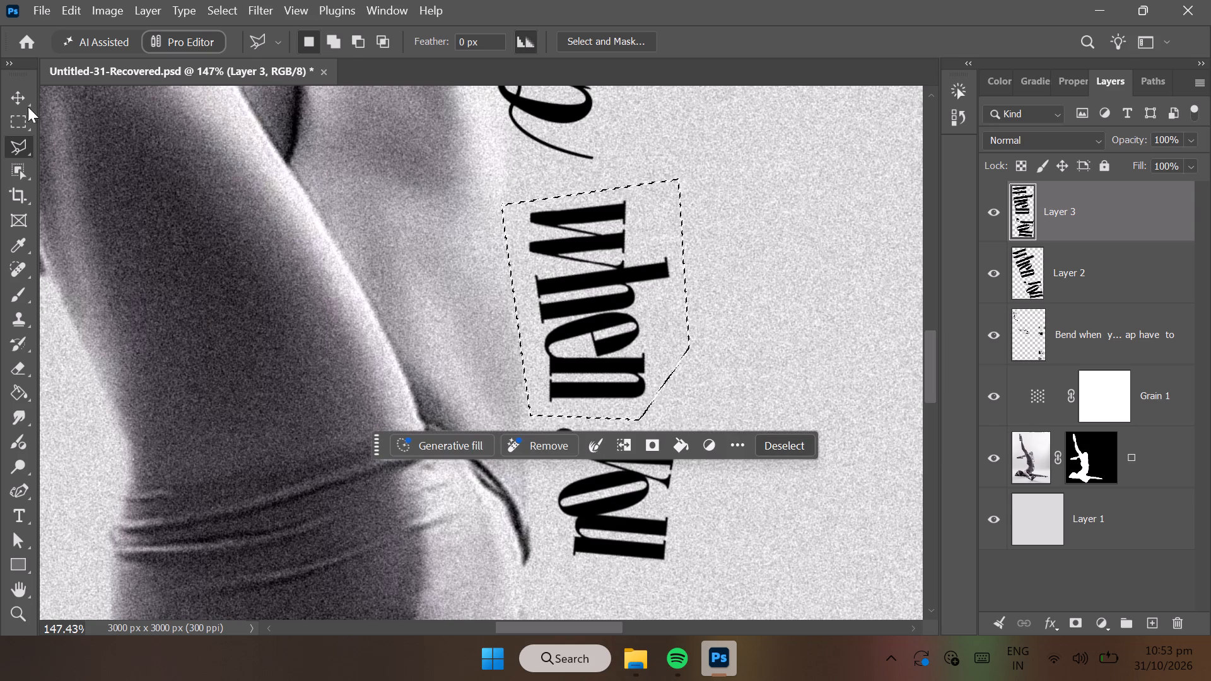
click(19, 102)
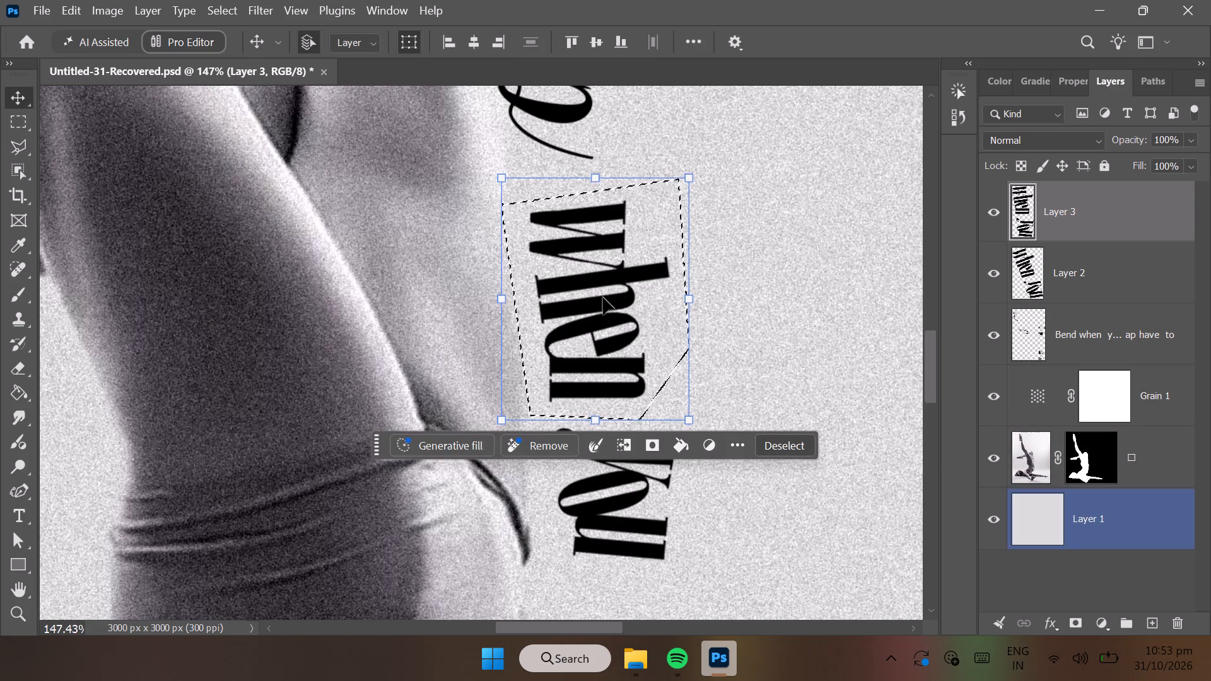
drag(584, 286, 569, 261)
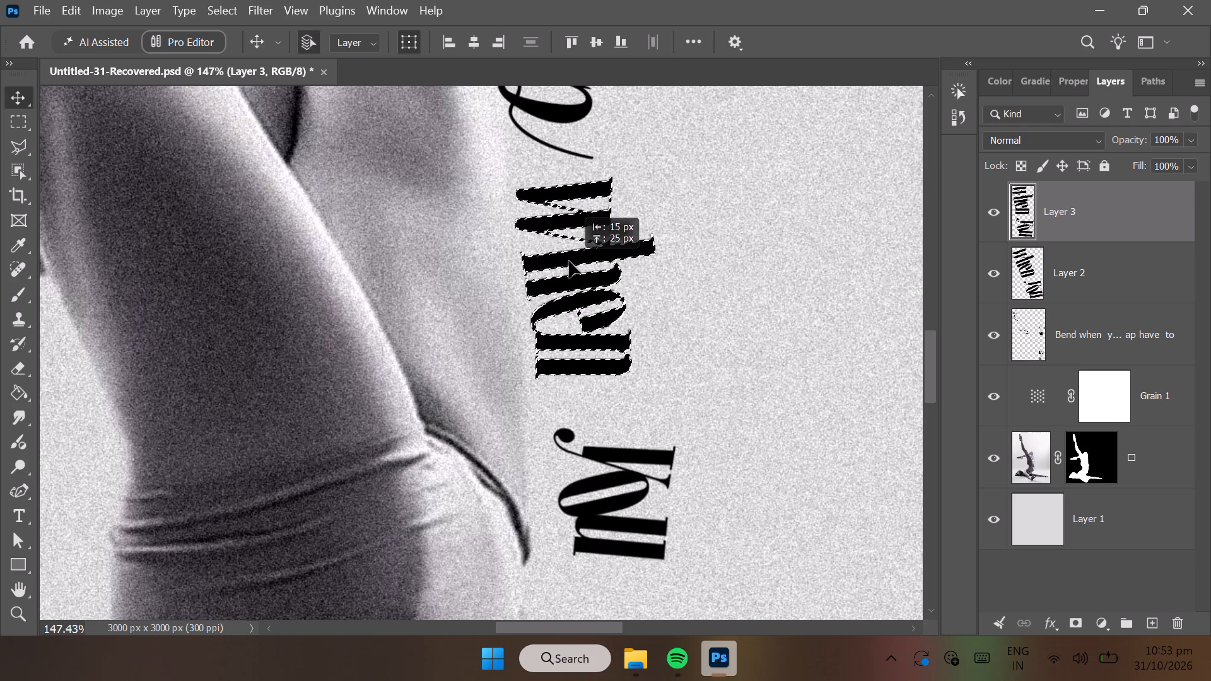
drag(569, 261, 566, 256)
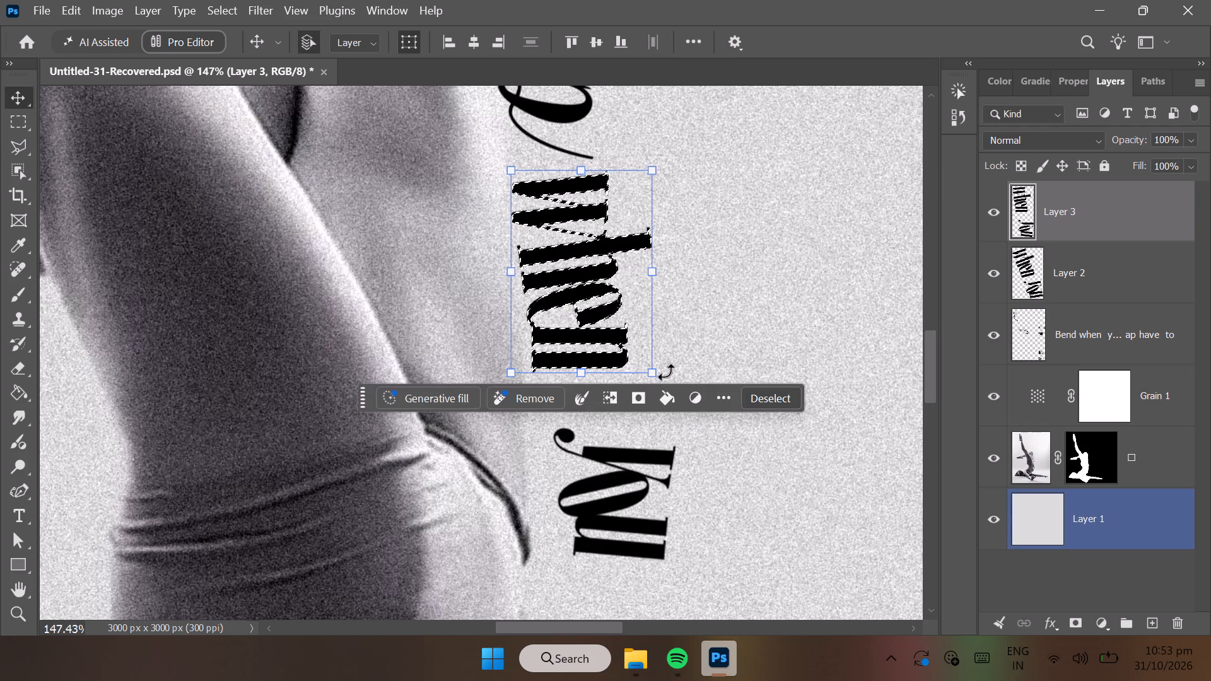
Rotate the selected "when" by 1.05°, apply the transform, and deselect it.
click(669, 375)
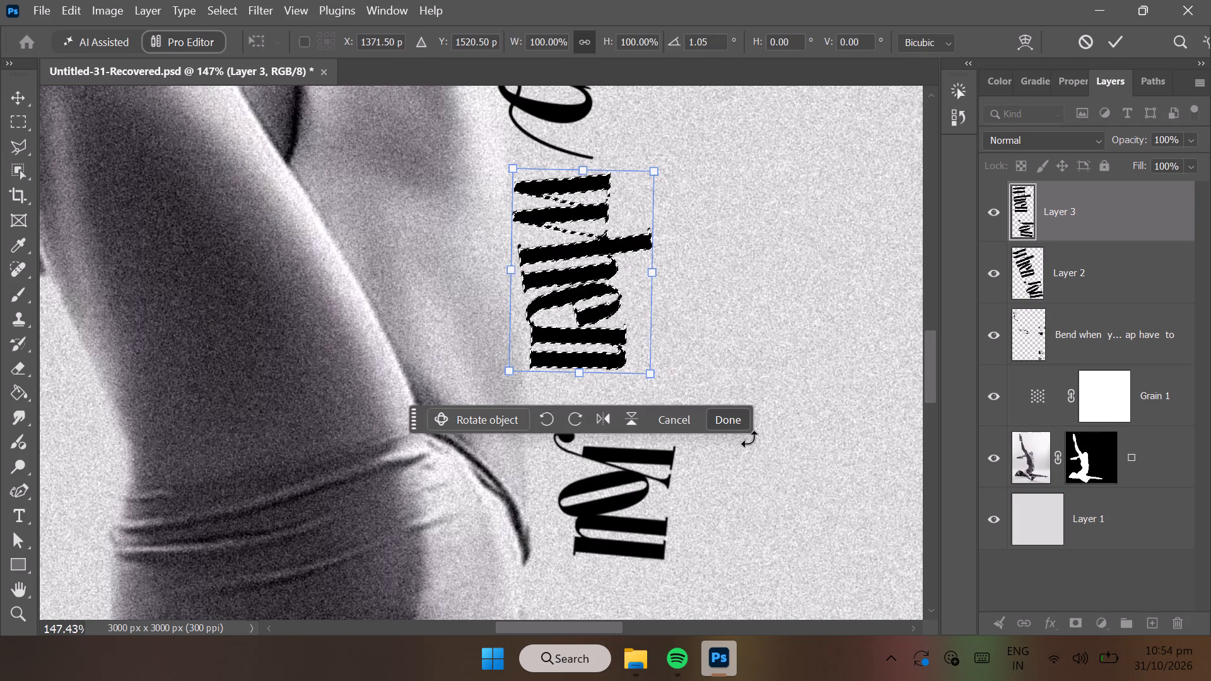
click(739, 423)
click(756, 399)
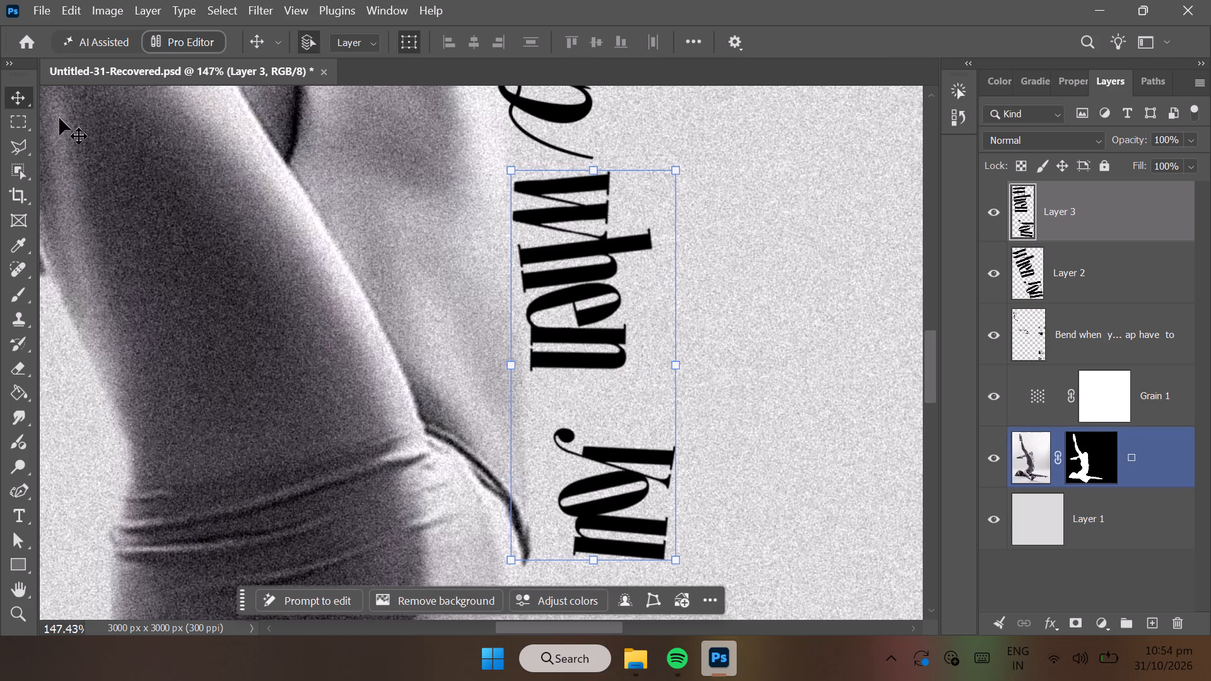
Select "you" in Layer 3 with a rectangular marquee, rotate it 5.89°, move it up just below "when", apply the transform, and deselect.
click(19, 127)
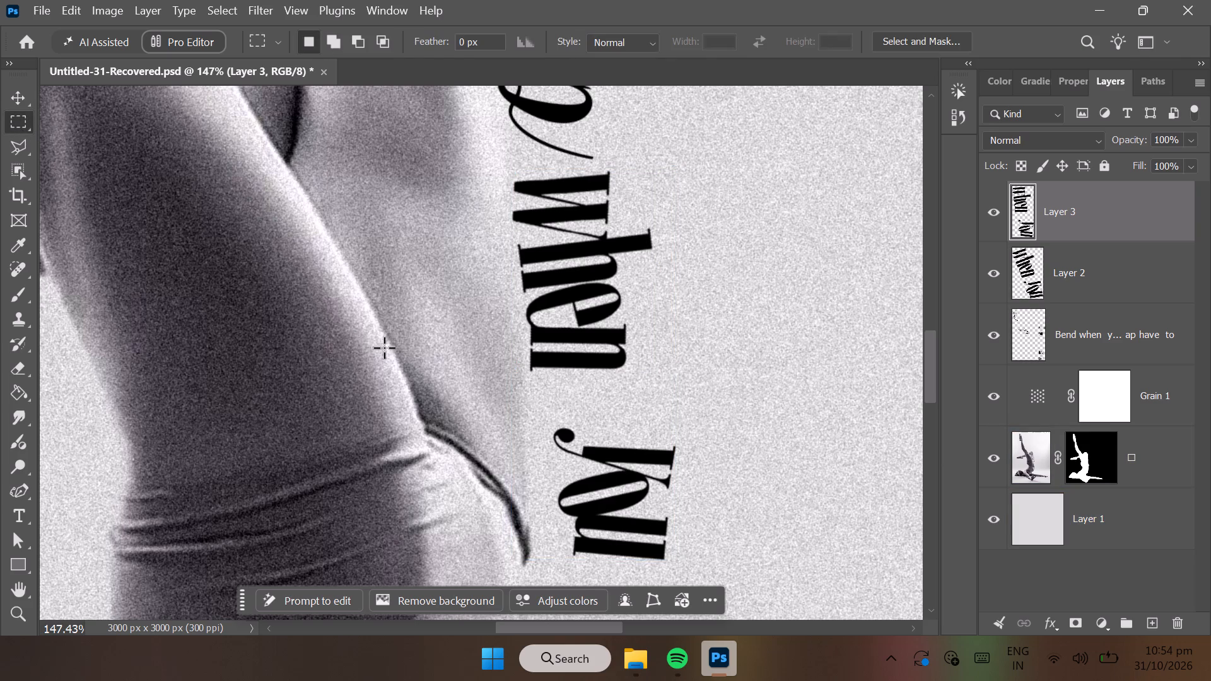
drag(550, 414, 642, 500)
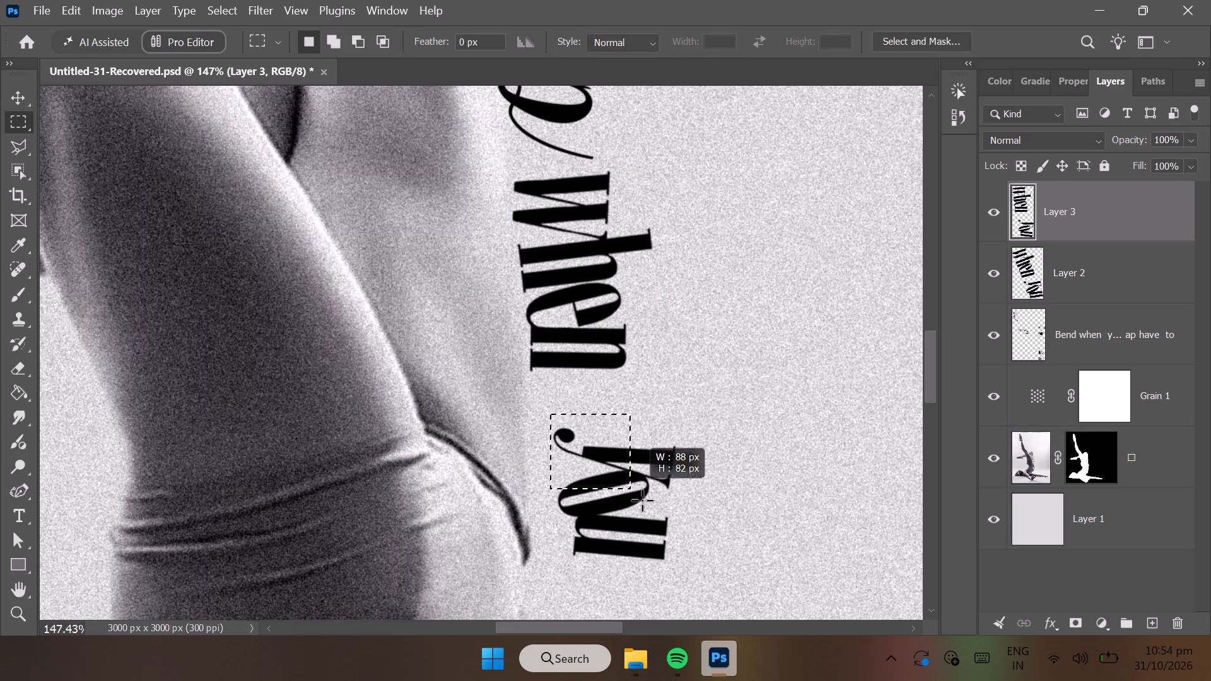
drag(642, 500, 684, 571)
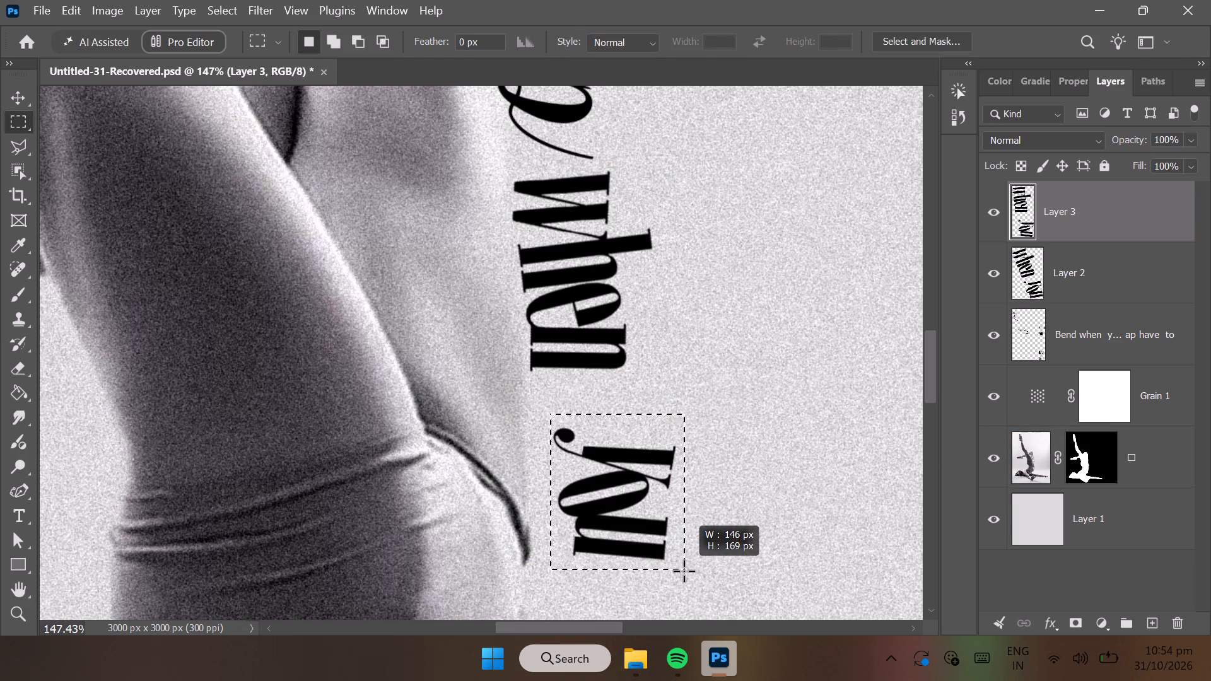
drag(684, 571, 684, 579)
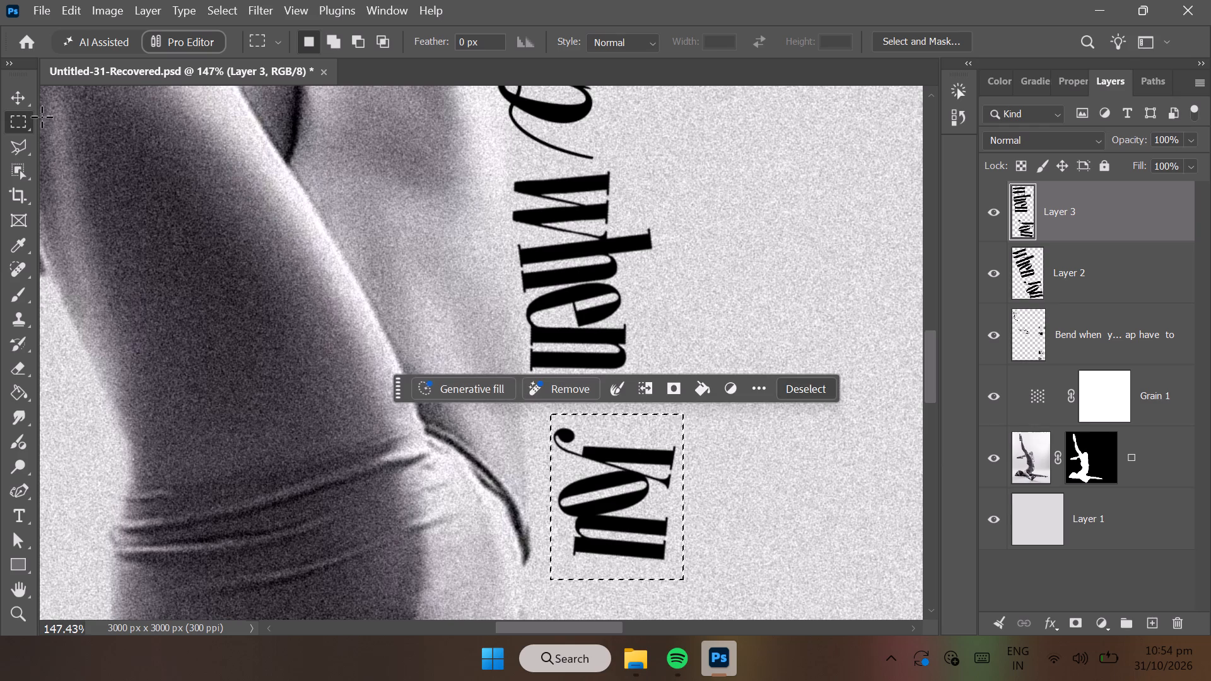
click(10, 95)
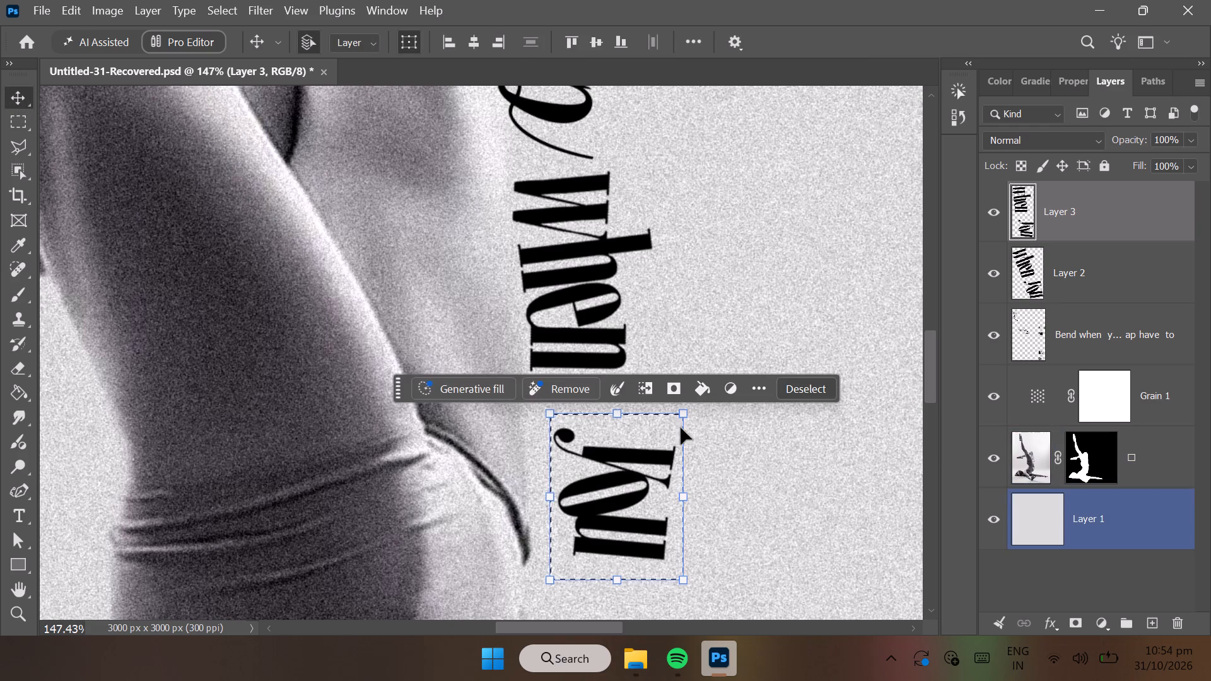
drag(699, 417, 702, 418)
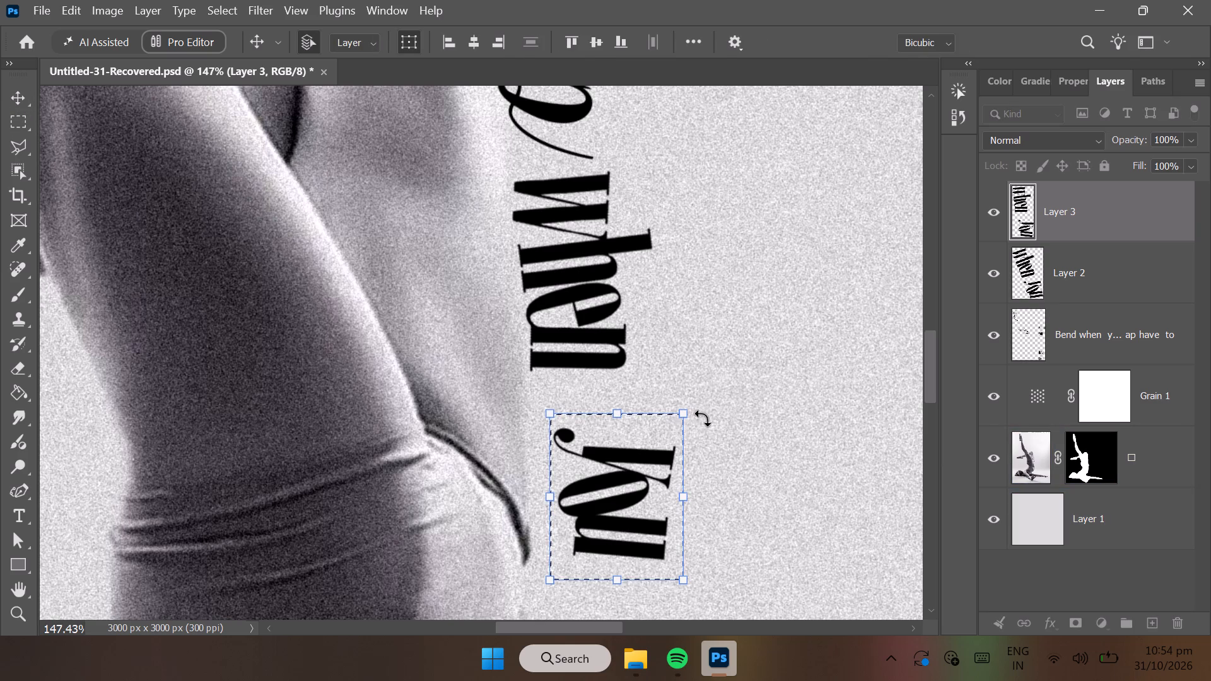
drag(702, 418, 713, 423)
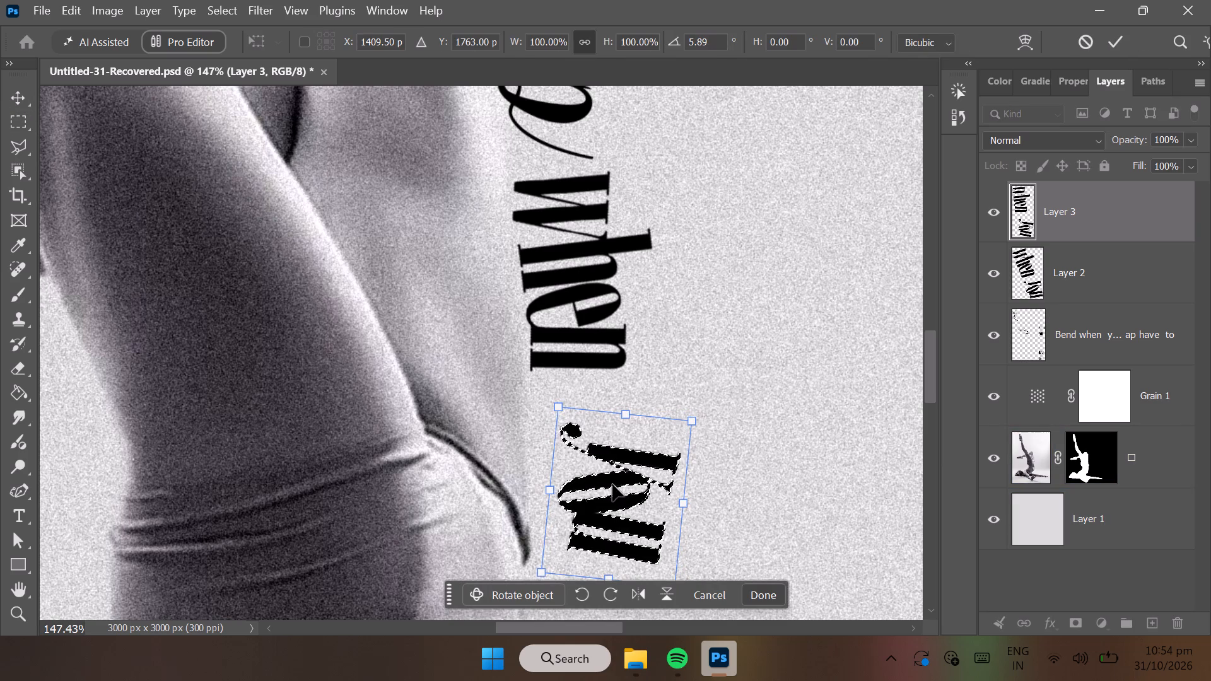
drag(612, 483, 588, 455)
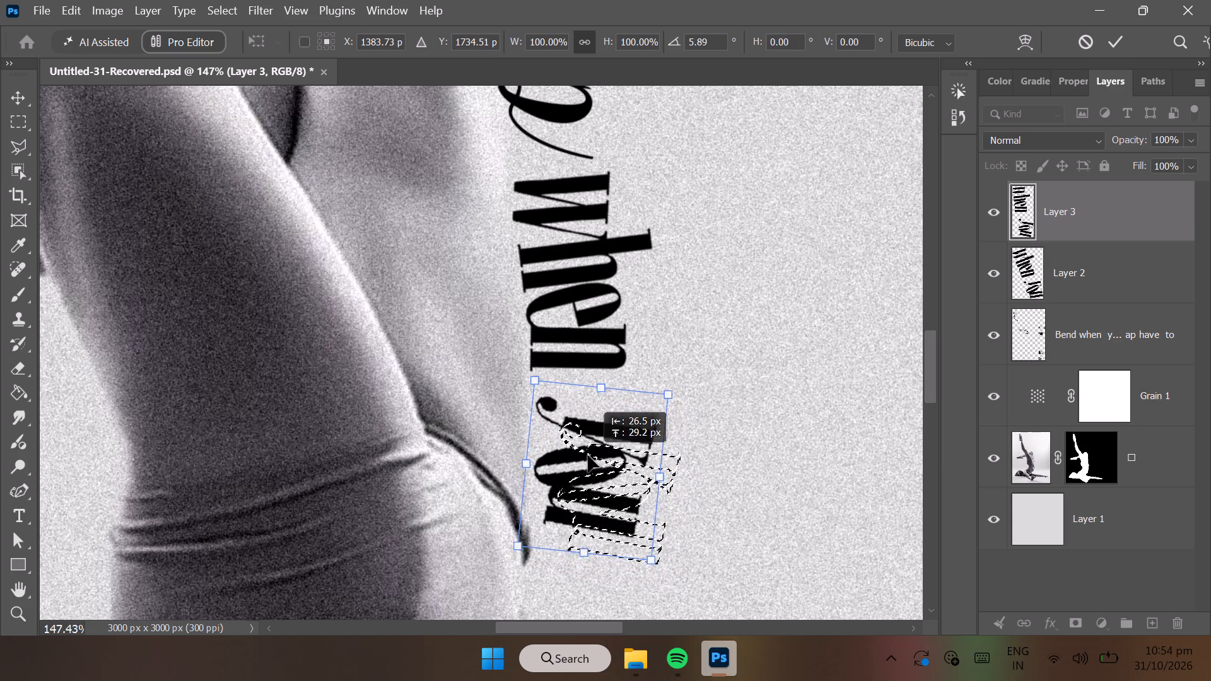
drag(588, 455, 587, 455)
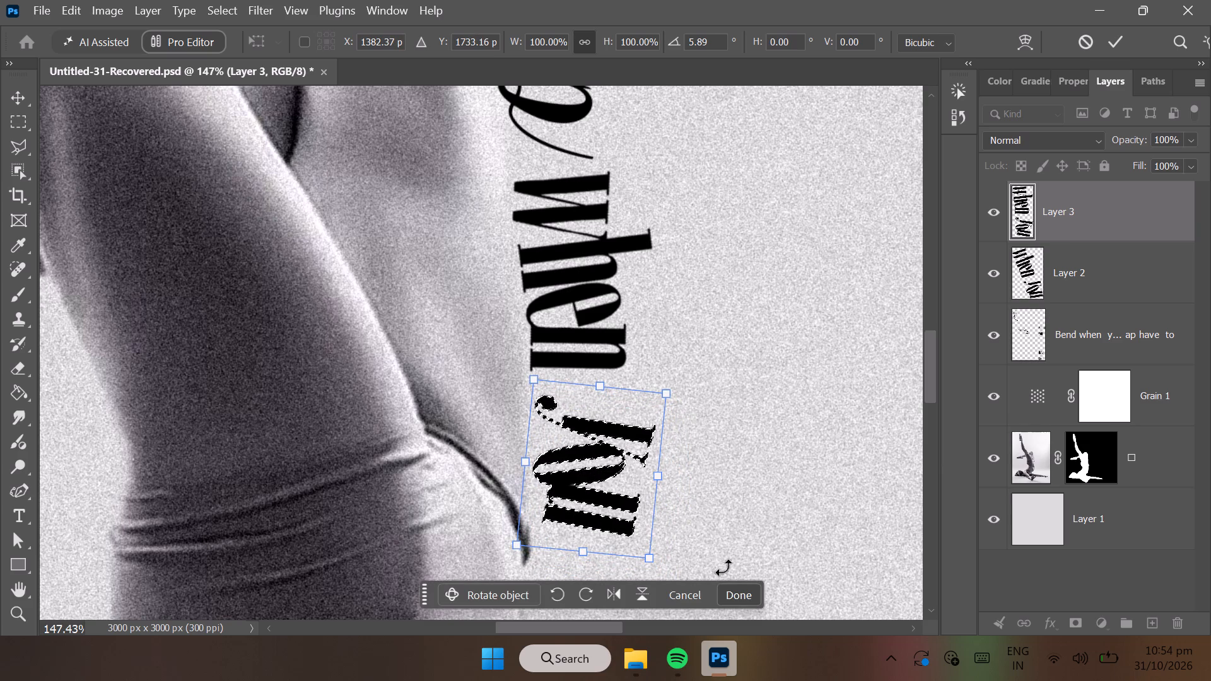
click(735, 589)
click(761, 568)
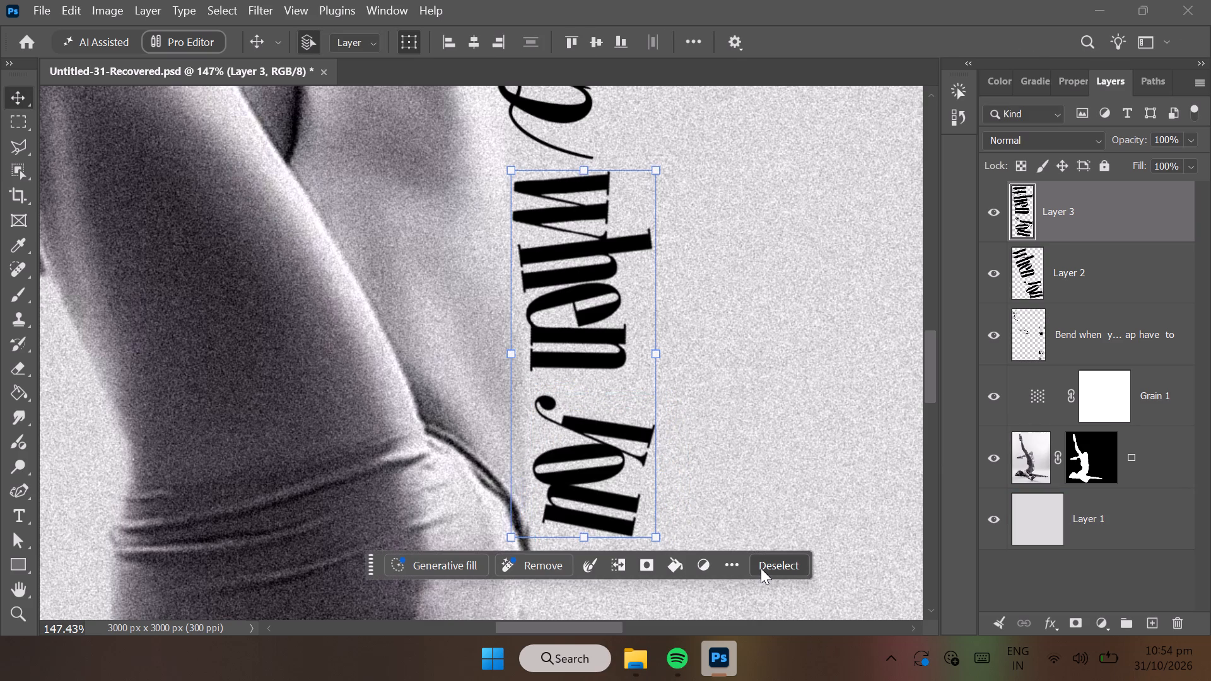
Select the "h" of "have" with a rectangular marquee, rotate it -6.88° on the "Bend when…" layer, shift it about 10 px left, apply, and deselect.
scroll(695, 543, down, 2)
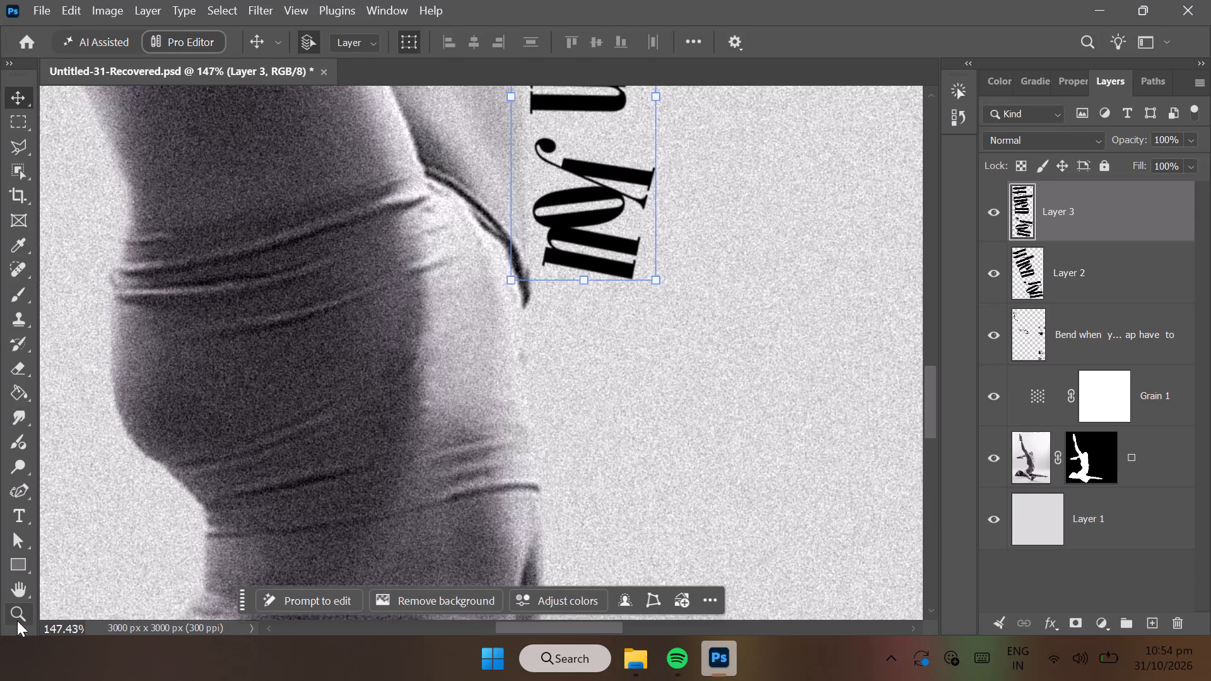
click(8, 617)
drag(257, 544, 194, 564)
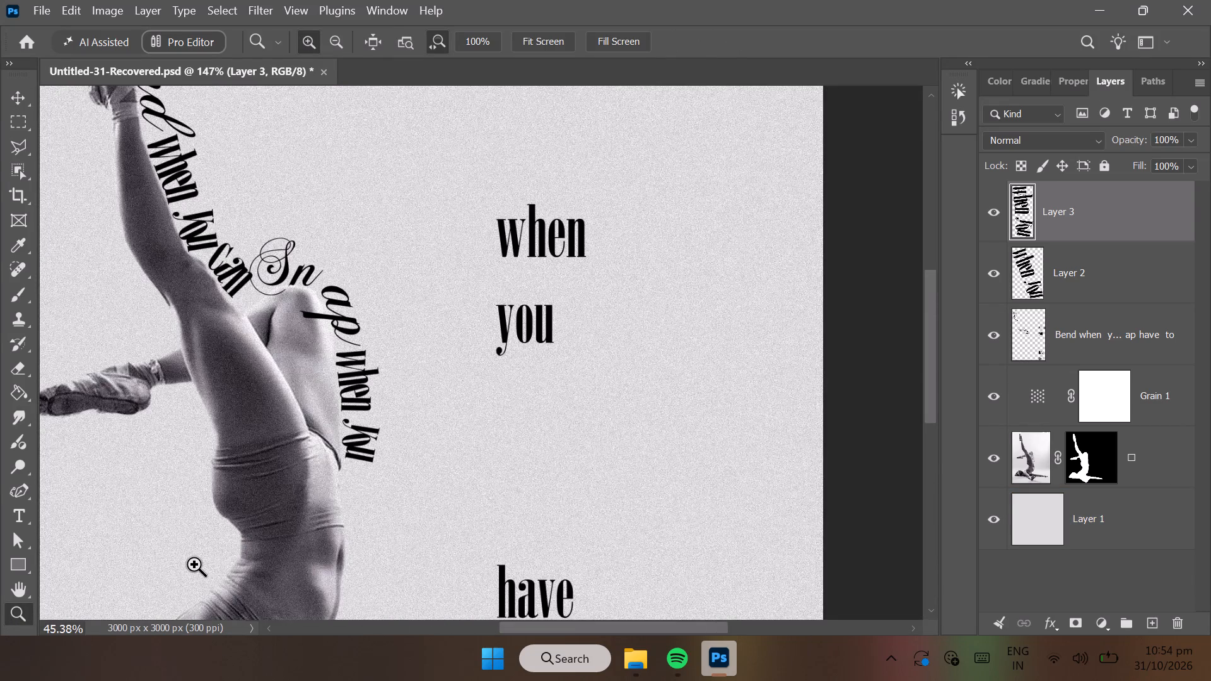
drag(194, 564, 196, 564)
scroll(285, 428, down, 1)
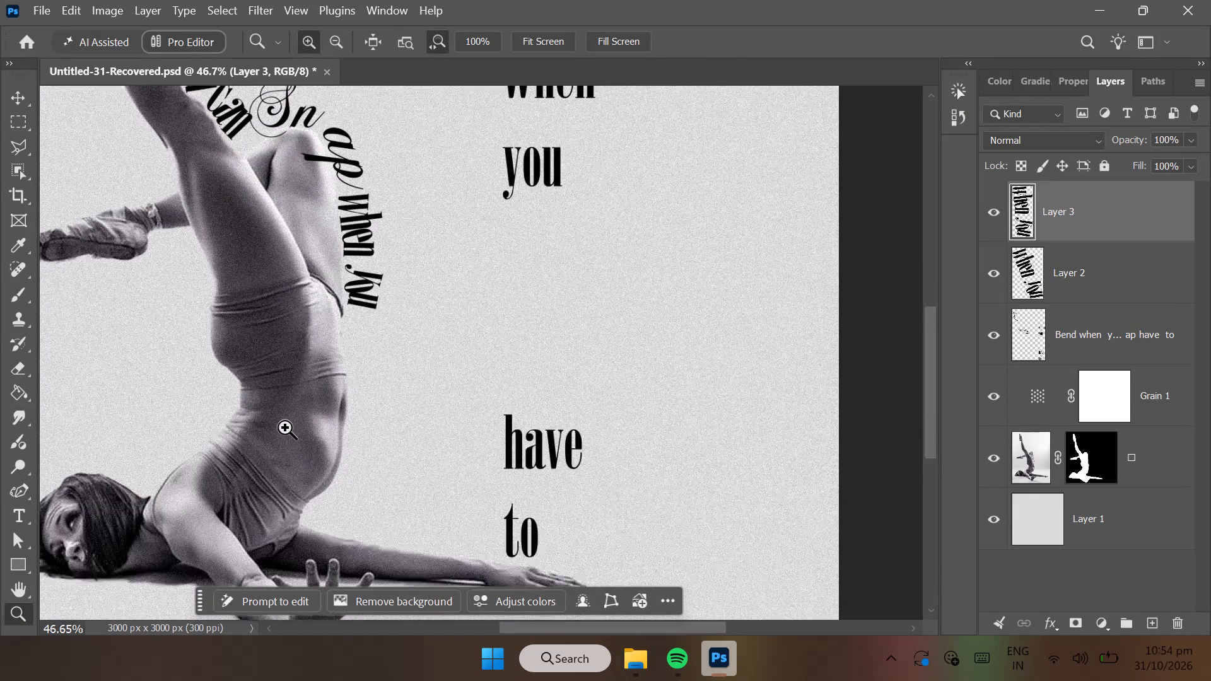
scroll(285, 428, down, 1)
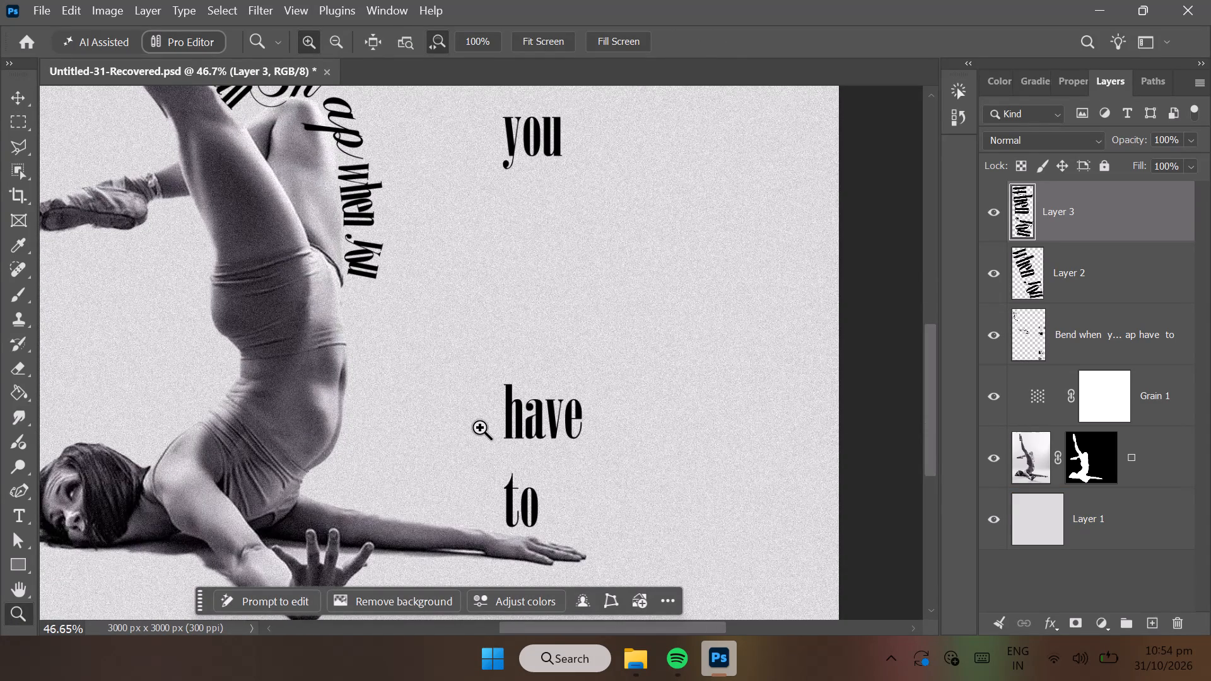
drag(535, 428, 568, 426)
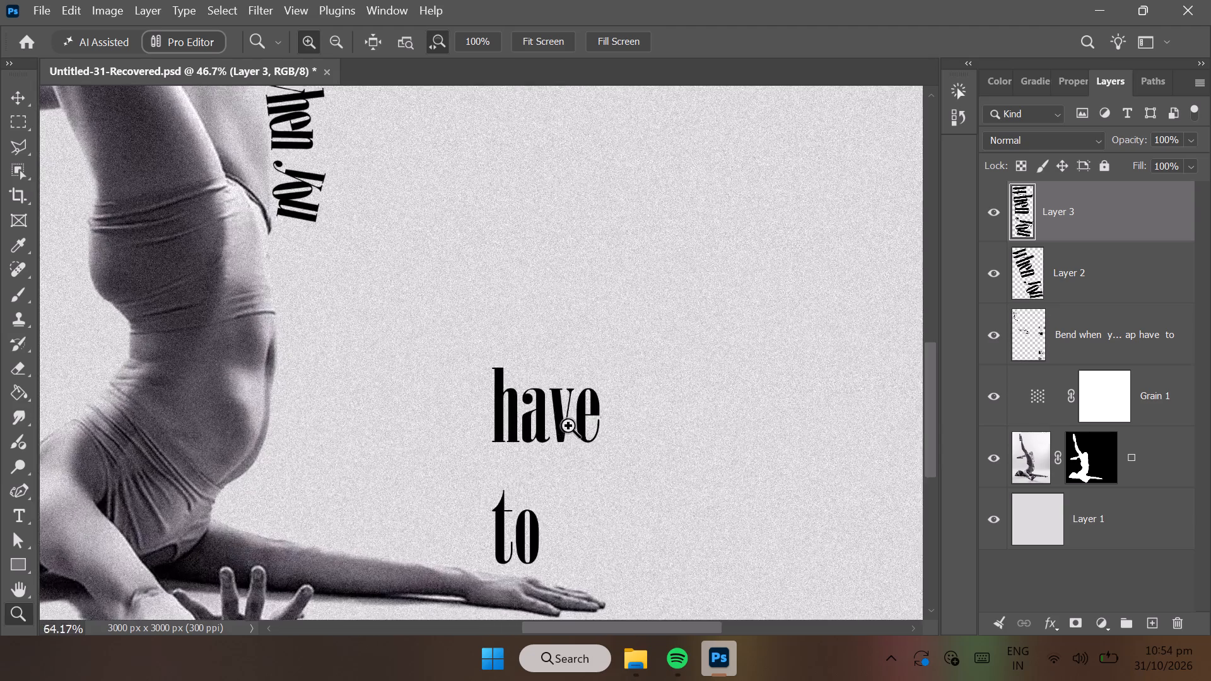
drag(568, 426, 594, 424)
scroll(594, 424, down, 1)
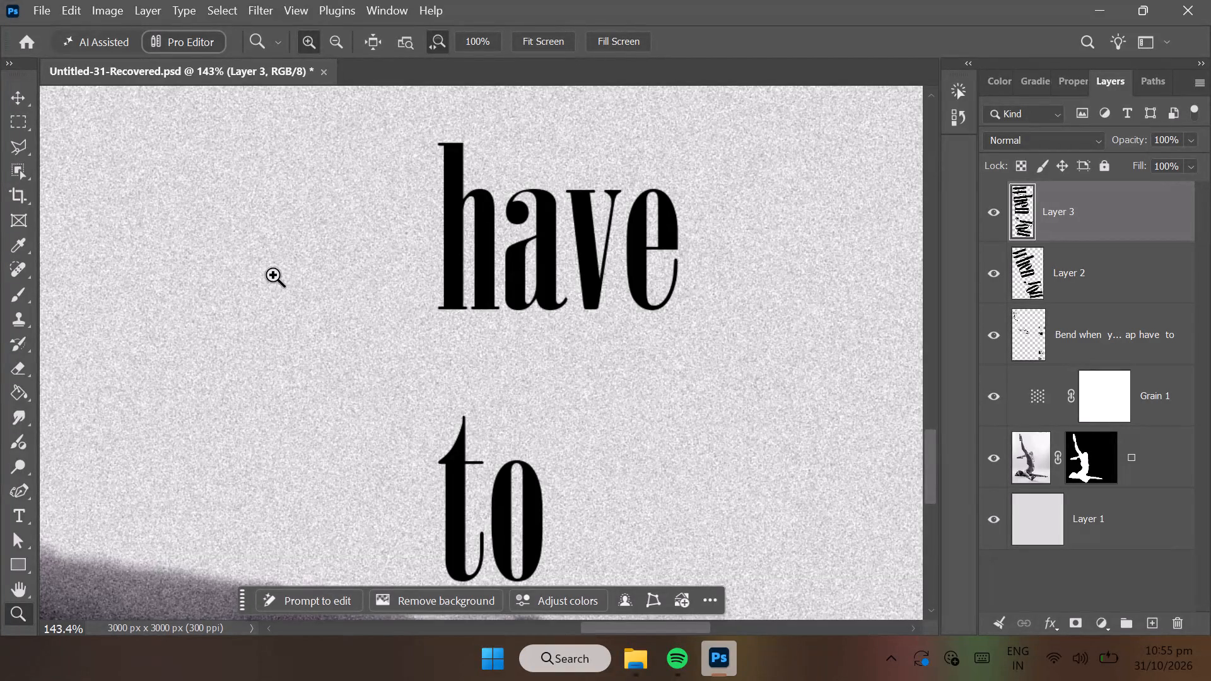
click(24, 121)
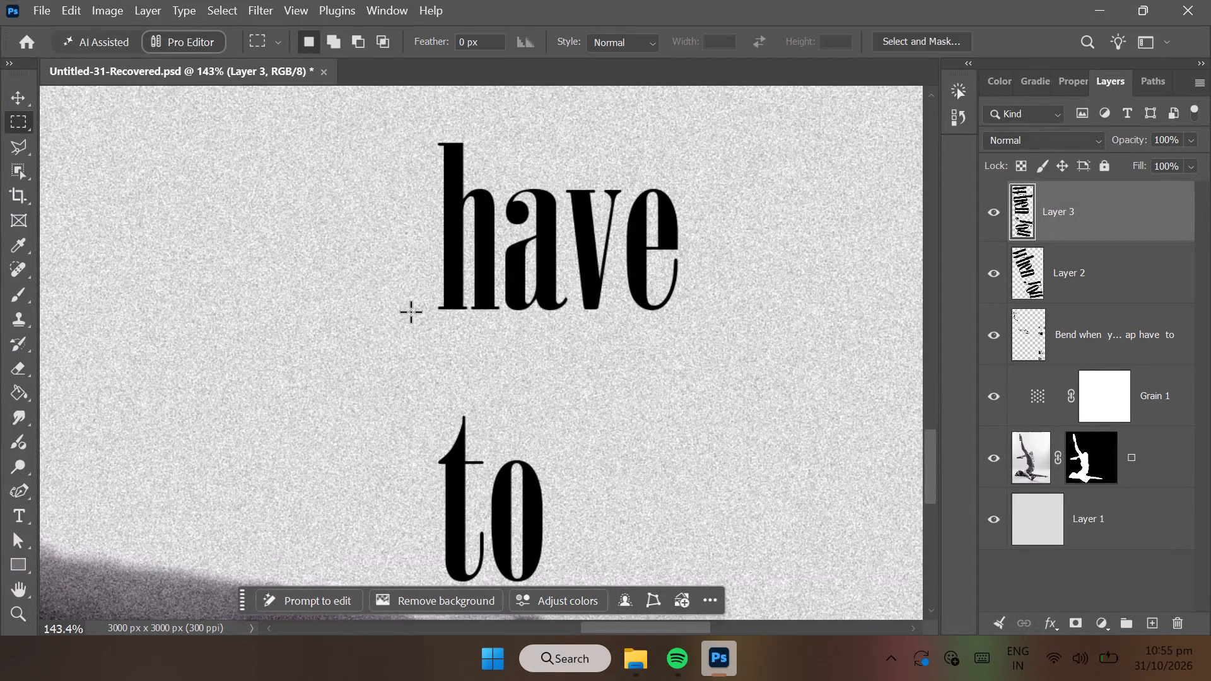
drag(503, 318, 460, 269)
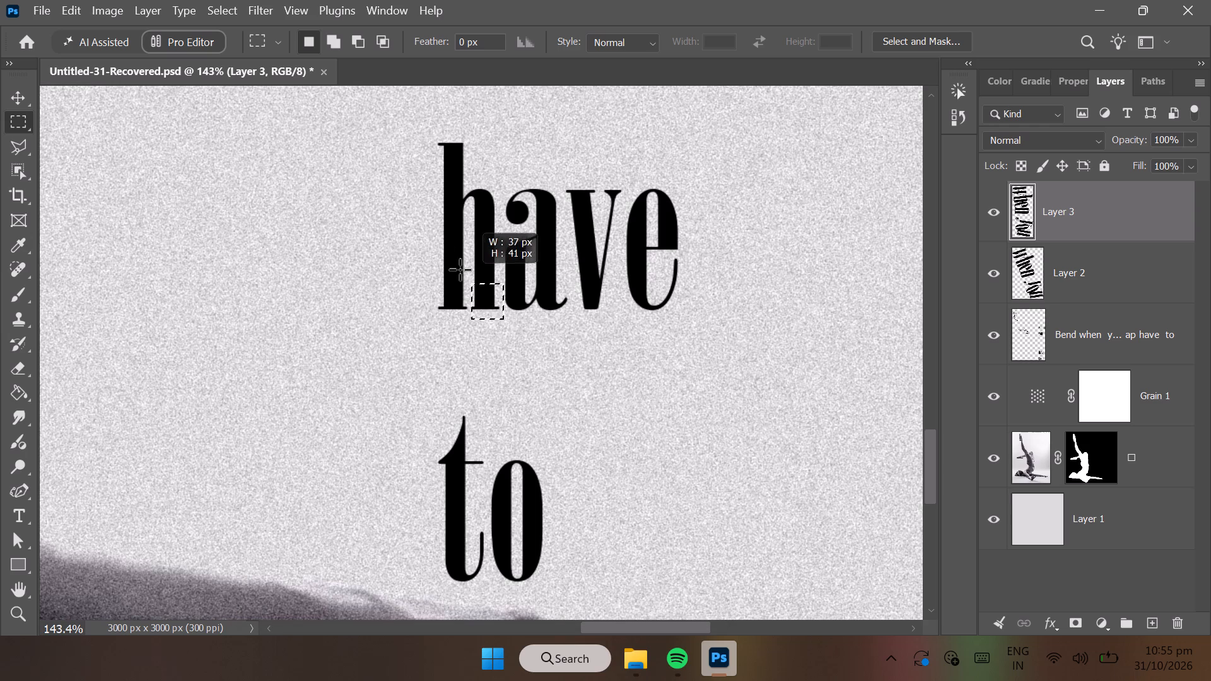
drag(460, 269, 424, 167)
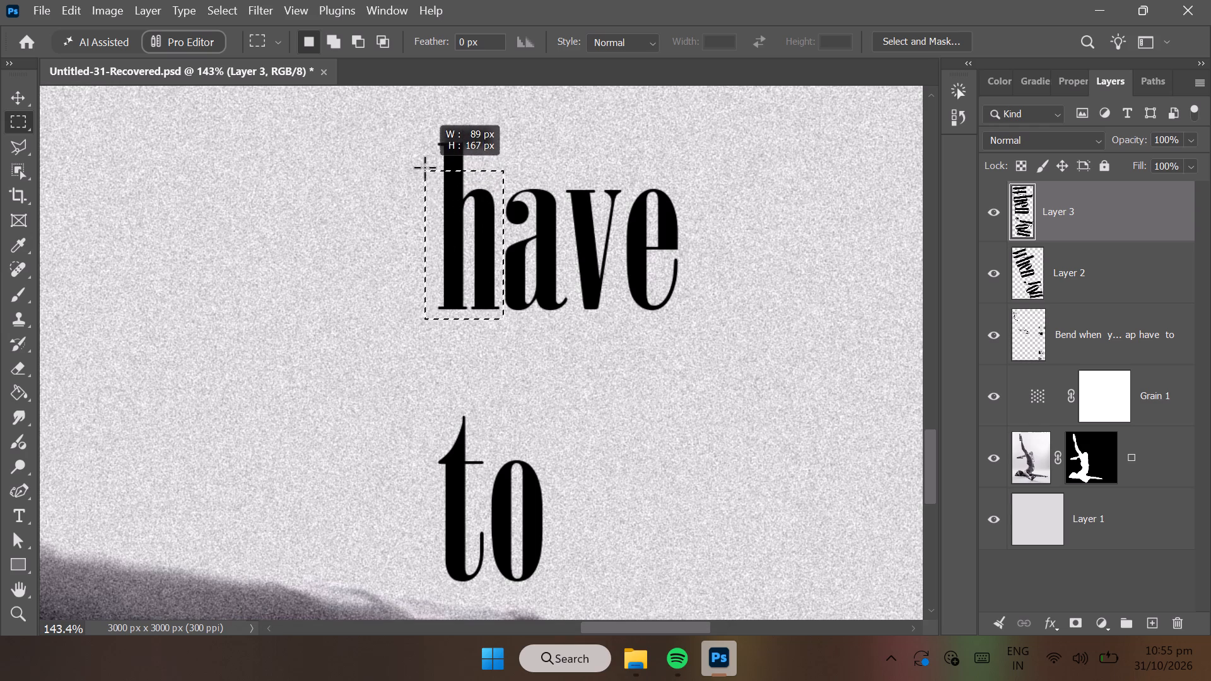
drag(424, 167, 425, 133)
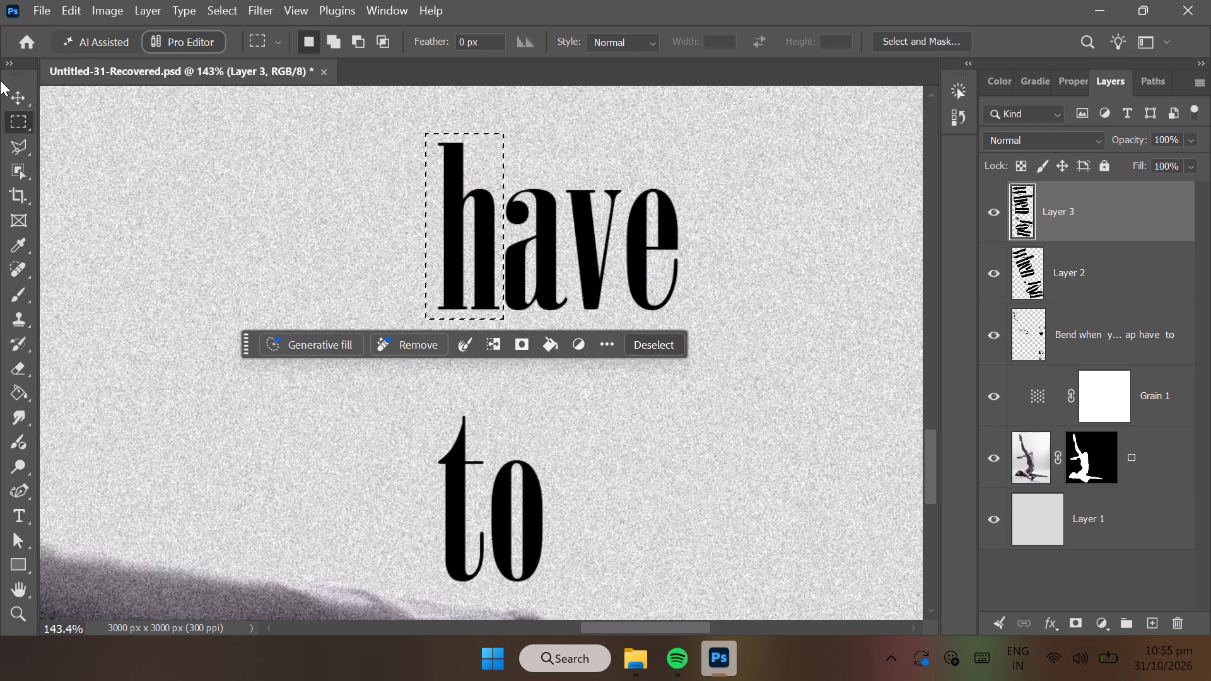
click(6, 90)
click(419, 122)
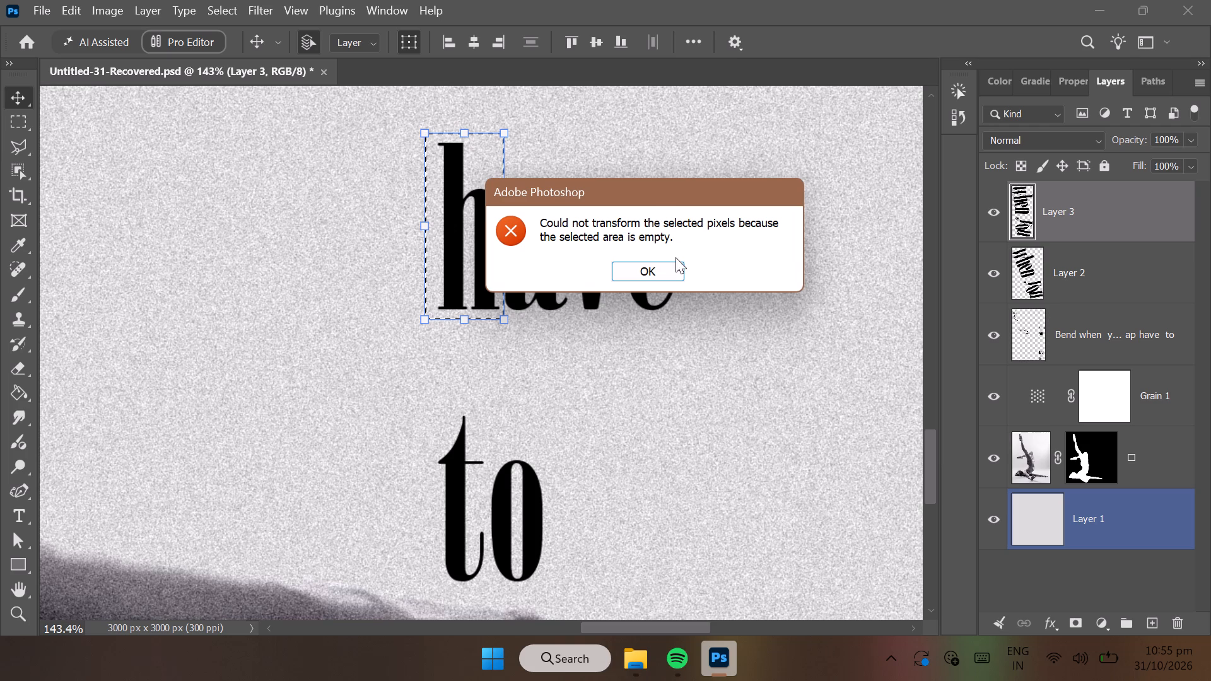
click(660, 272)
click(1070, 310)
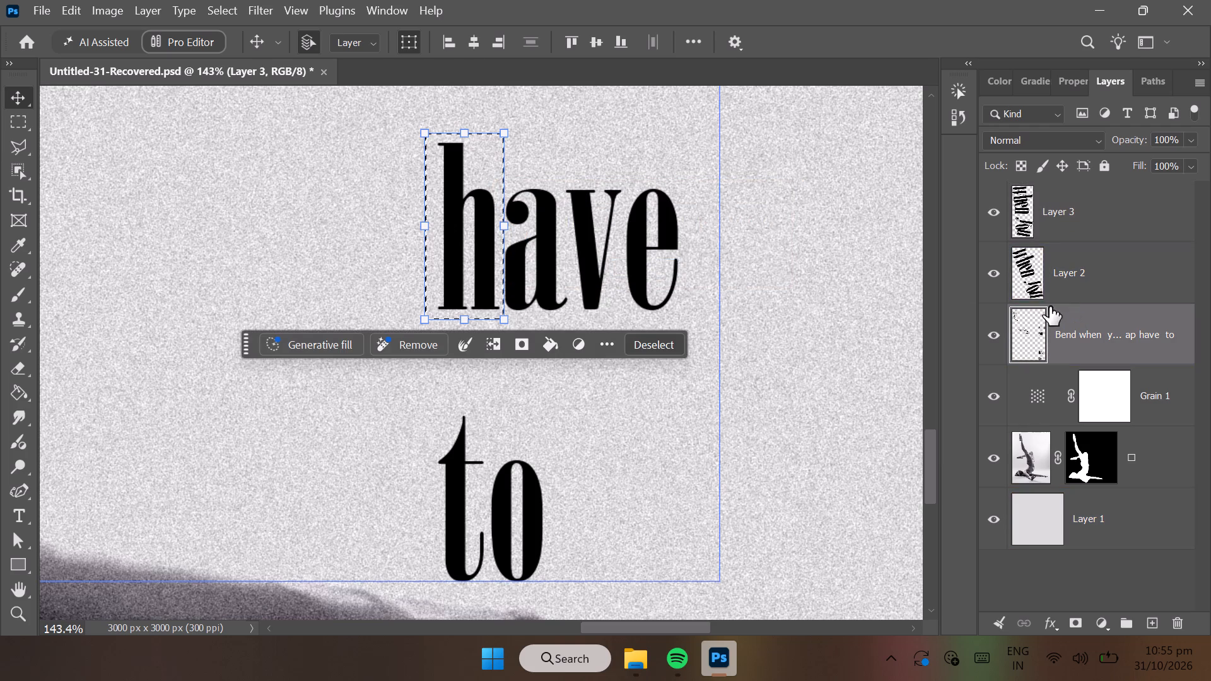
drag(413, 125, 402, 133)
drag(489, 231, 481, 231)
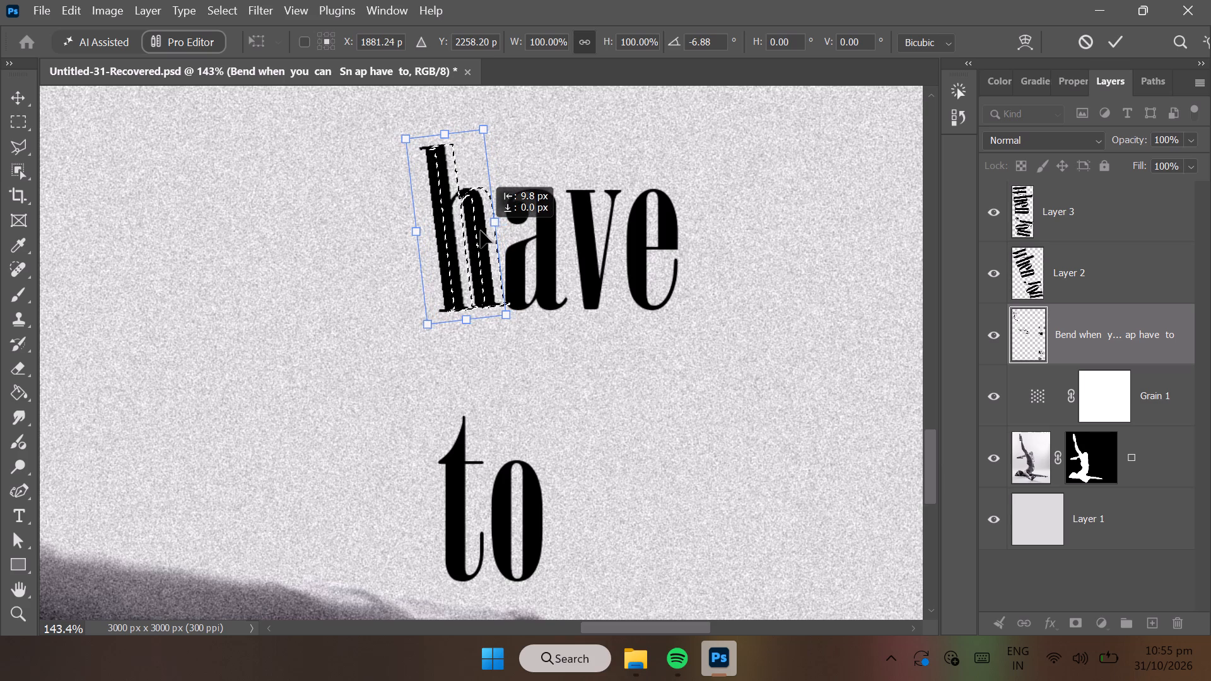
drag(481, 231, 480, 231)
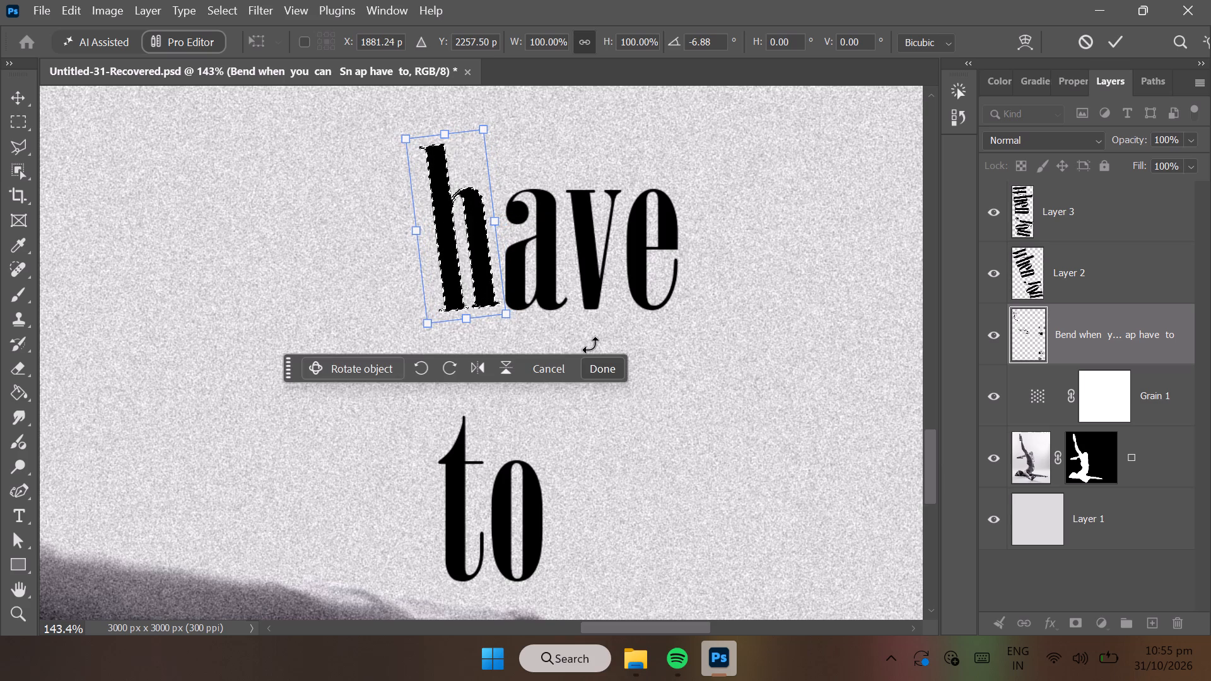
click(609, 373)
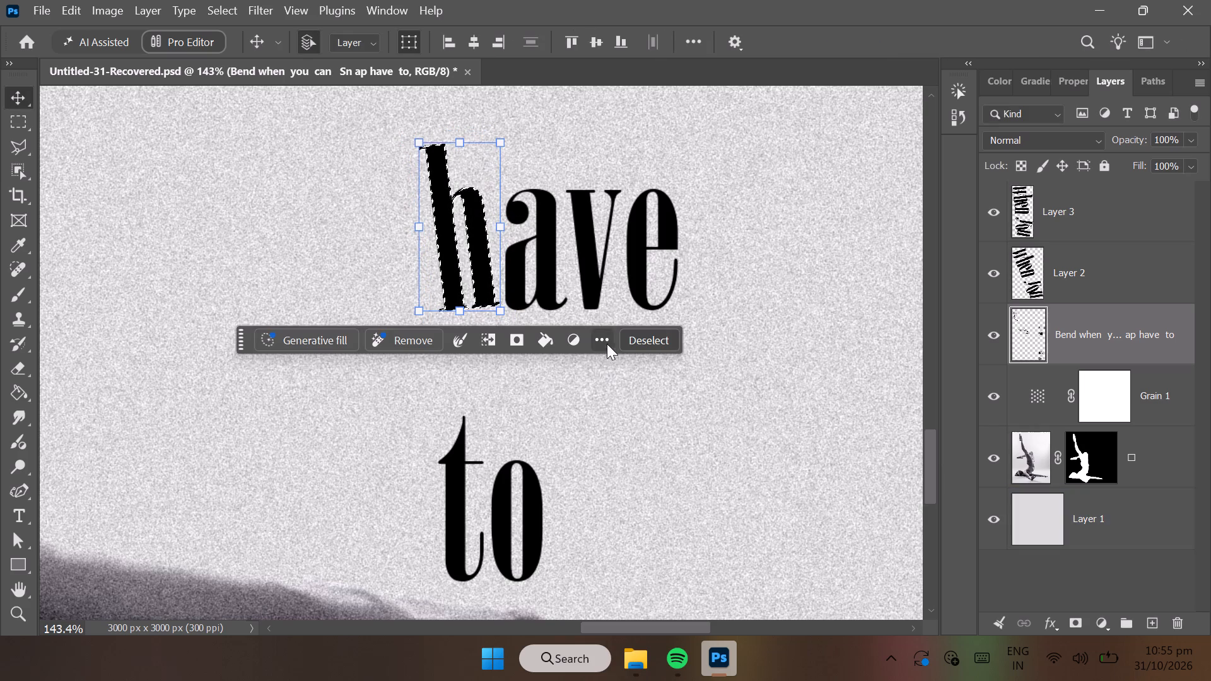
click(643, 340)
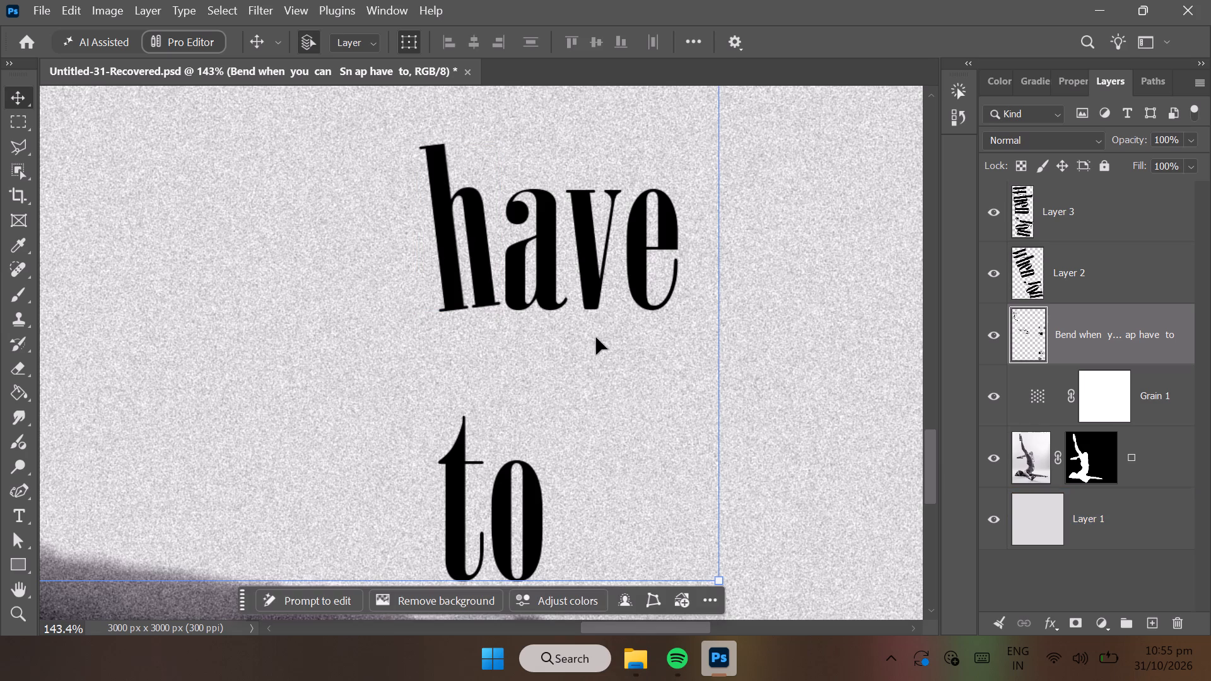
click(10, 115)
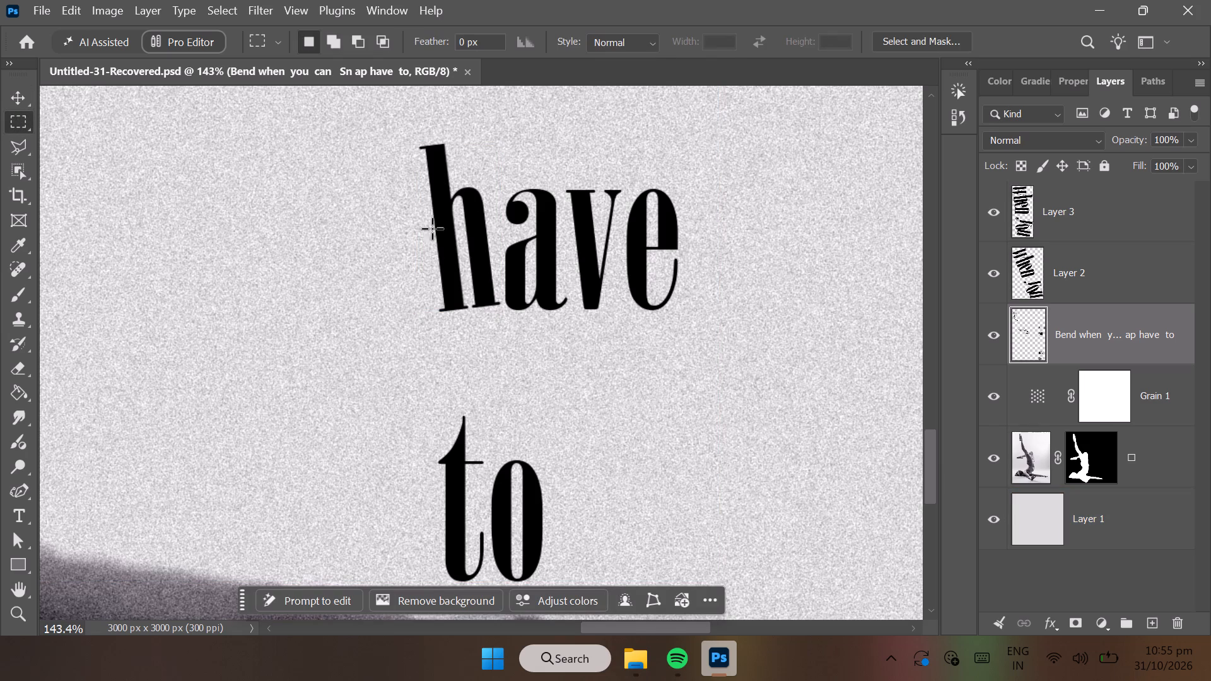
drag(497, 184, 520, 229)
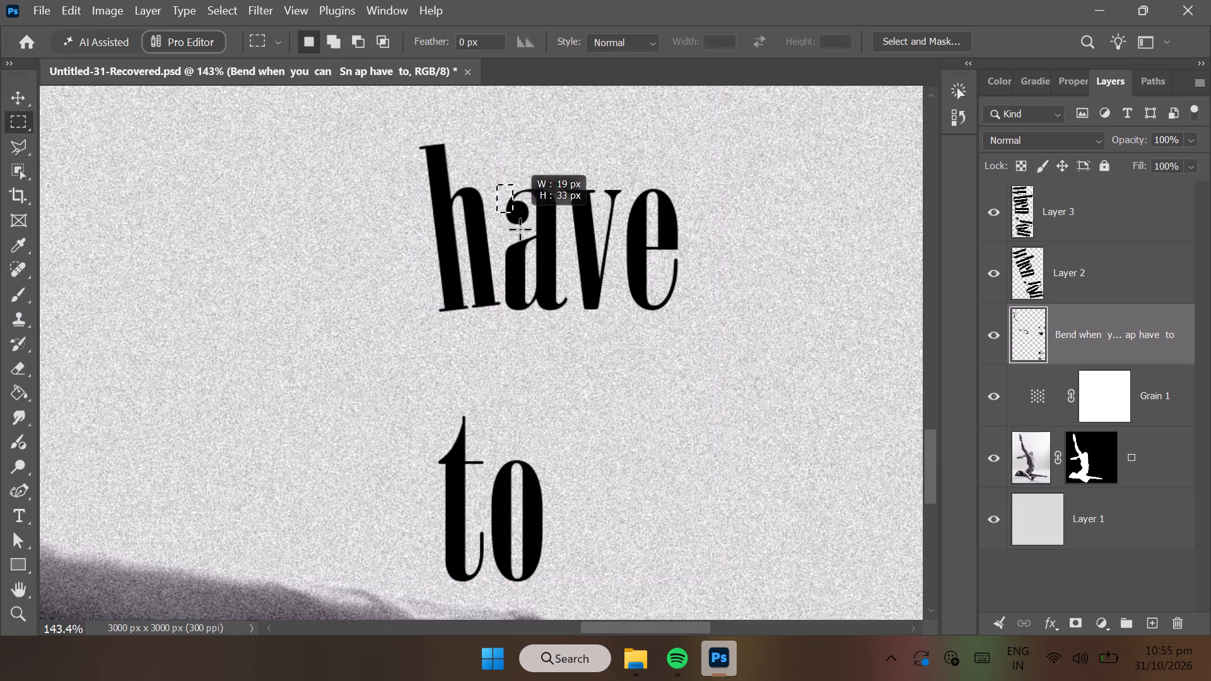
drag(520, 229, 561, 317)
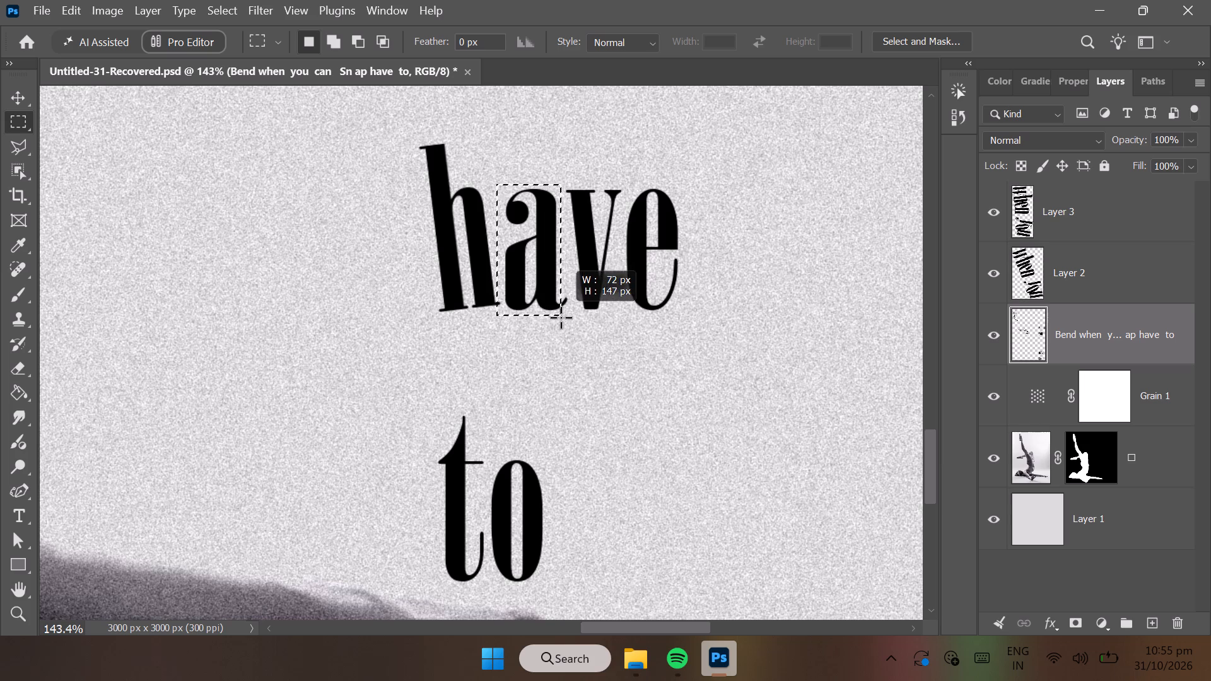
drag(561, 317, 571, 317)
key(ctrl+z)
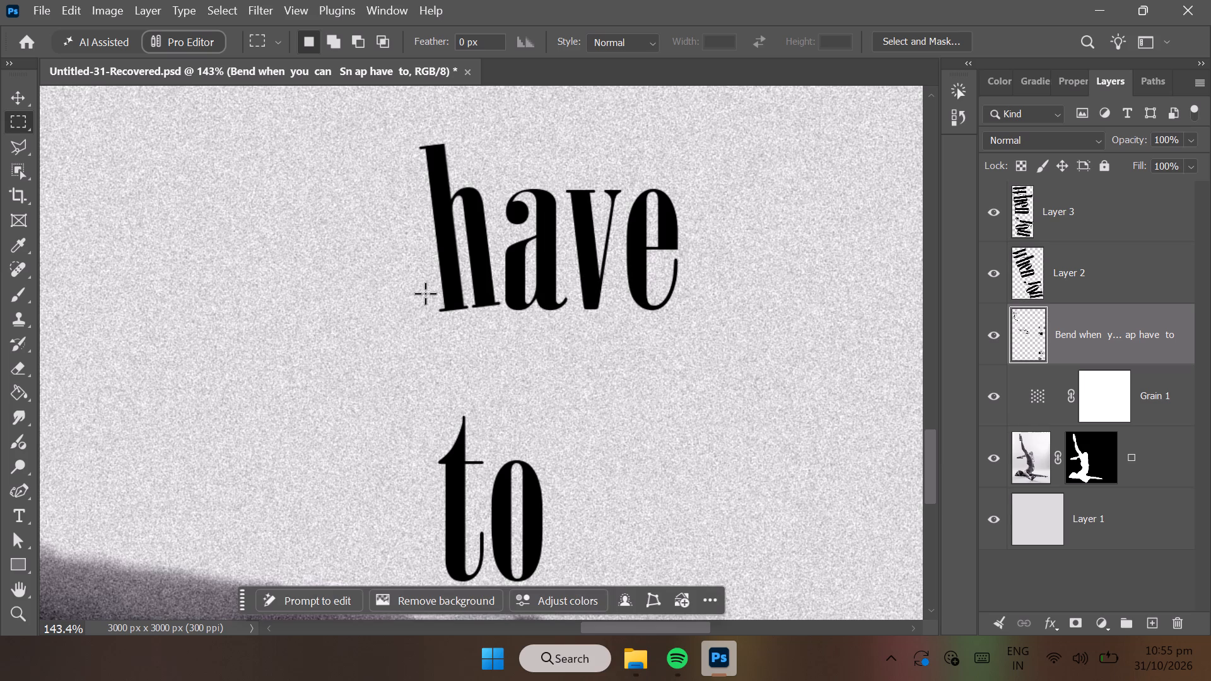
Select the "a" of "have" with the Polygonal Lasso, rotate it 6.68°, move it slightly closer to the "h", apply the transform, and deselect.
click(25, 151)
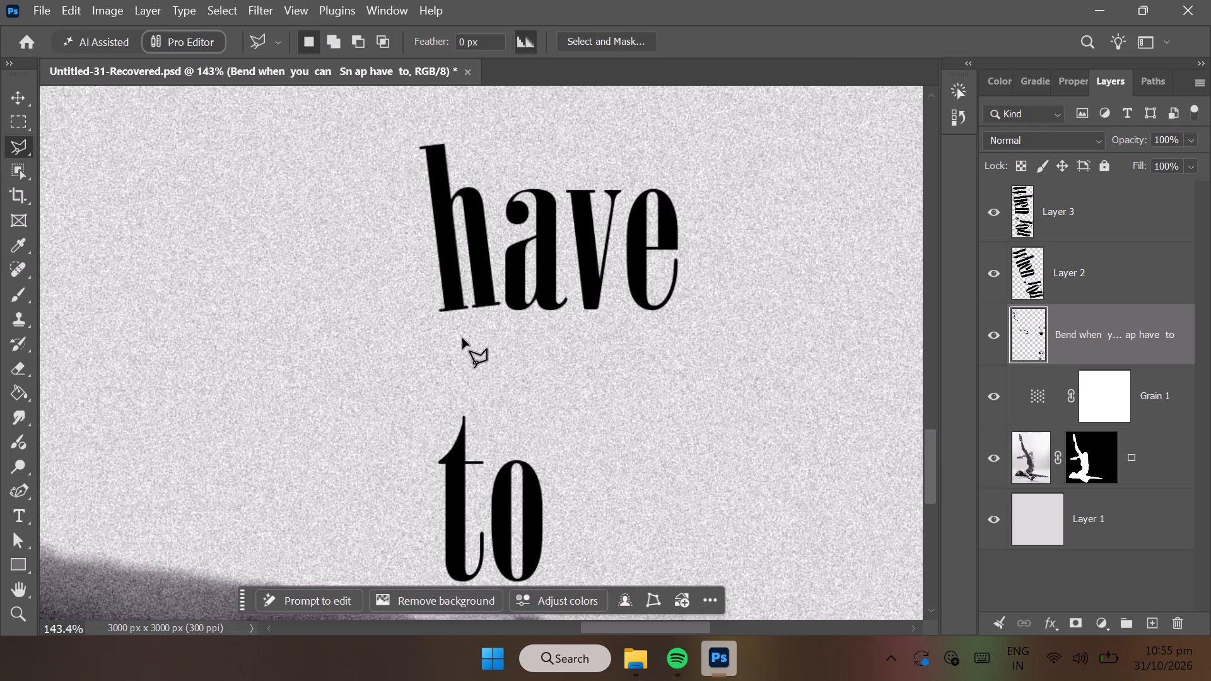
click(504, 313)
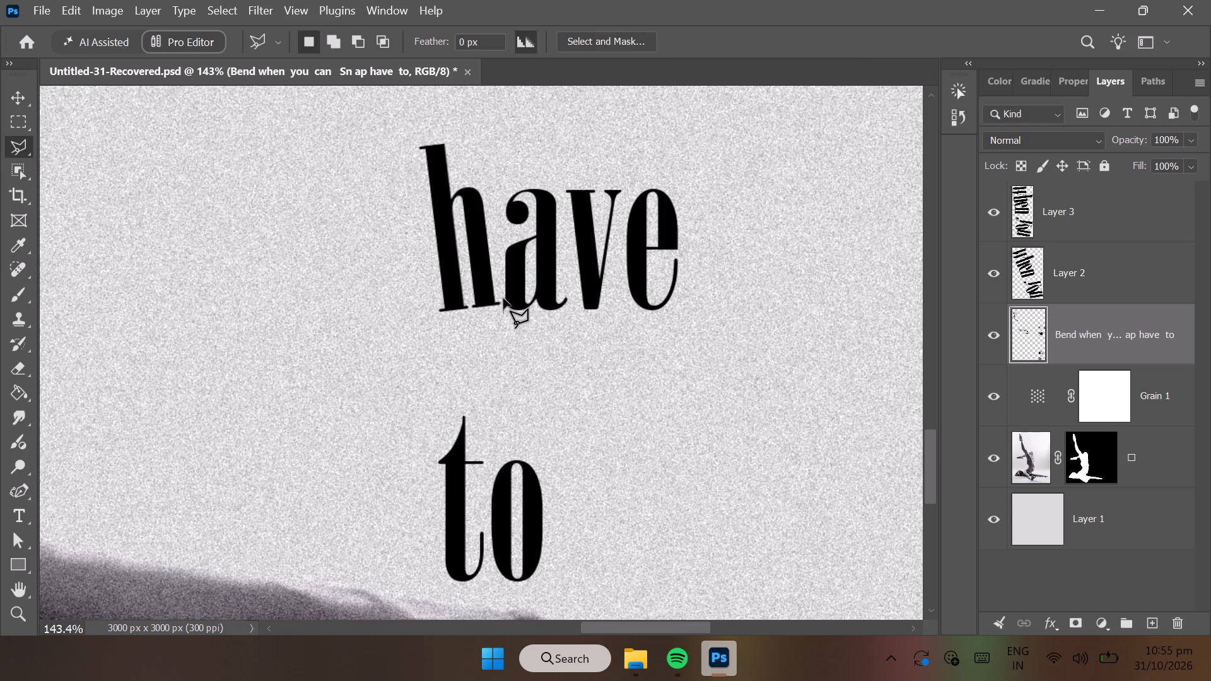
click(503, 288)
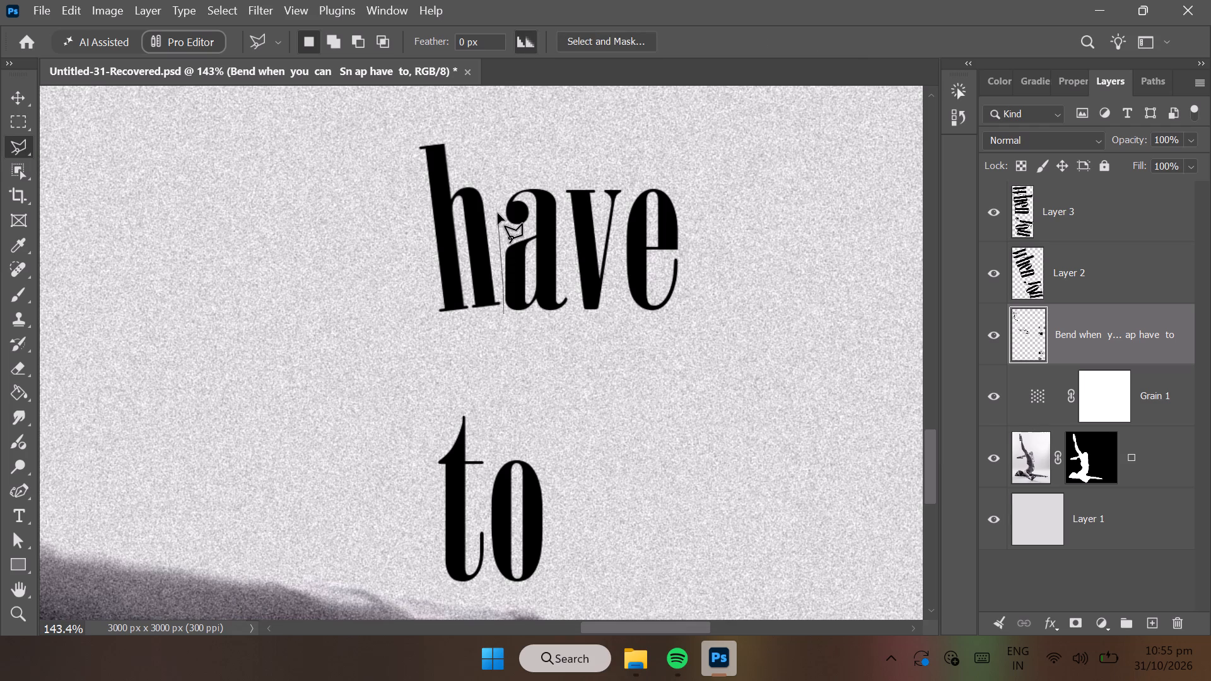
click(498, 213)
click(503, 187)
click(524, 180)
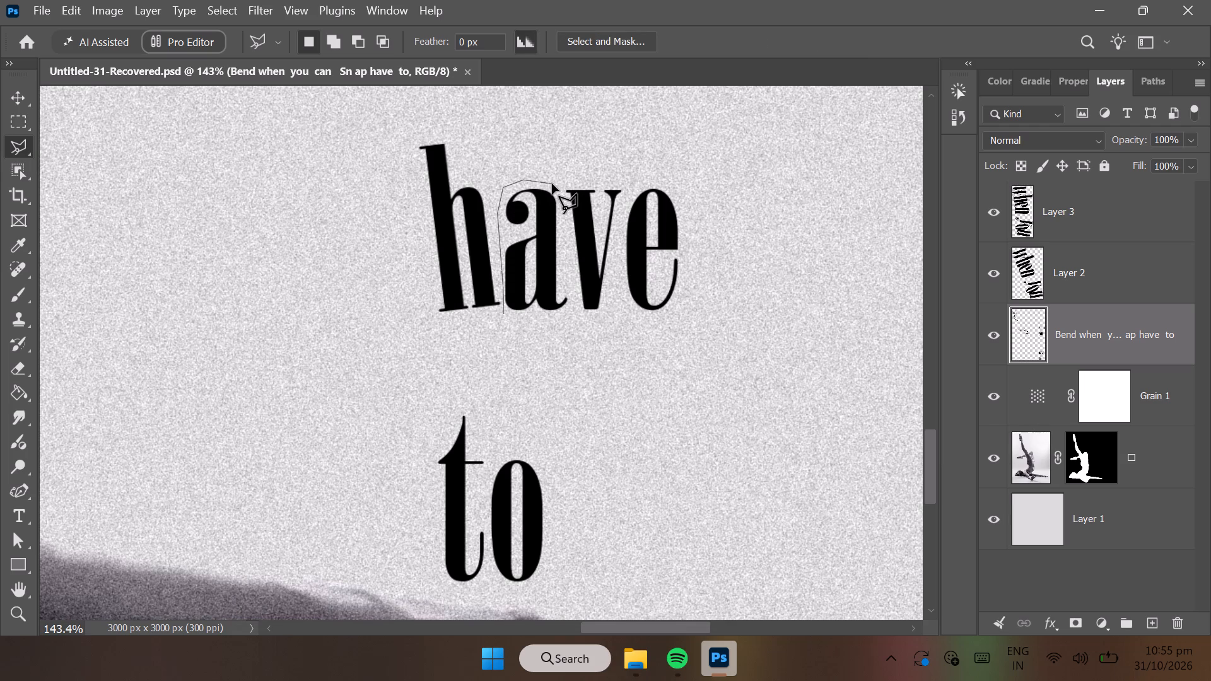
click(552, 183)
click(558, 197)
click(565, 211)
click(575, 304)
click(546, 336)
click(505, 314)
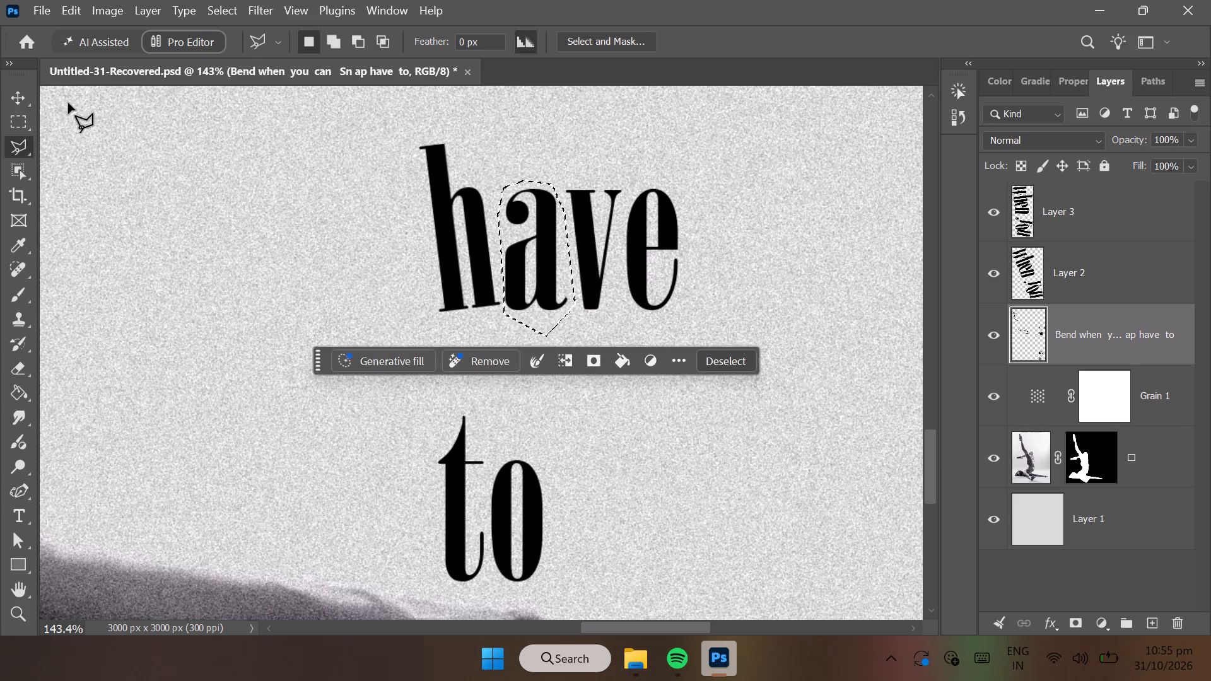
click(13, 90)
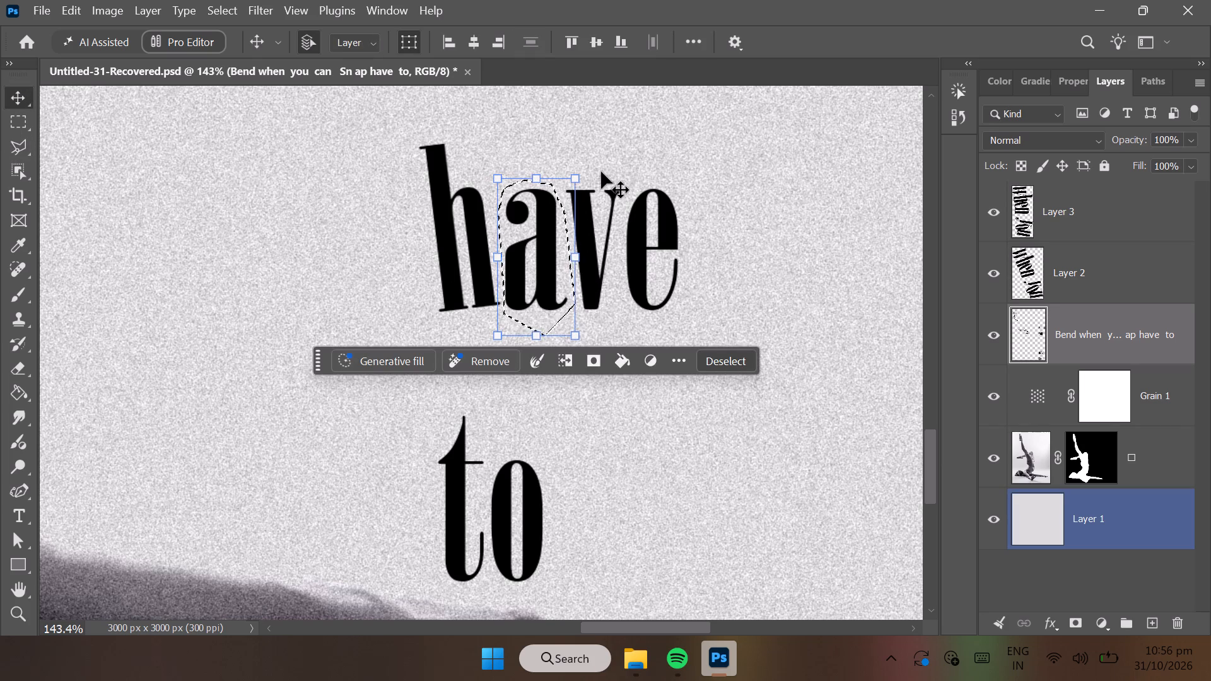
drag(592, 171, 603, 175)
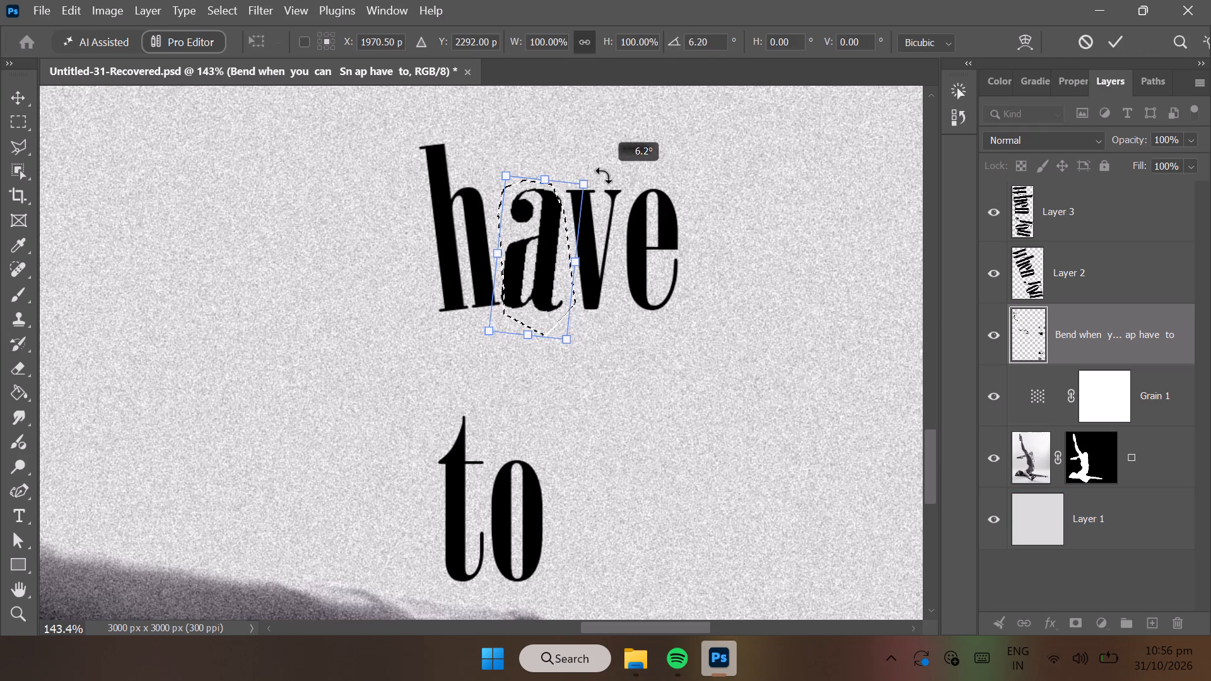
drag(603, 175, 604, 176)
click(544, 257)
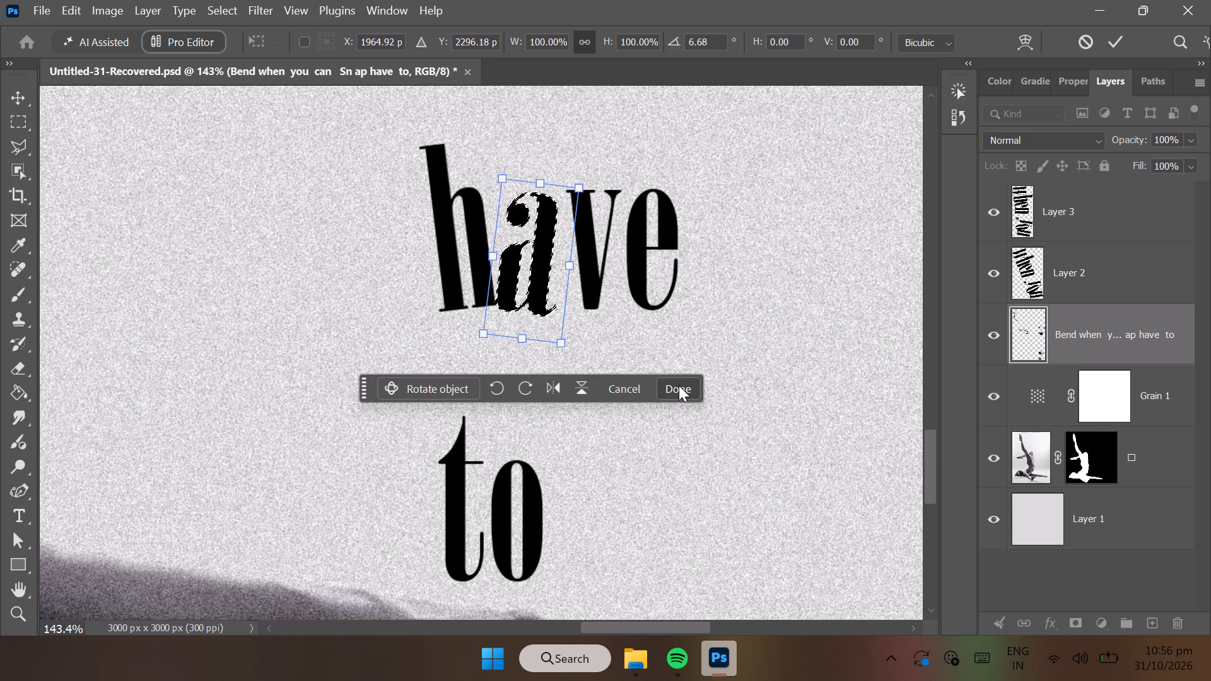
click(679, 385)
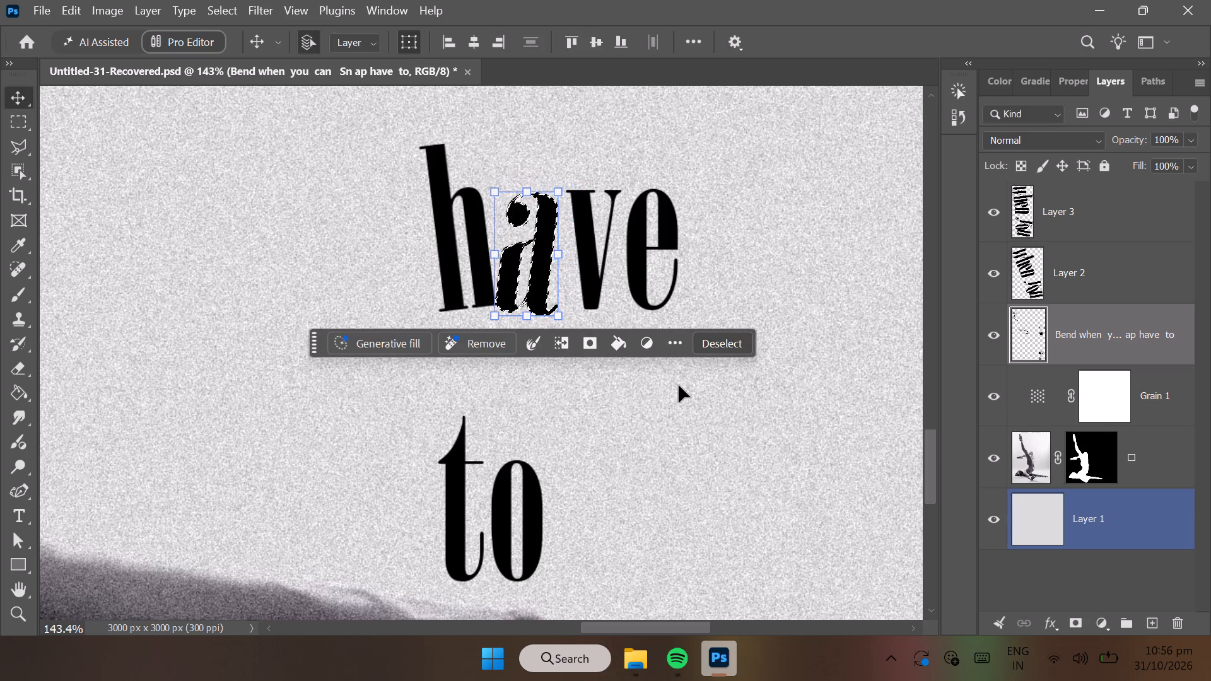
click(718, 349)
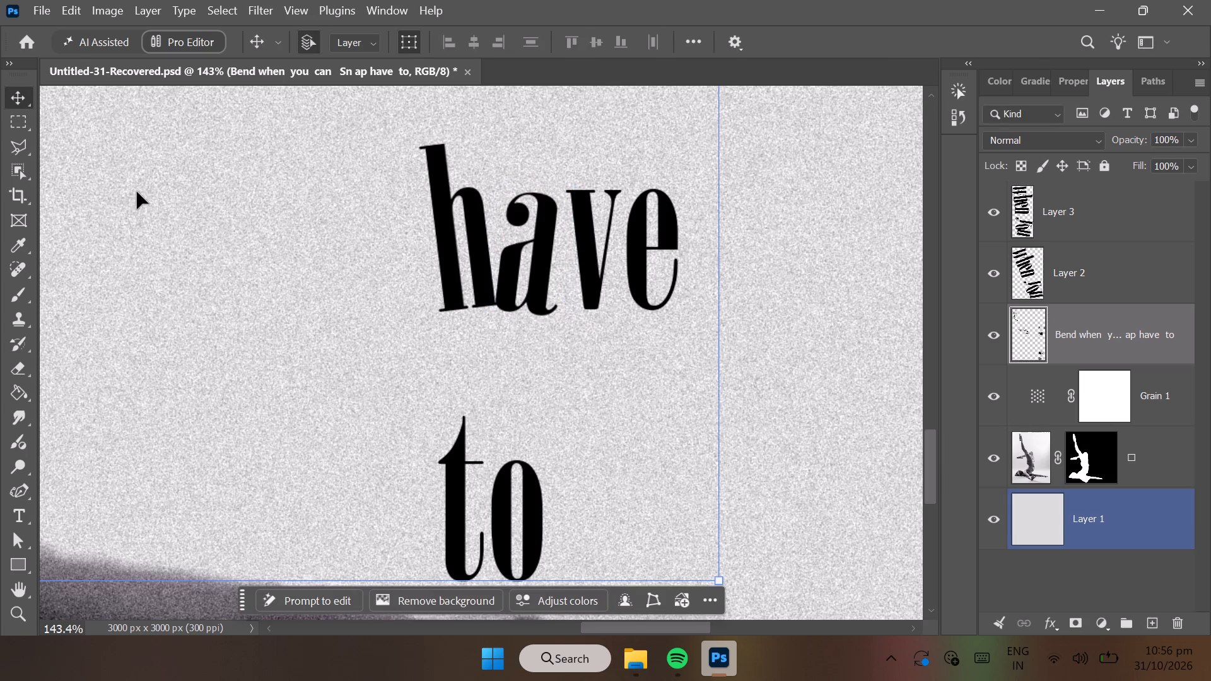
Select the "v" of "have" with a rectangular marquee, rotate it -7.33°, shift it about 10 px left toward the "a", apply, and deselect.
click(16, 121)
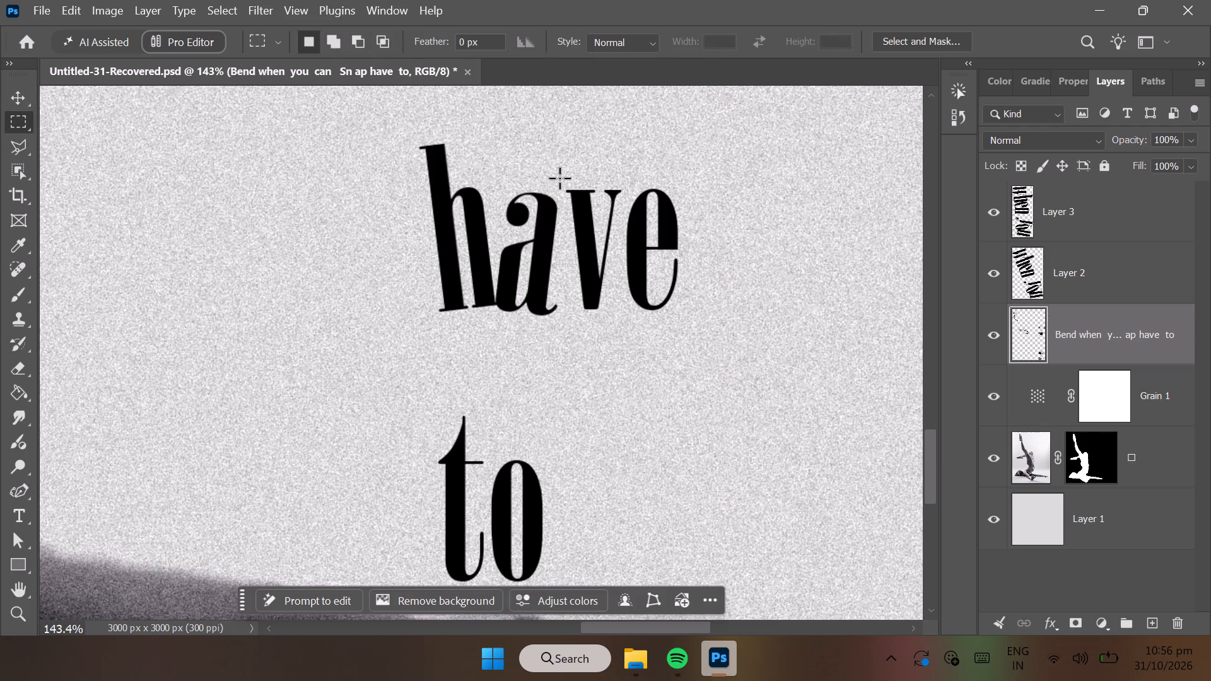
drag(559, 178, 631, 308)
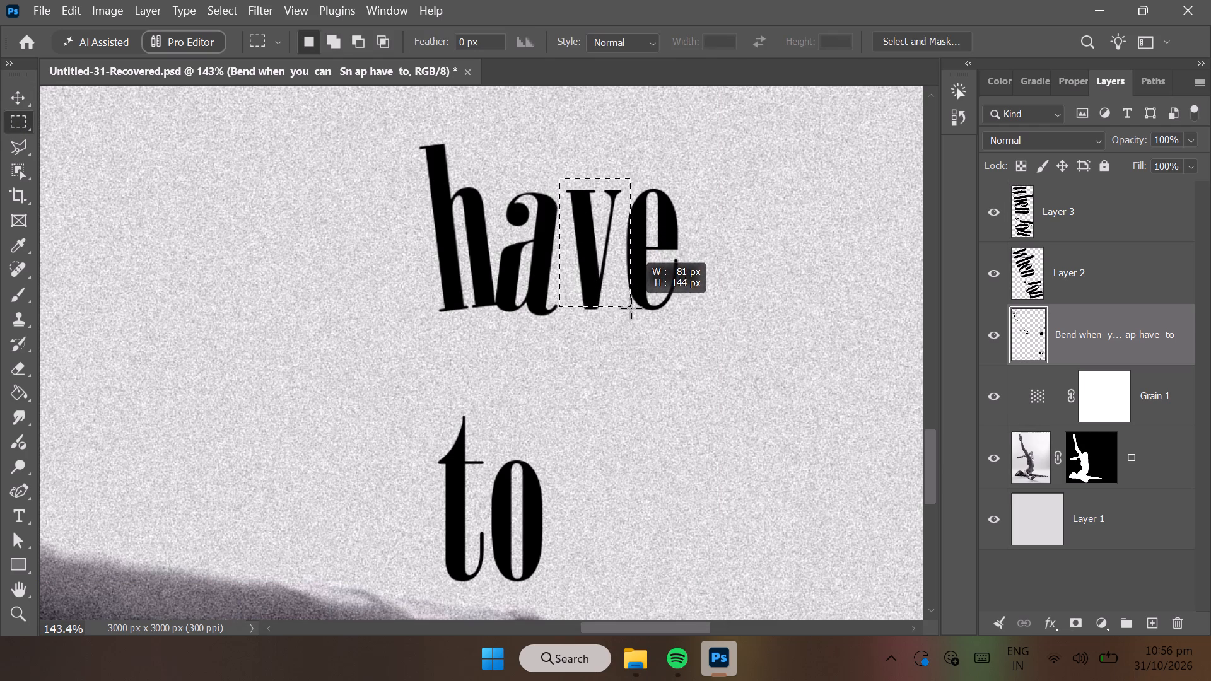
drag(631, 308, 627, 314)
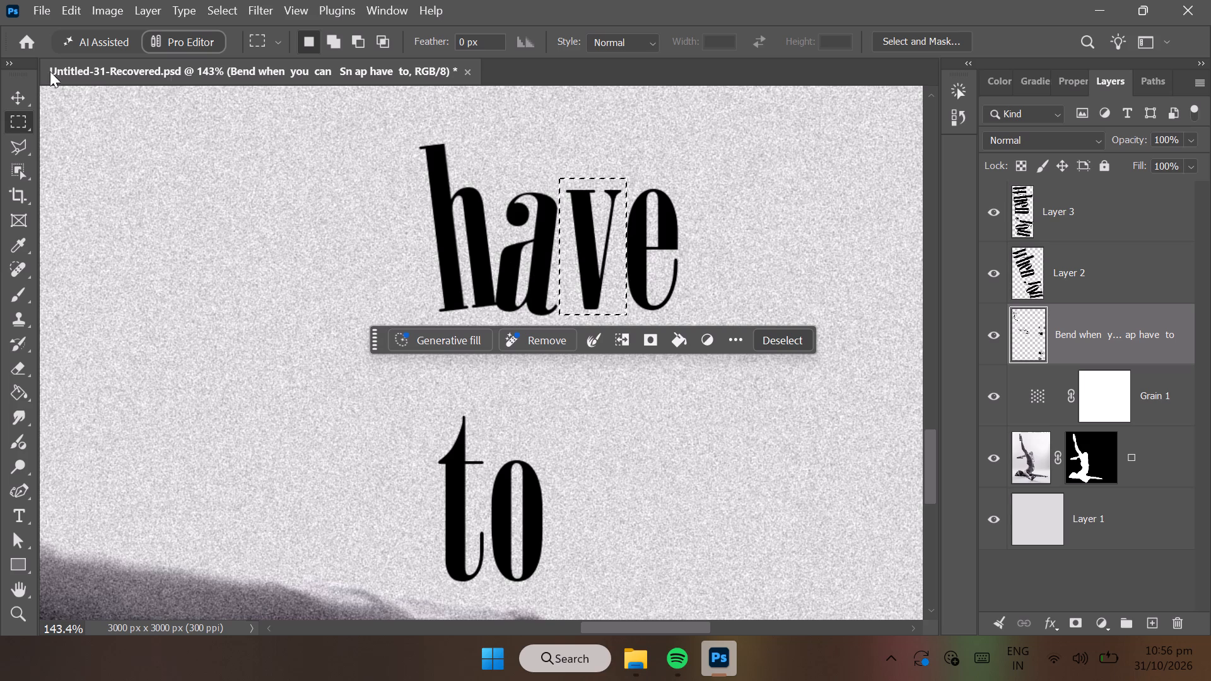
click(16, 86)
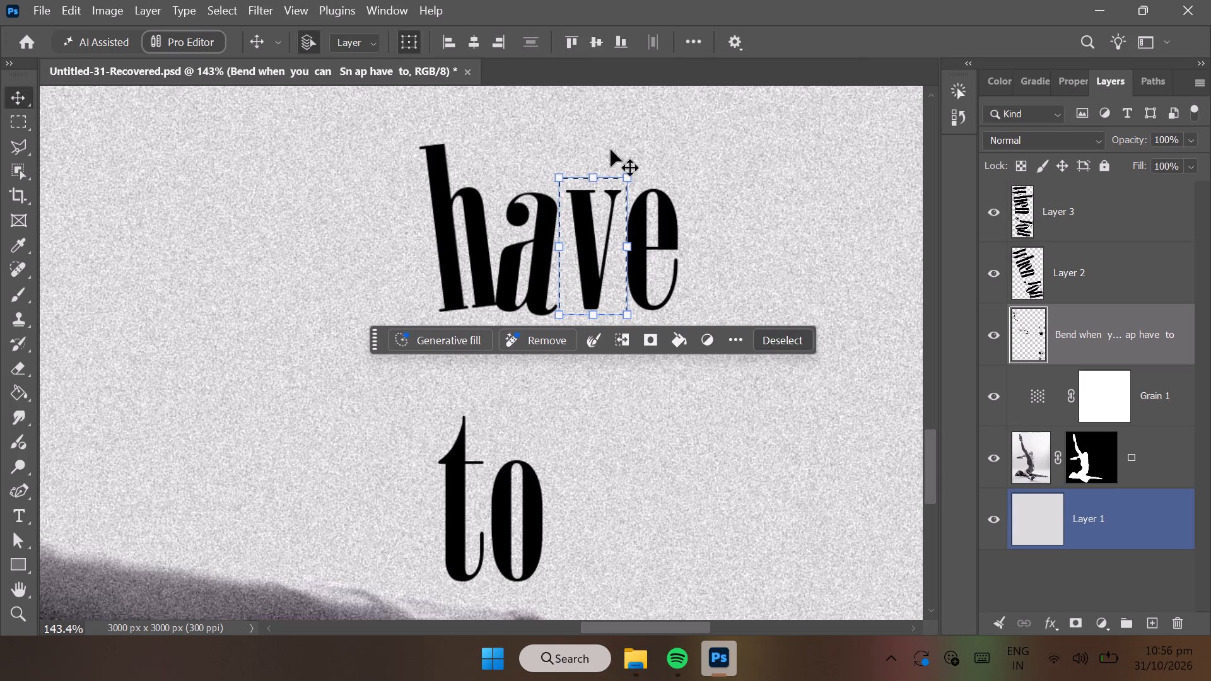
drag(639, 163, 628, 161)
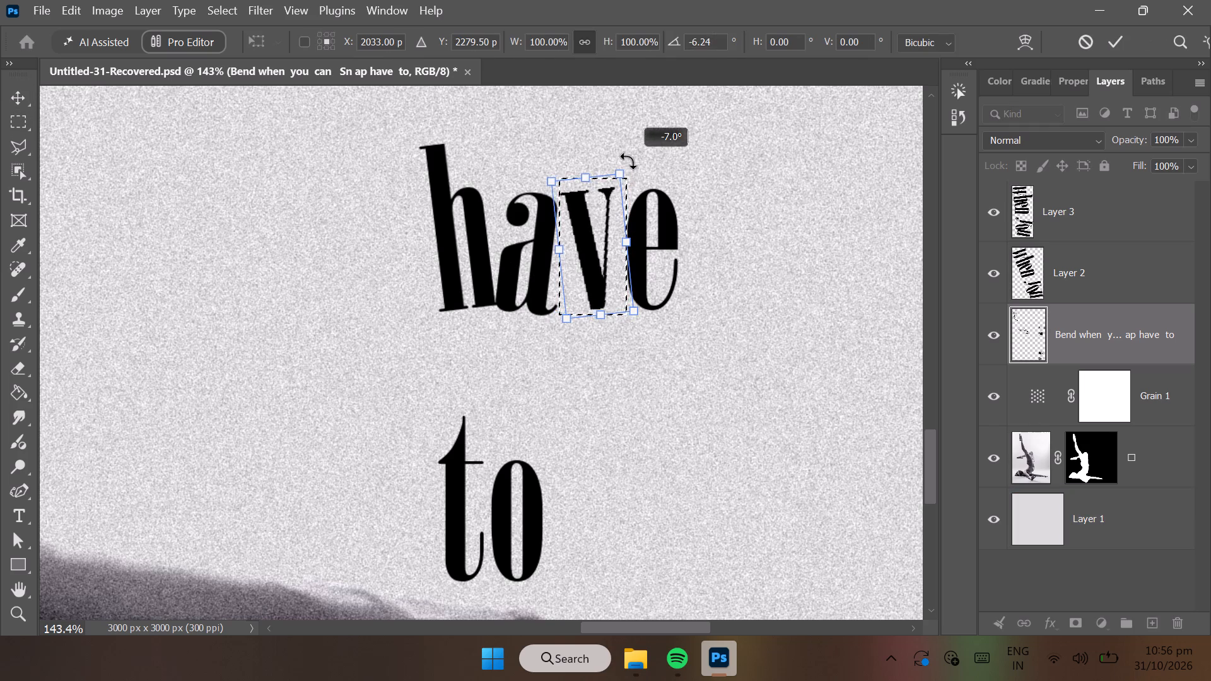
drag(628, 161, 626, 161)
drag(595, 254, 585, 252)
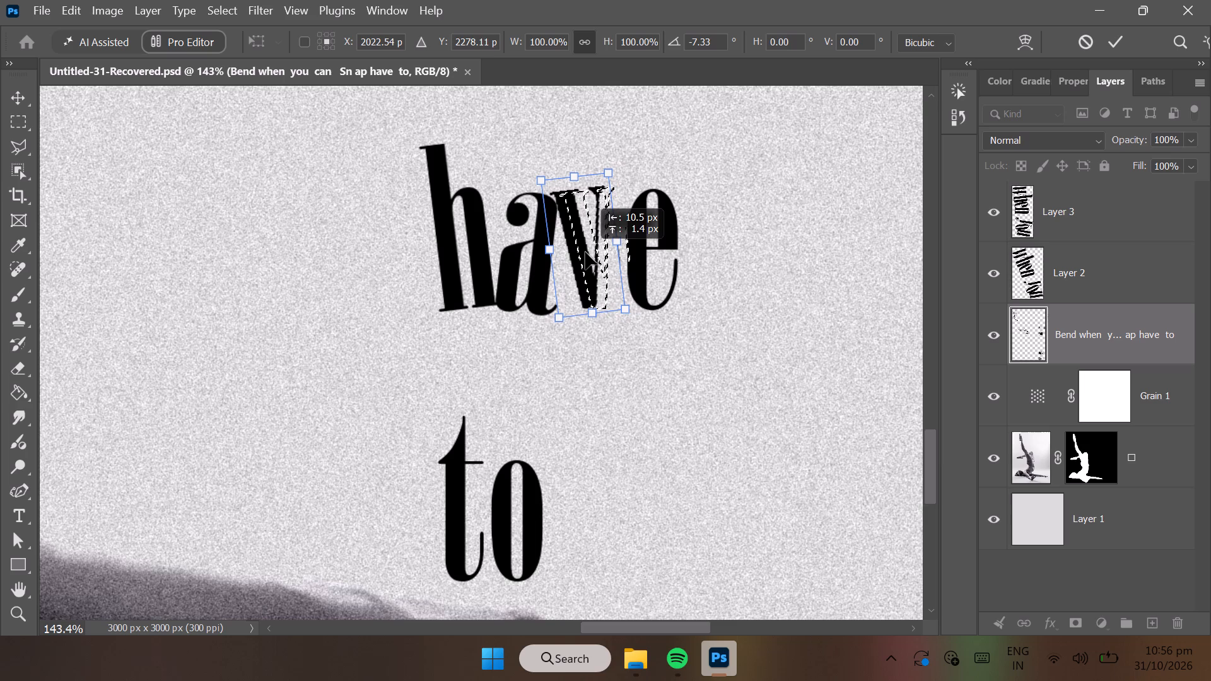
drag(585, 252, 585, 251)
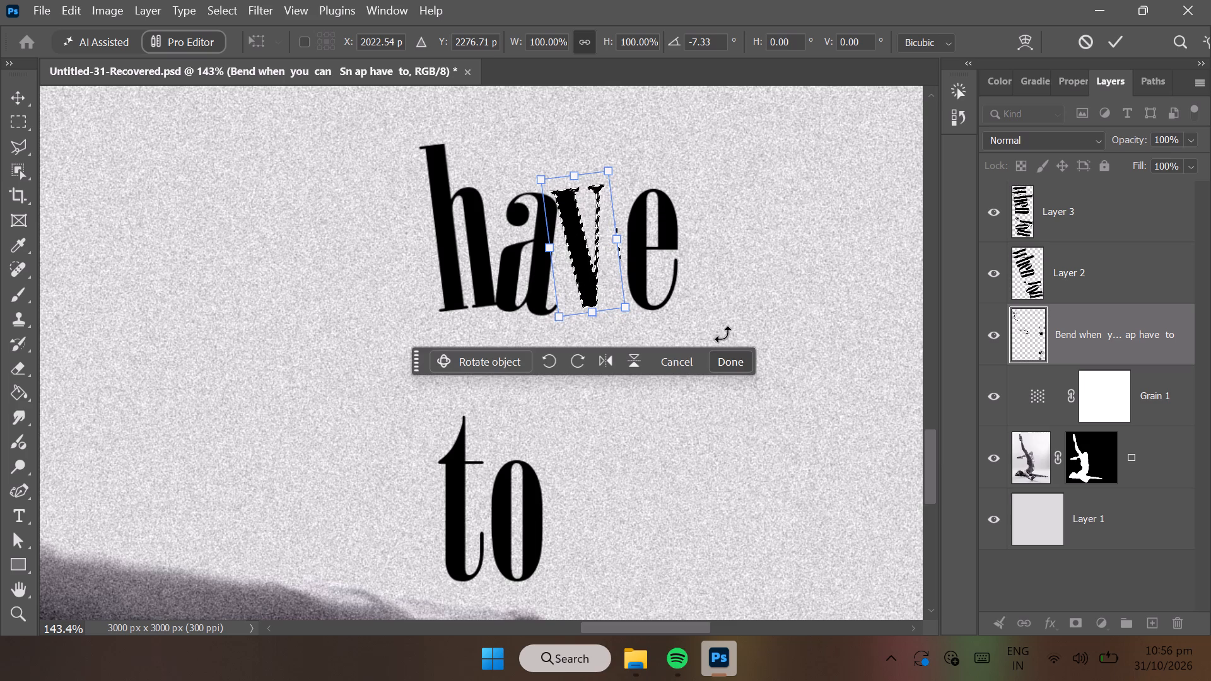
click(727, 356)
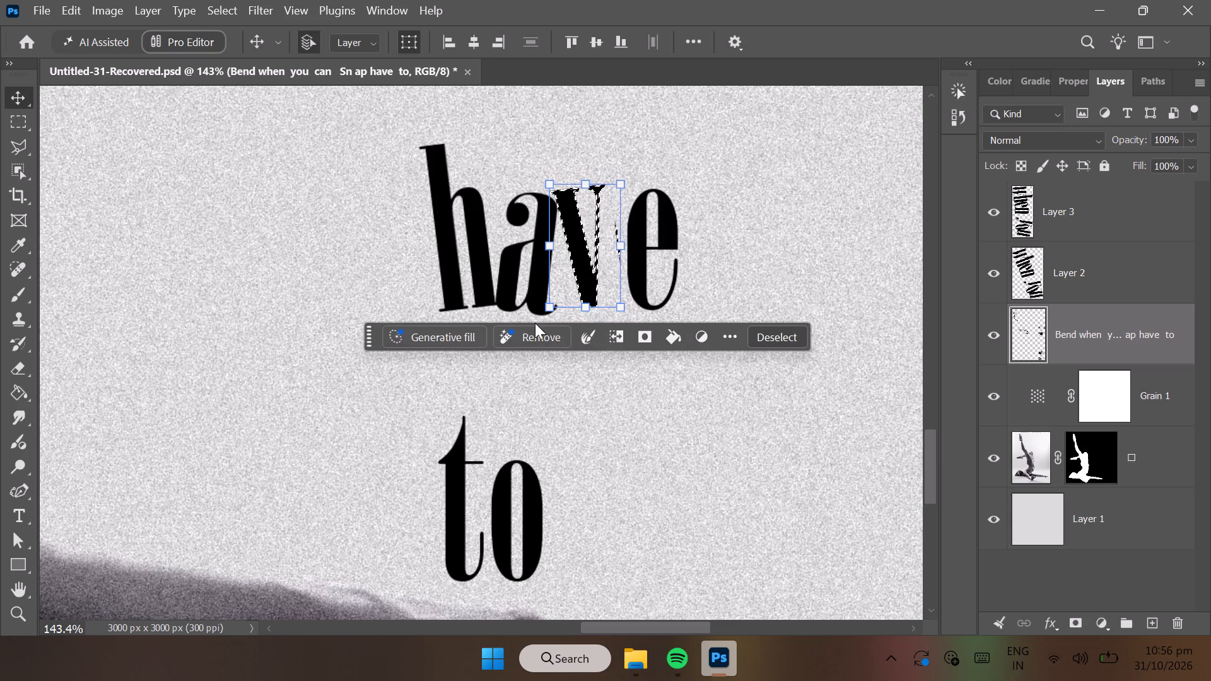
click(774, 336)
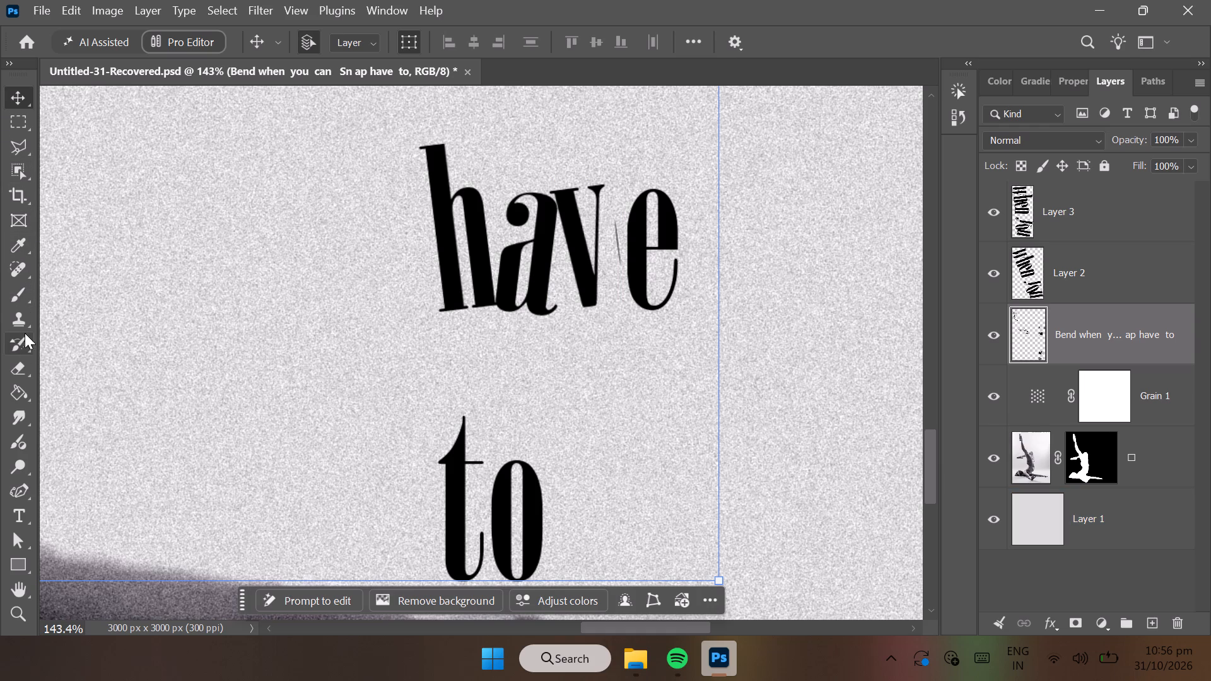
Erase the stray sliver between the "v" and "e" with a 14 px Eraser, after trying and undoing a 31 px pass.
click(20, 373)
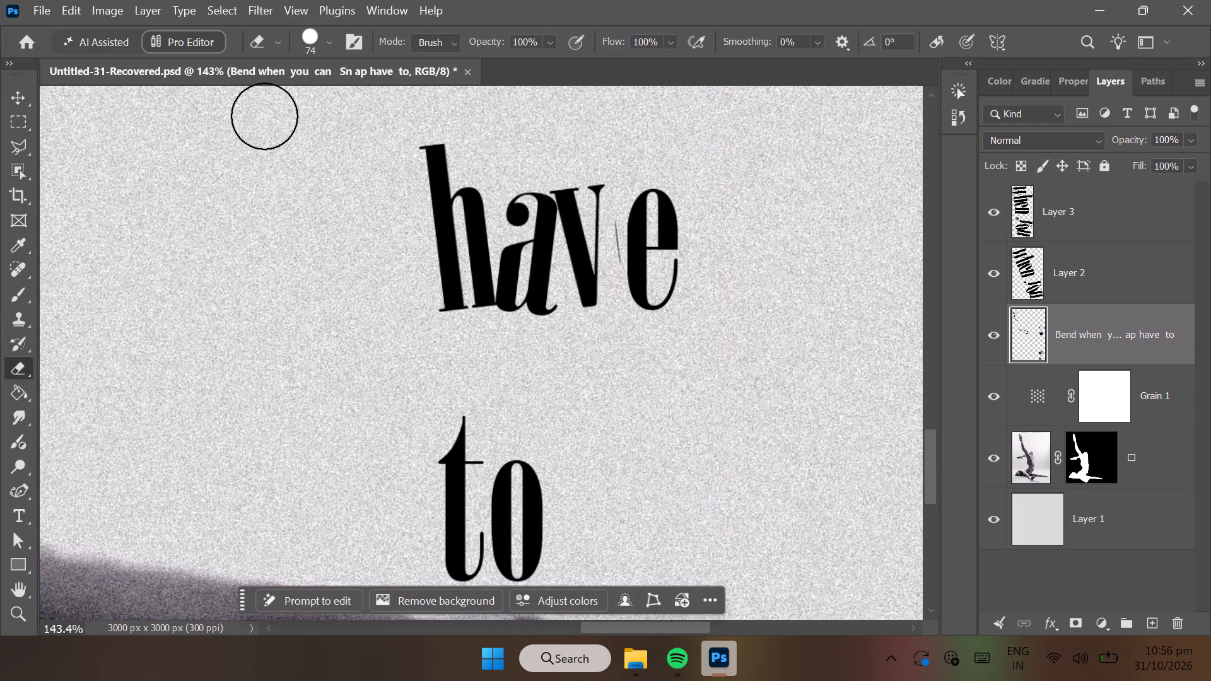
click(317, 40)
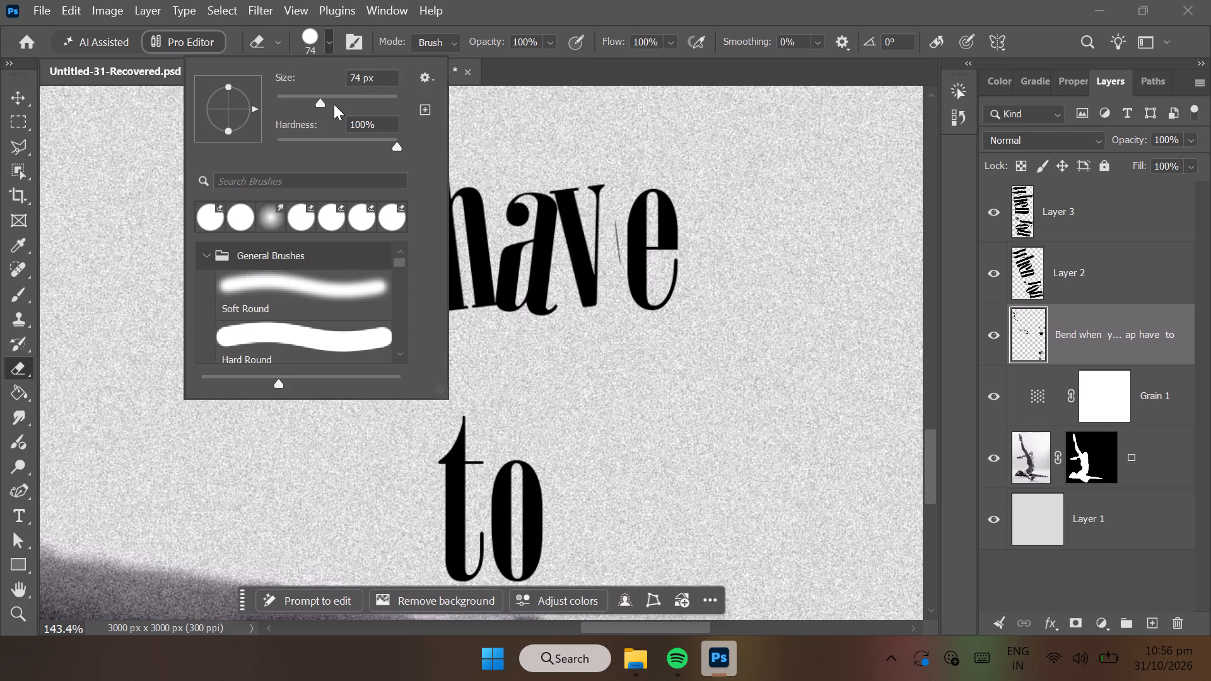
drag(322, 101, 295, 101)
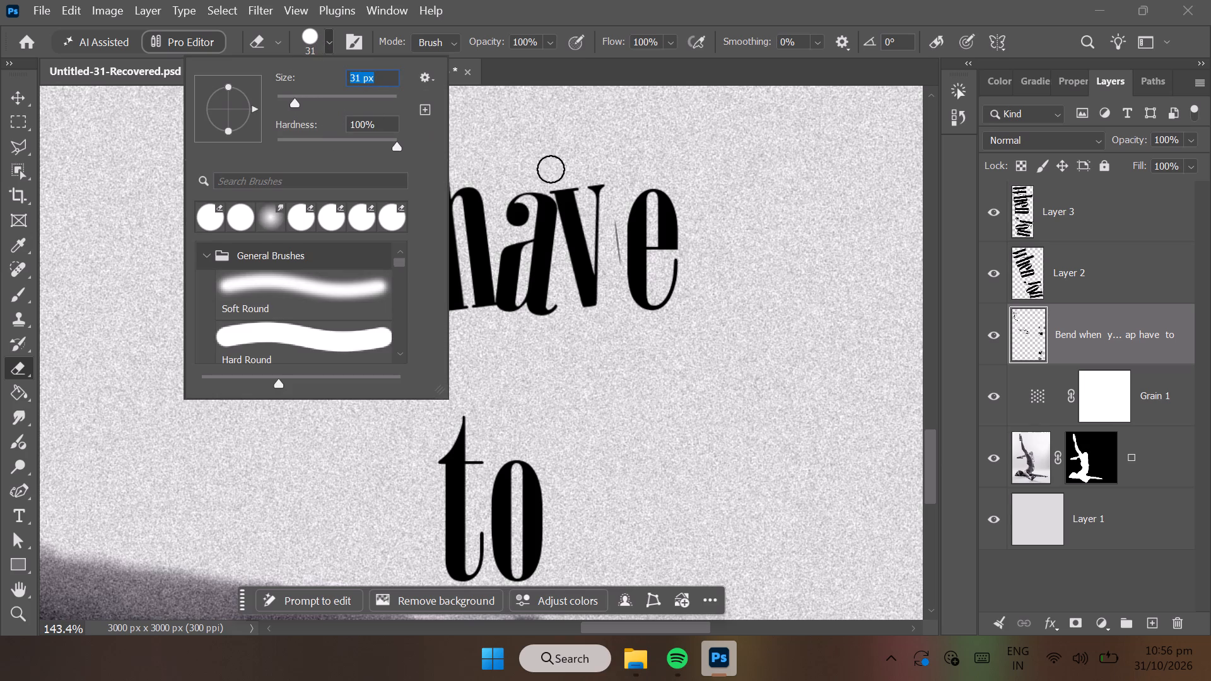
drag(612, 221, 614, 230)
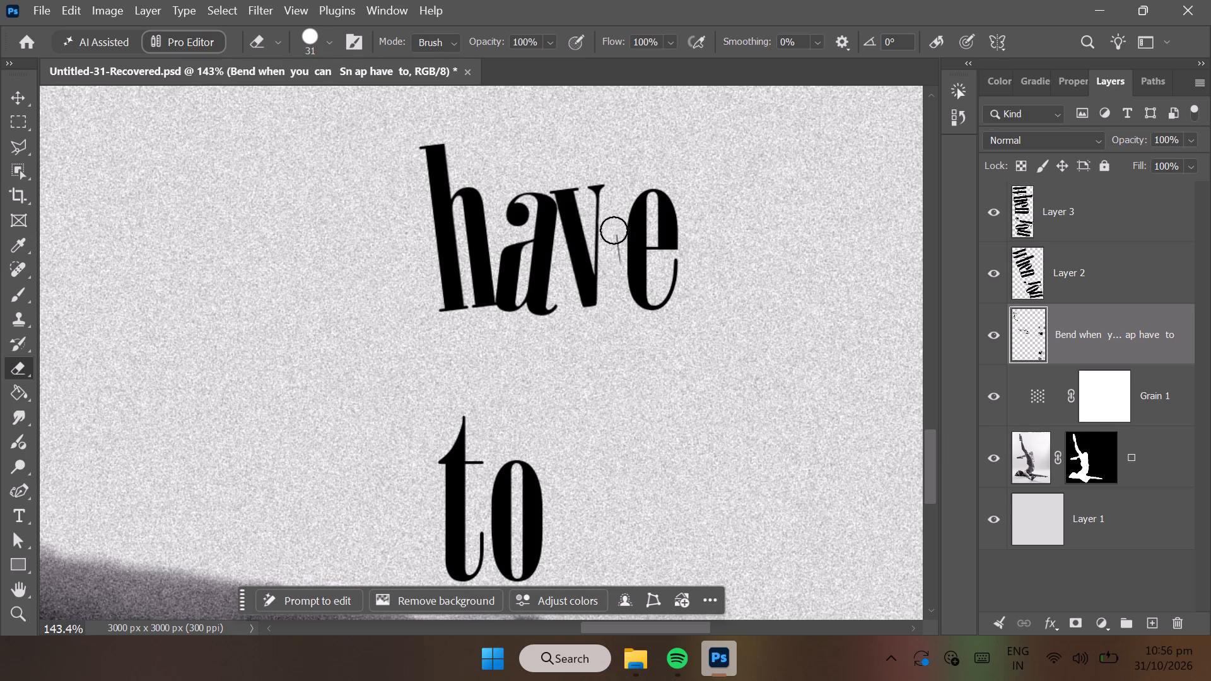
drag(614, 230, 614, 243)
key(ctrl+z)
click(332, 42)
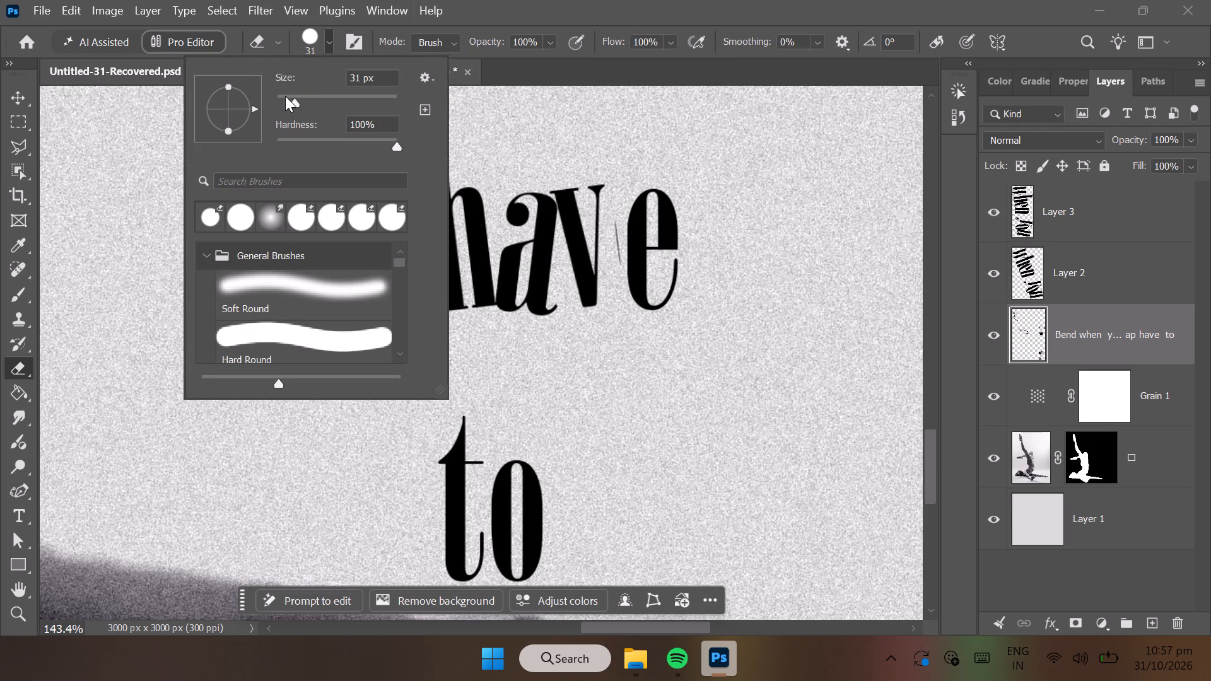
click(284, 96)
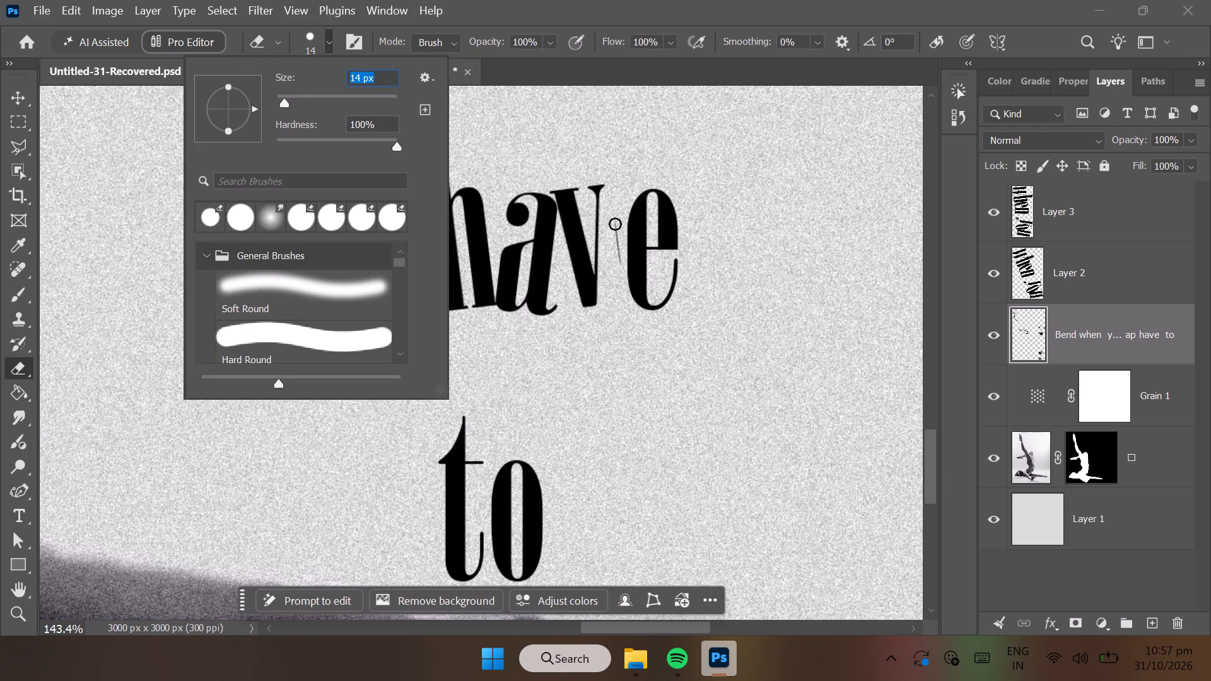
drag(615, 224, 619, 273)
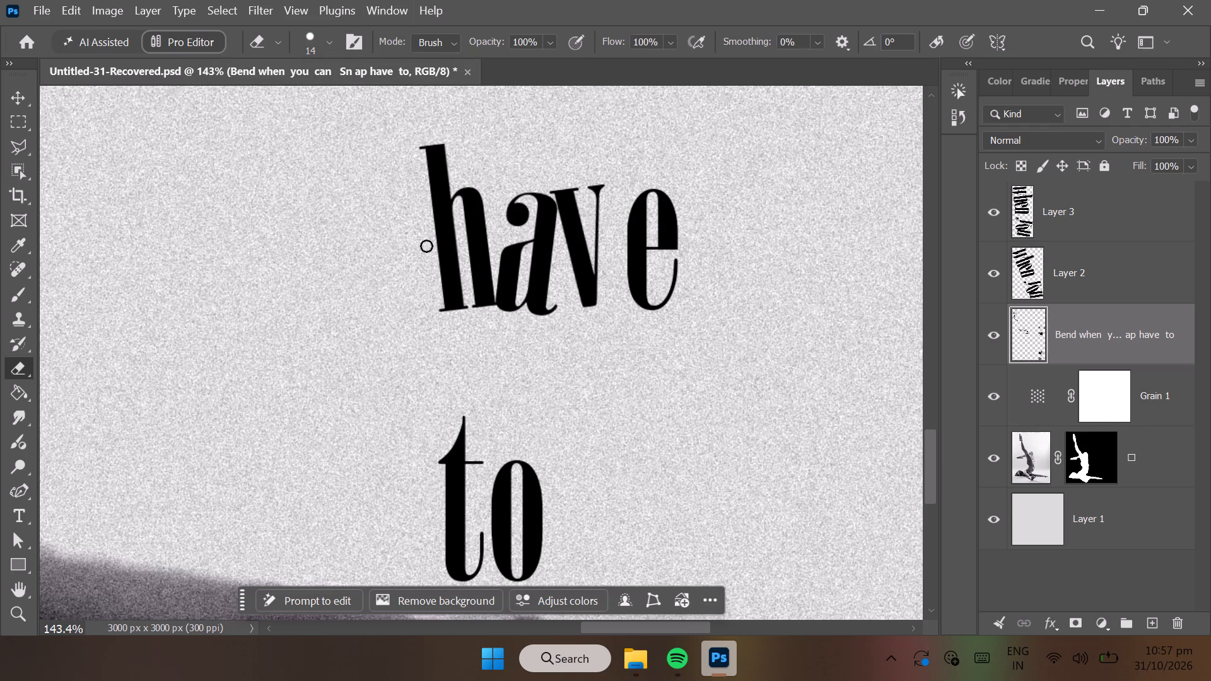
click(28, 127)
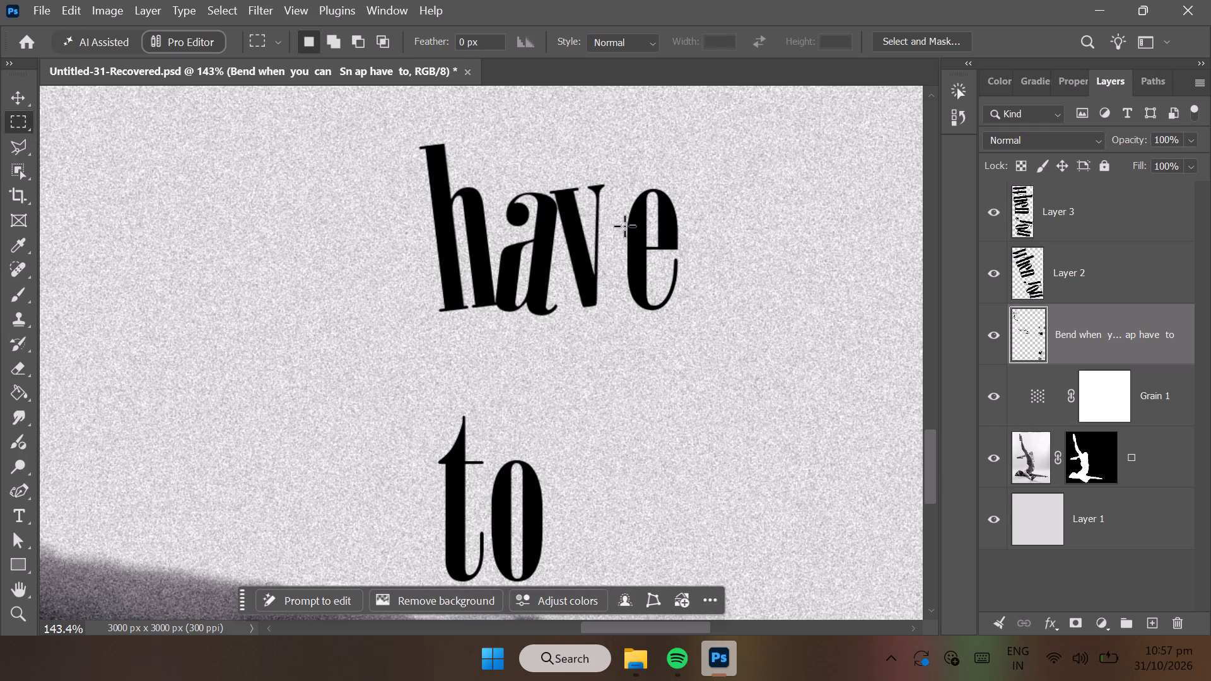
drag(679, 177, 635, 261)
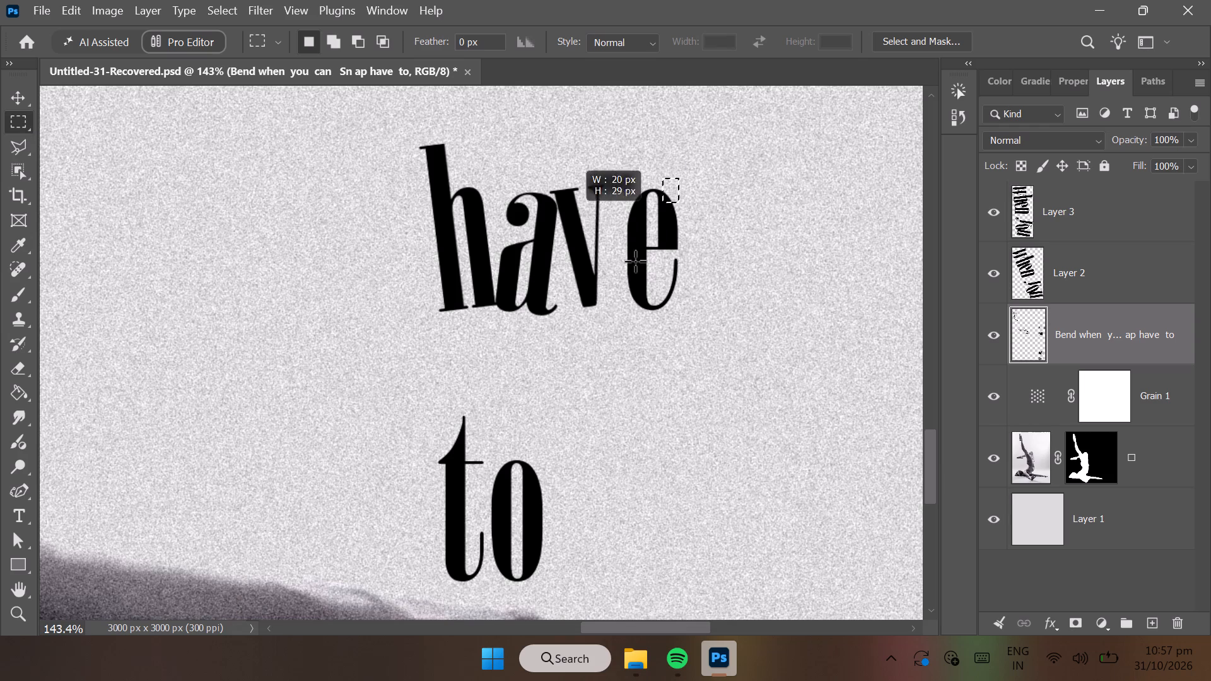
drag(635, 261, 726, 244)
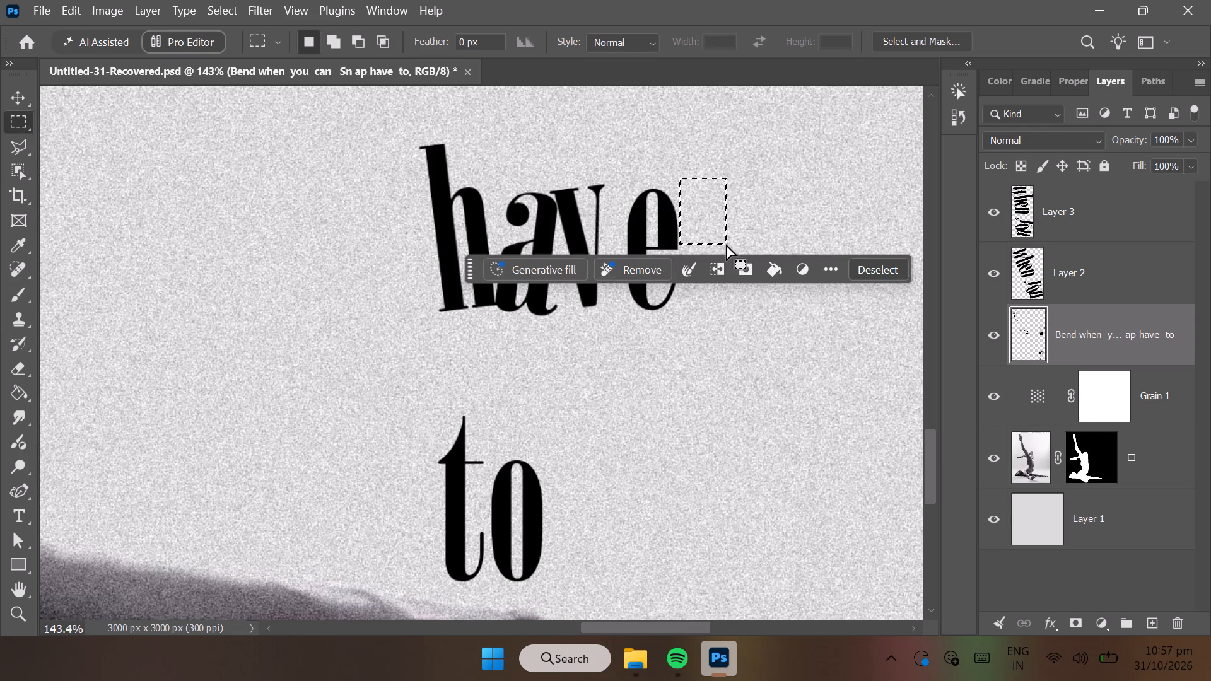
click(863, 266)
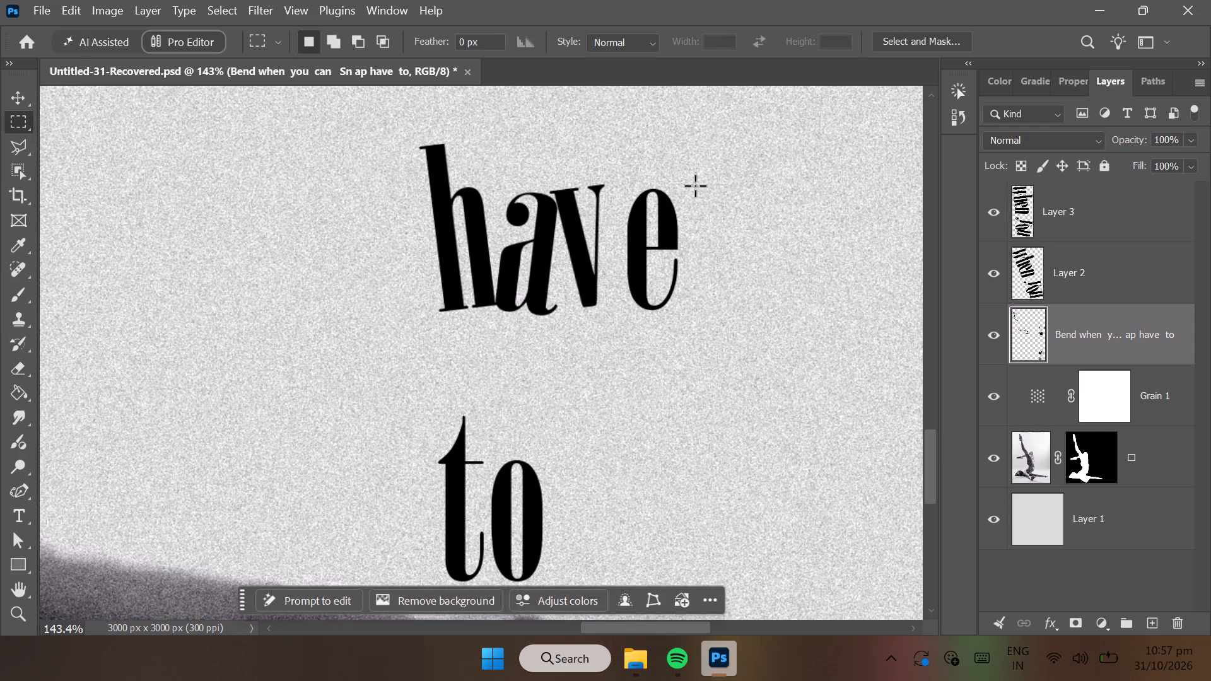
Select the "e" of "have" with a rectangular marquee, rotate it 9.15°, move it about 29 px left against the "v", apply, and deselect.
drag(690, 178, 626, 331)
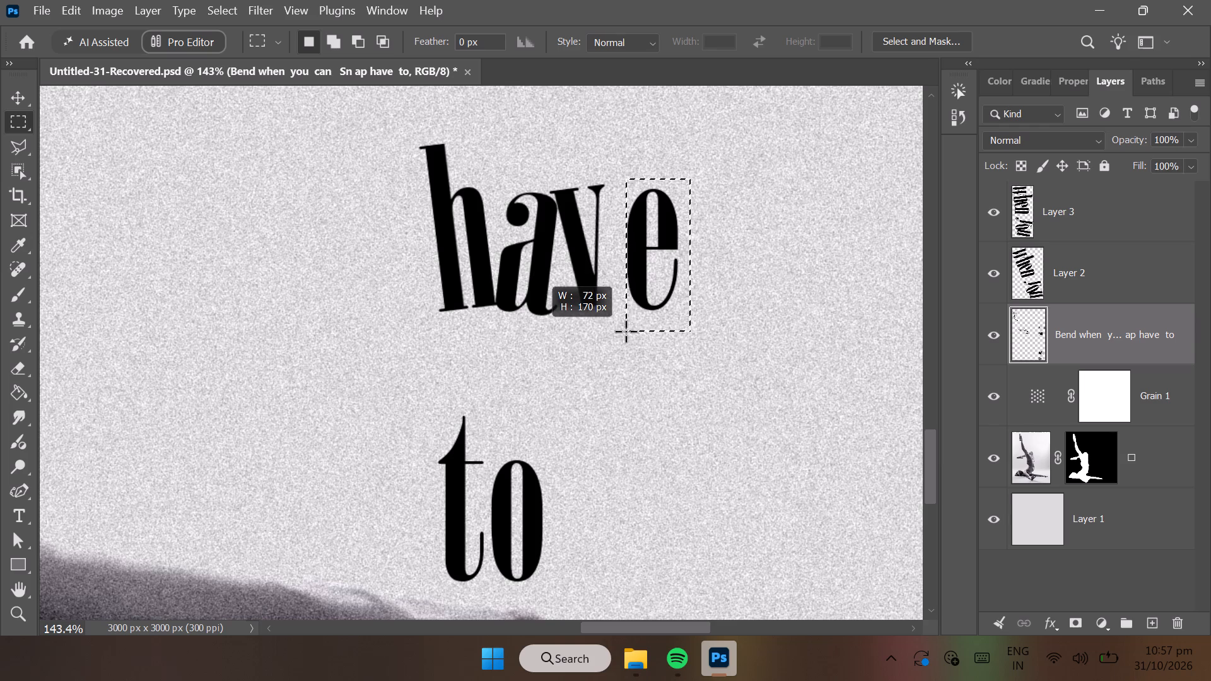
drag(626, 331, 621, 329)
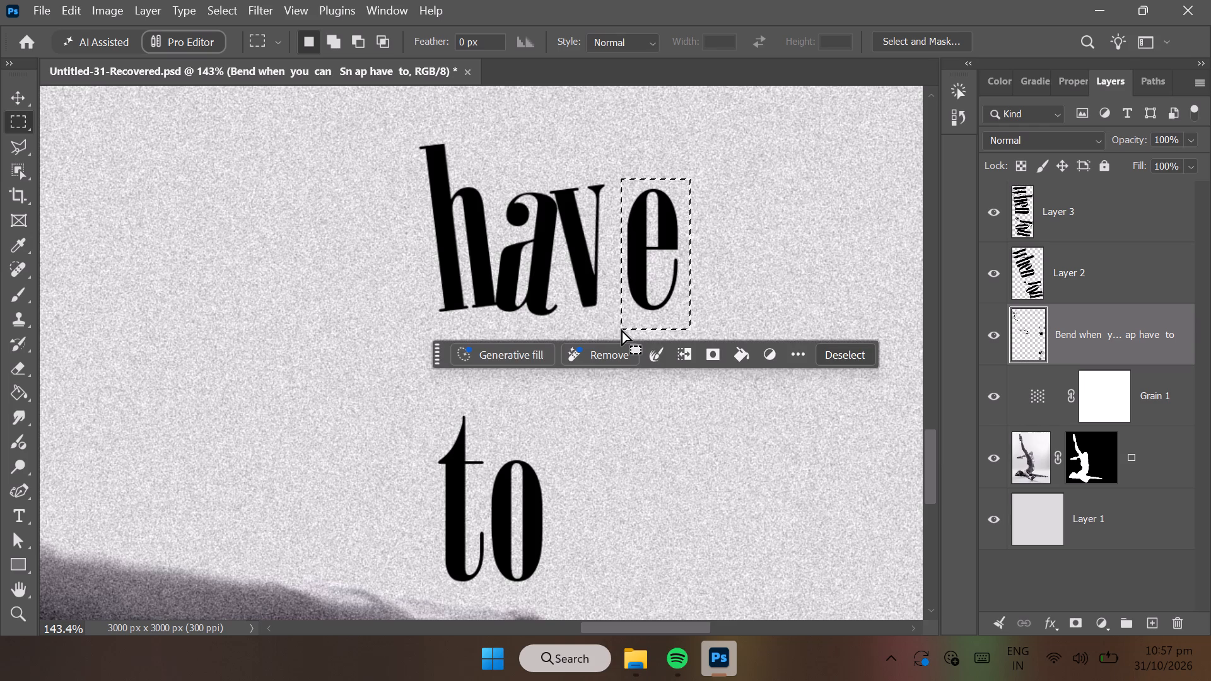
click(21, 96)
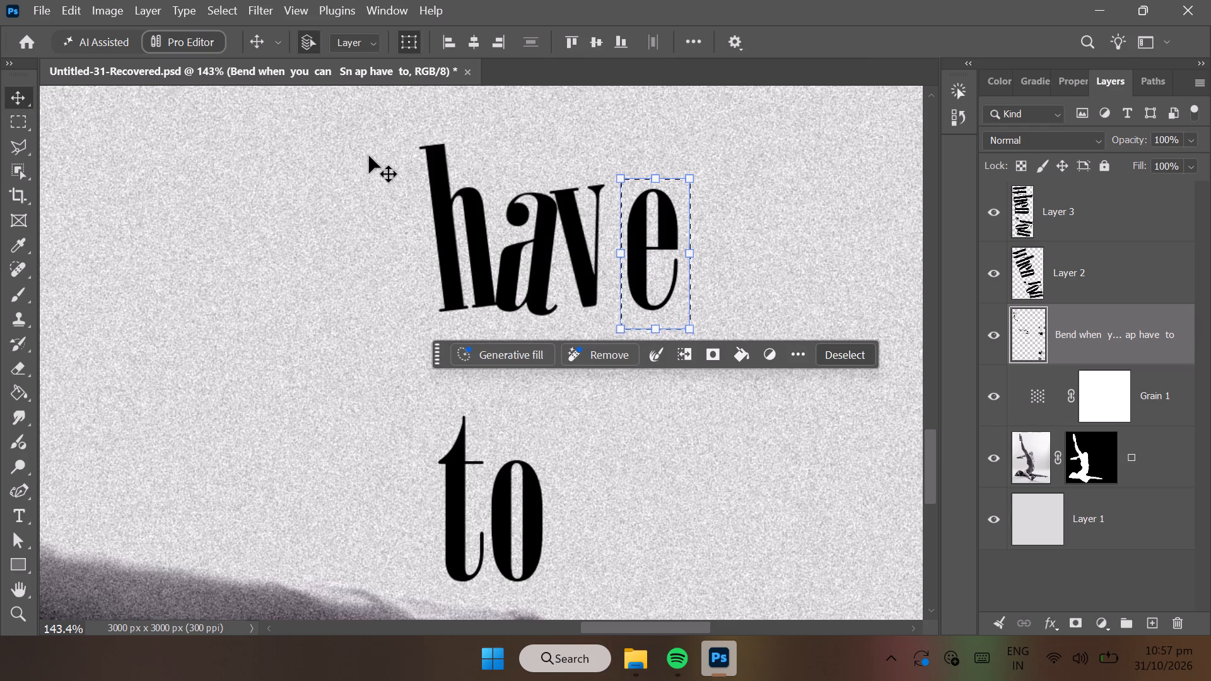
drag(707, 178, 710, 178)
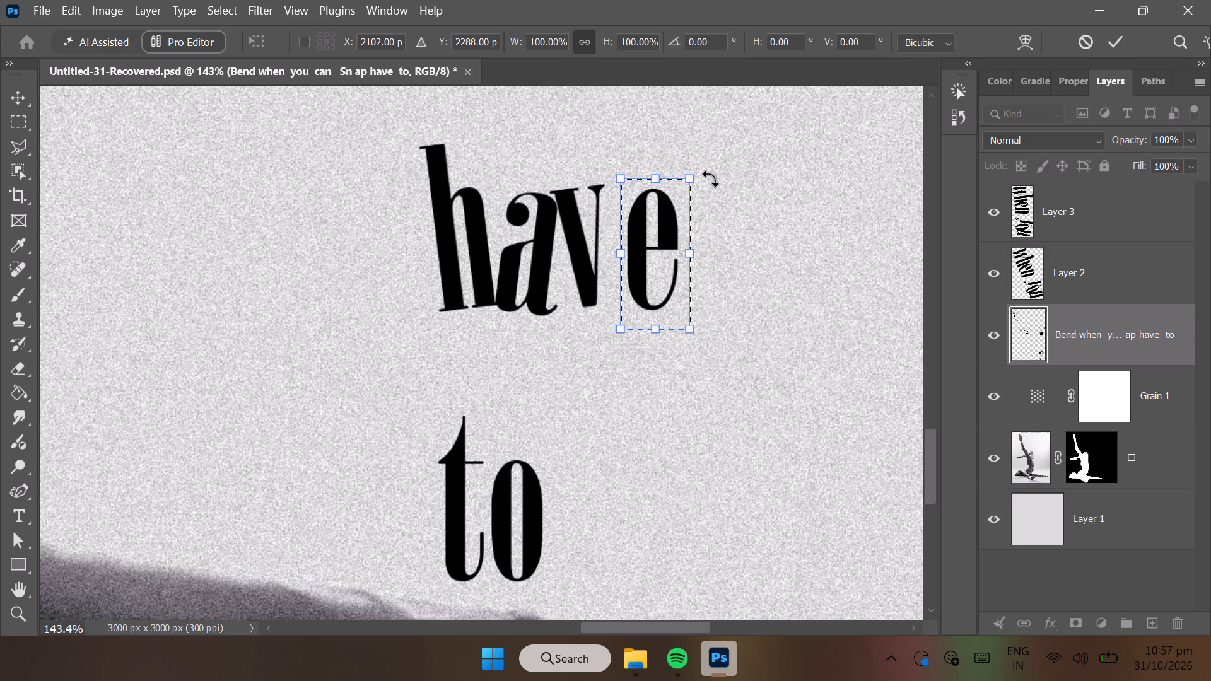
drag(710, 178, 722, 182)
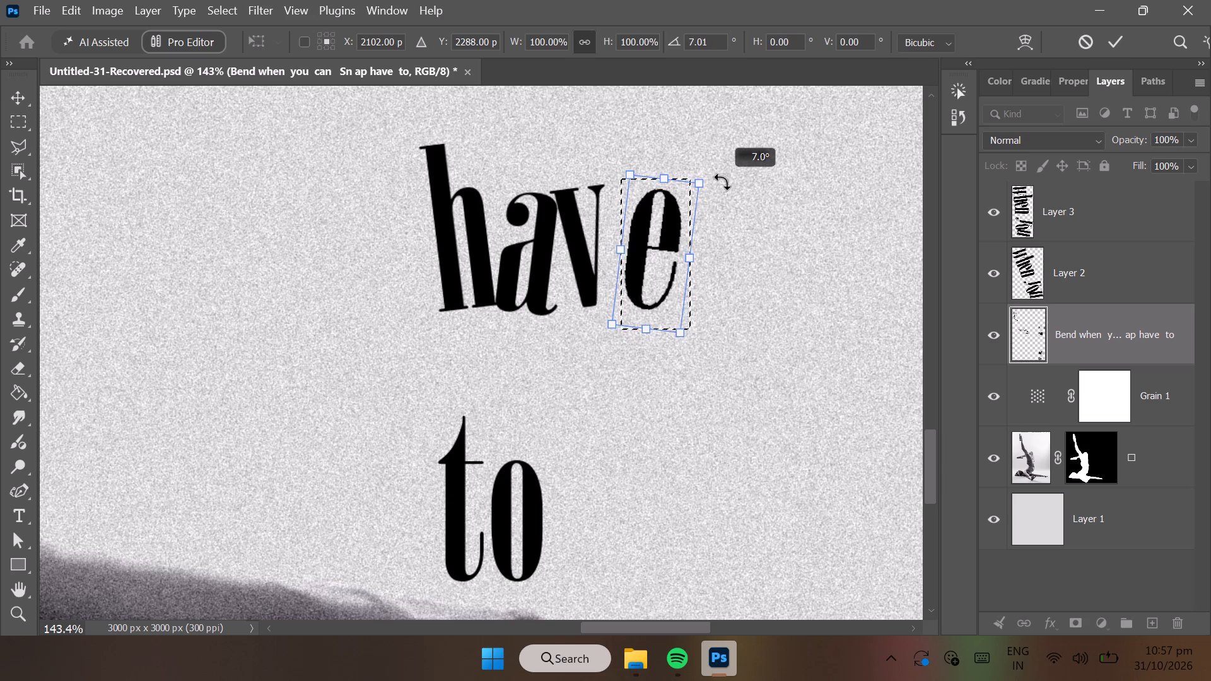
drag(722, 182, 723, 182)
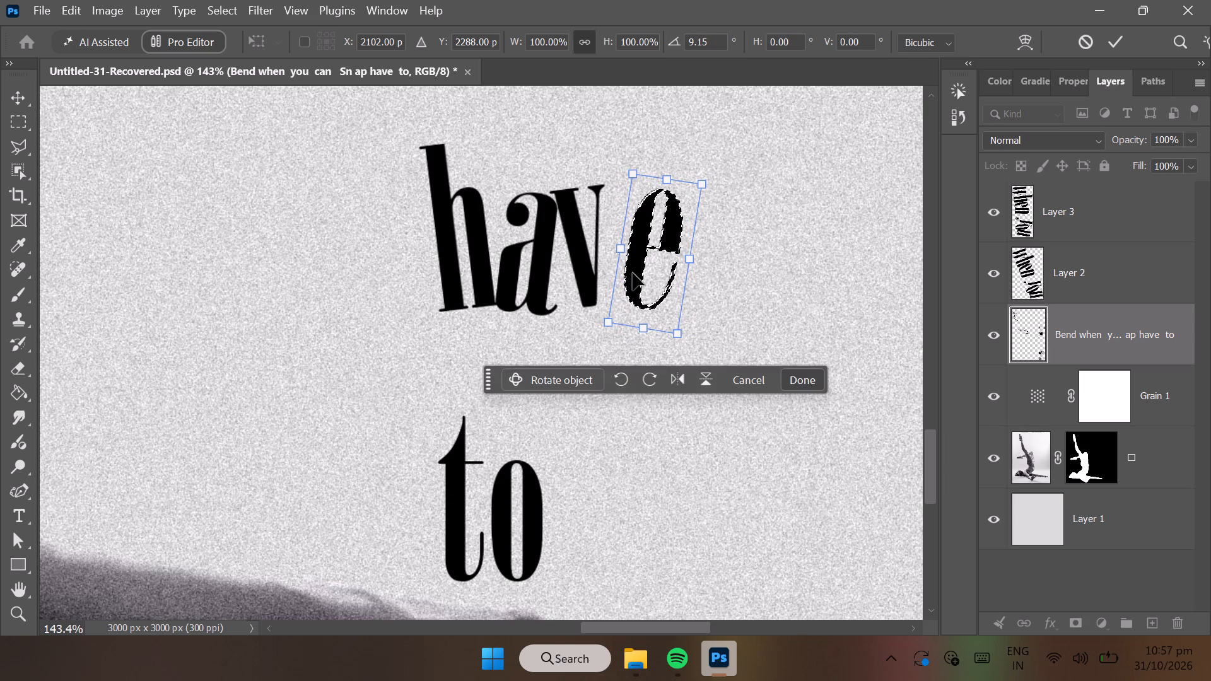
drag(633, 273, 609, 274)
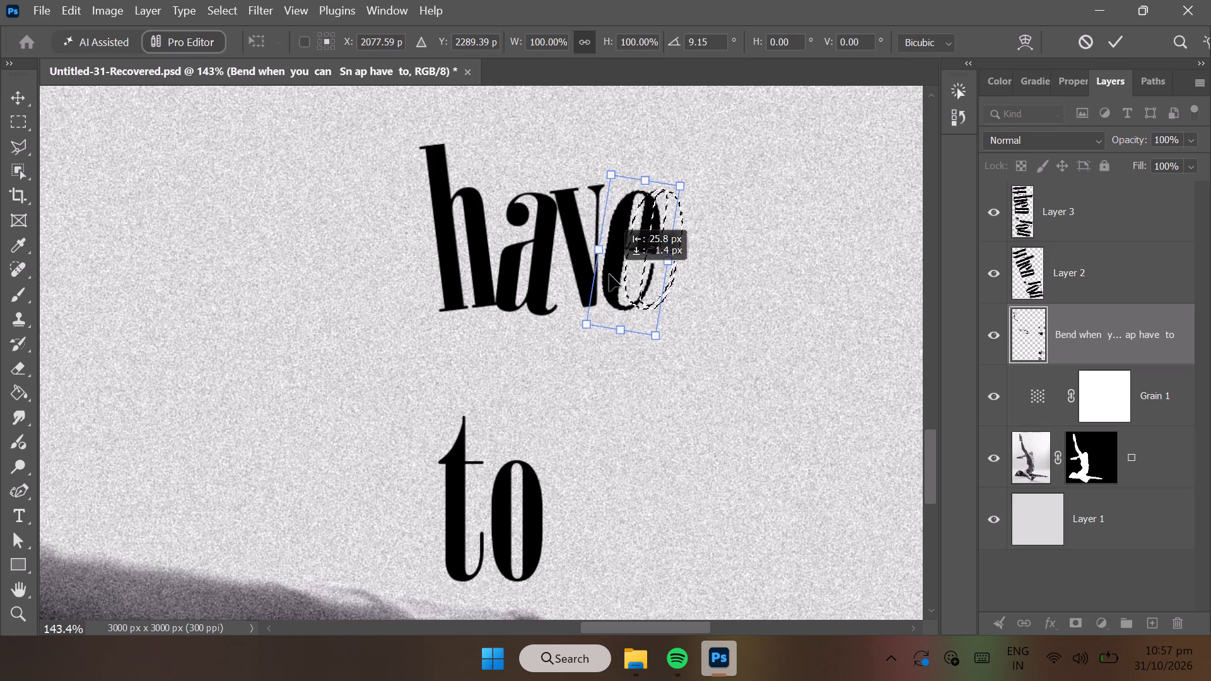
drag(609, 274, 605, 274)
click(774, 376)
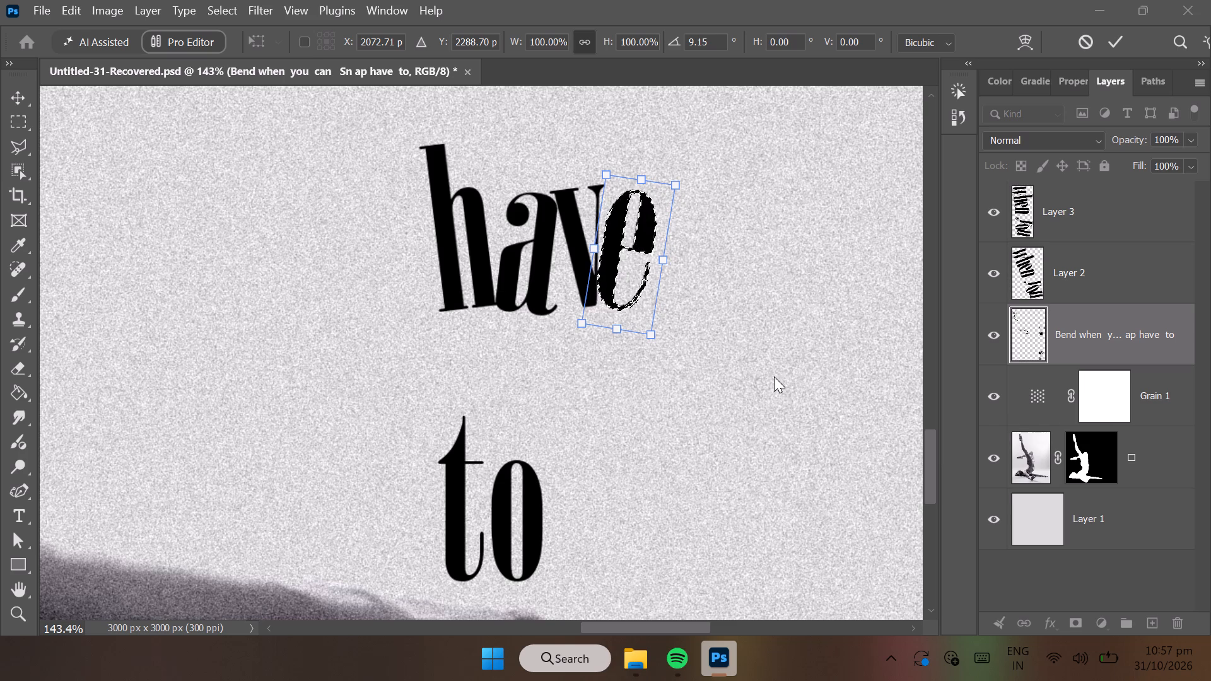
click(813, 349)
Select the whole word "have" with a rectangular marquee and move it up and left across the canvas toward the dancer's body.
scroll(654, 422, down, 1)
ctrl+scroll(654, 422, up, 1)
ctrl+scroll(654, 422, down, 1)
ctrl+scroll(654, 422, up, 1)
ctrl+scroll(654, 422, down, 1)
scroll(654, 422, down, 1)
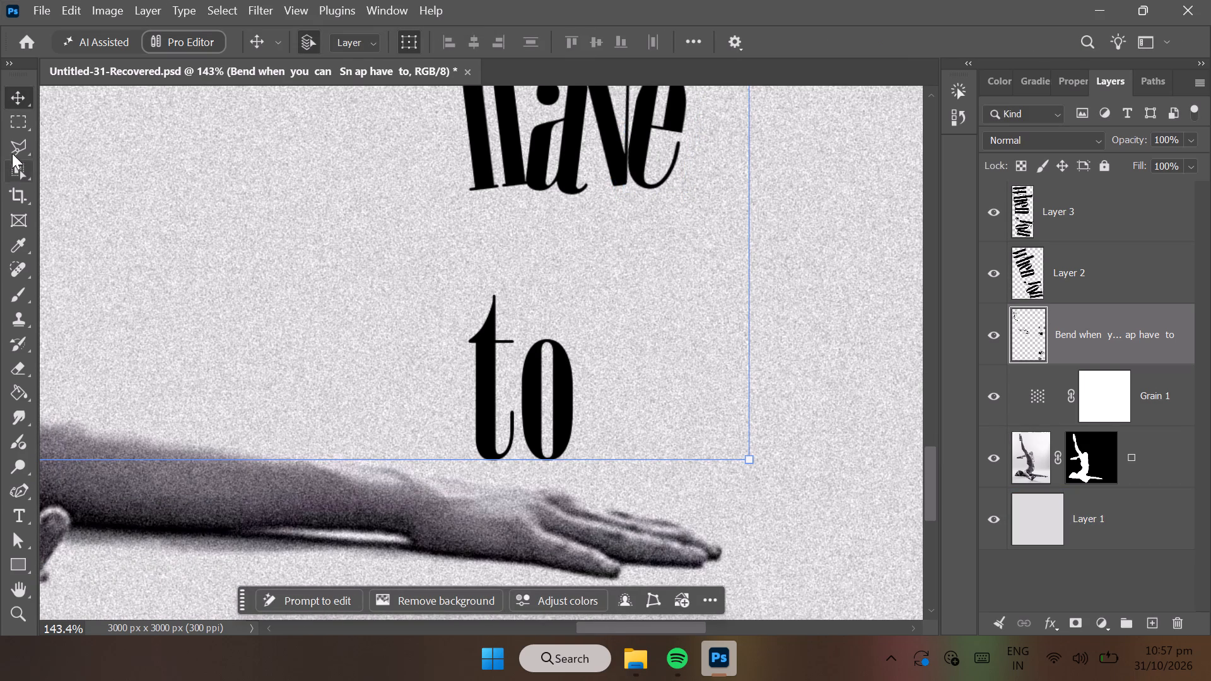
click(16, 129)
scroll(258, 180, up, 1)
ctrl+scroll(258, 180, down, 1)
ctrl+scroll(258, 180, up, 1)
ctrl+scroll(258, 180, down, 1)
ctrl+scroll(258, 180, up, 1)
ctrl+scroll(258, 180, down, 1)
ctrl+scroll(258, 180, up, 1)
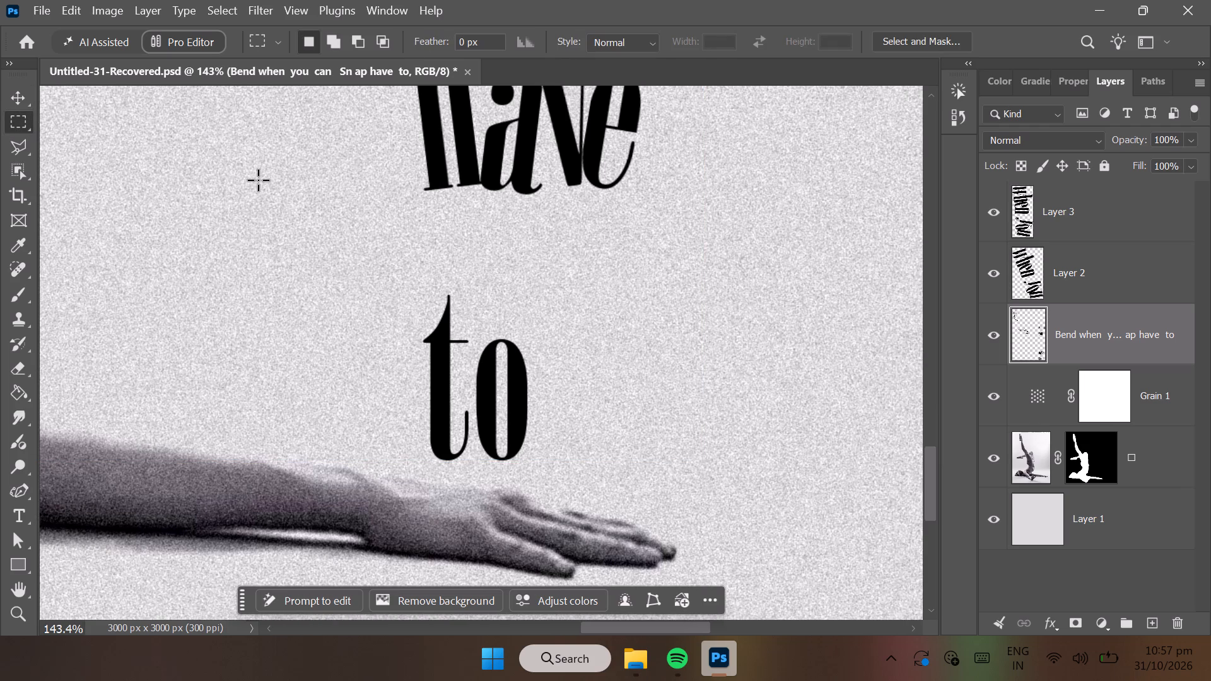
ctrl+scroll(258, 180, up, 3)
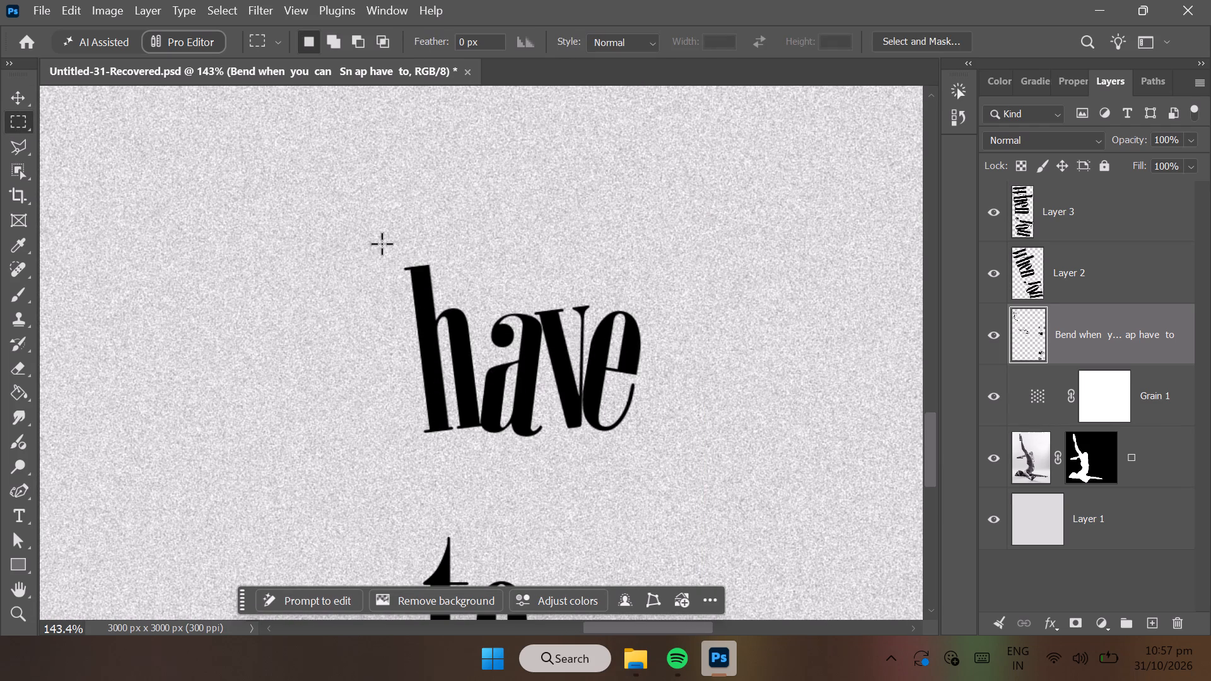
drag(382, 243, 635, 422)
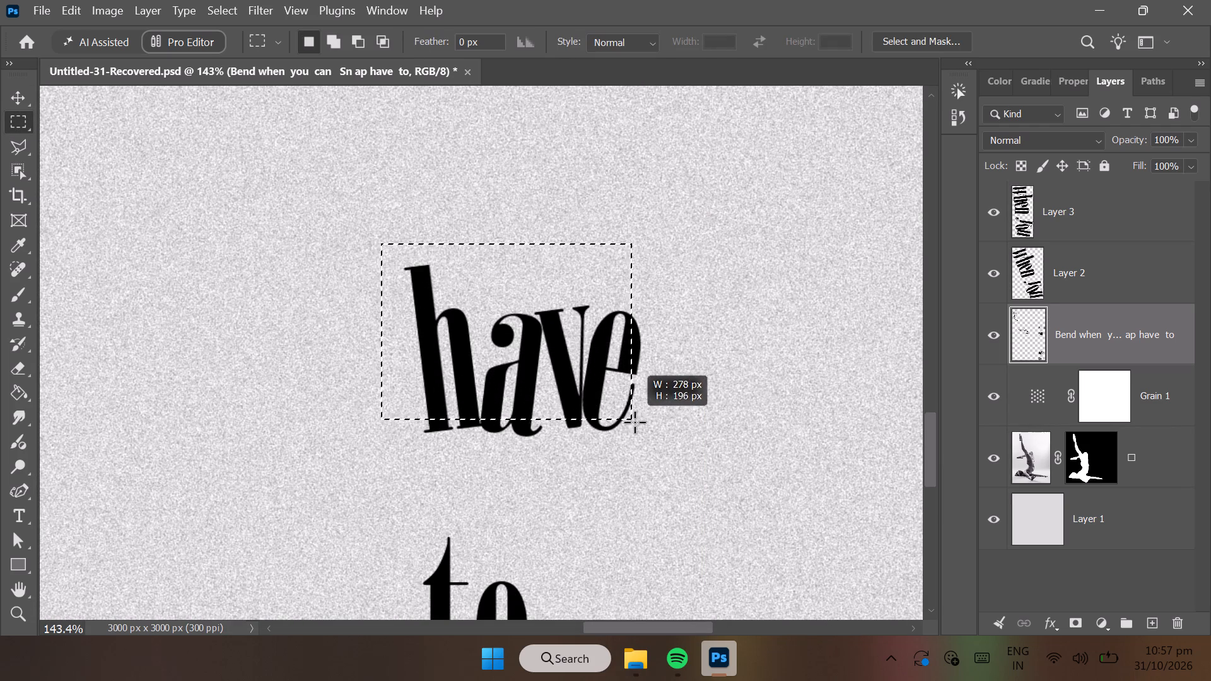
drag(635, 422, 651, 453)
click(18, 99)
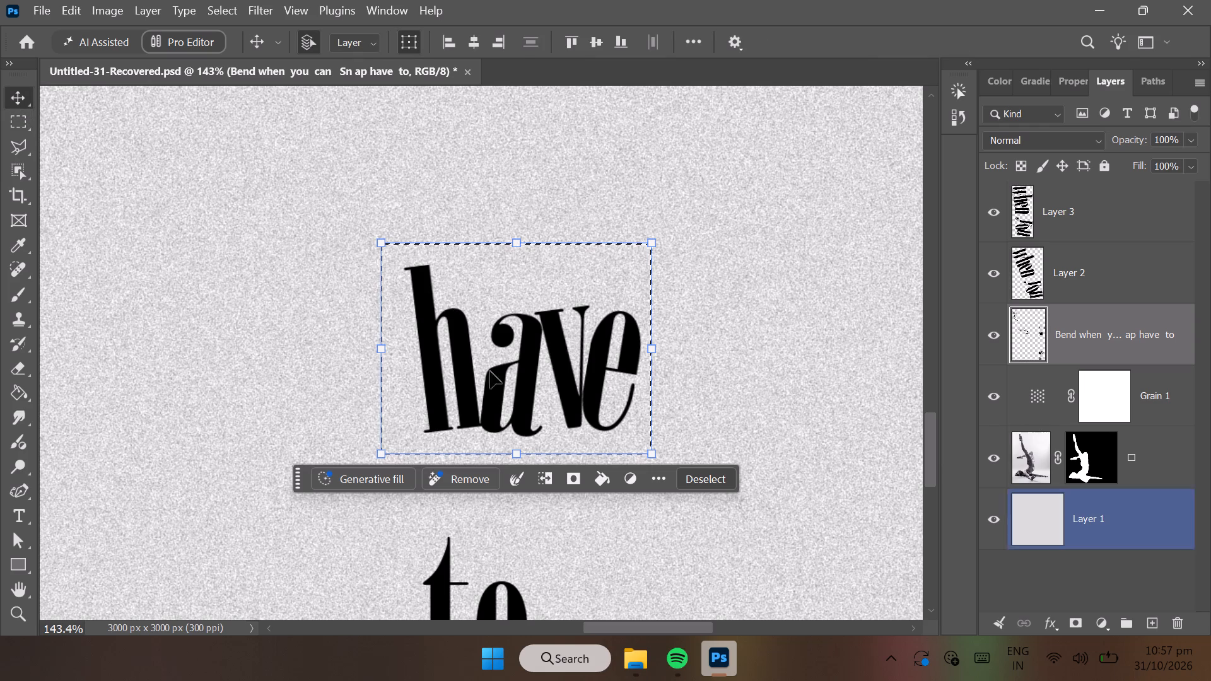
drag(471, 371, 246, 277)
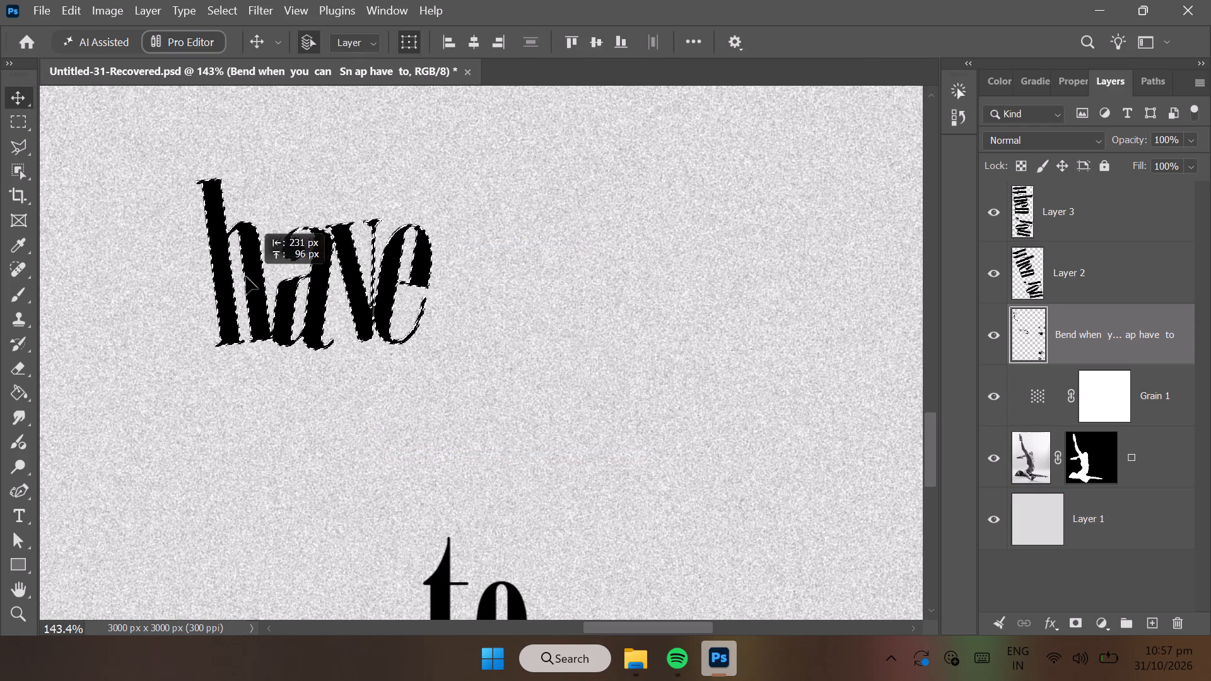
drag(246, 277, 219, 257)
Scale "have" to 89.84%, rotate it 83.91°, place it along the dancer's body just below the "u", apply the transform, and deselect.
scroll(190, 285, left, 3)
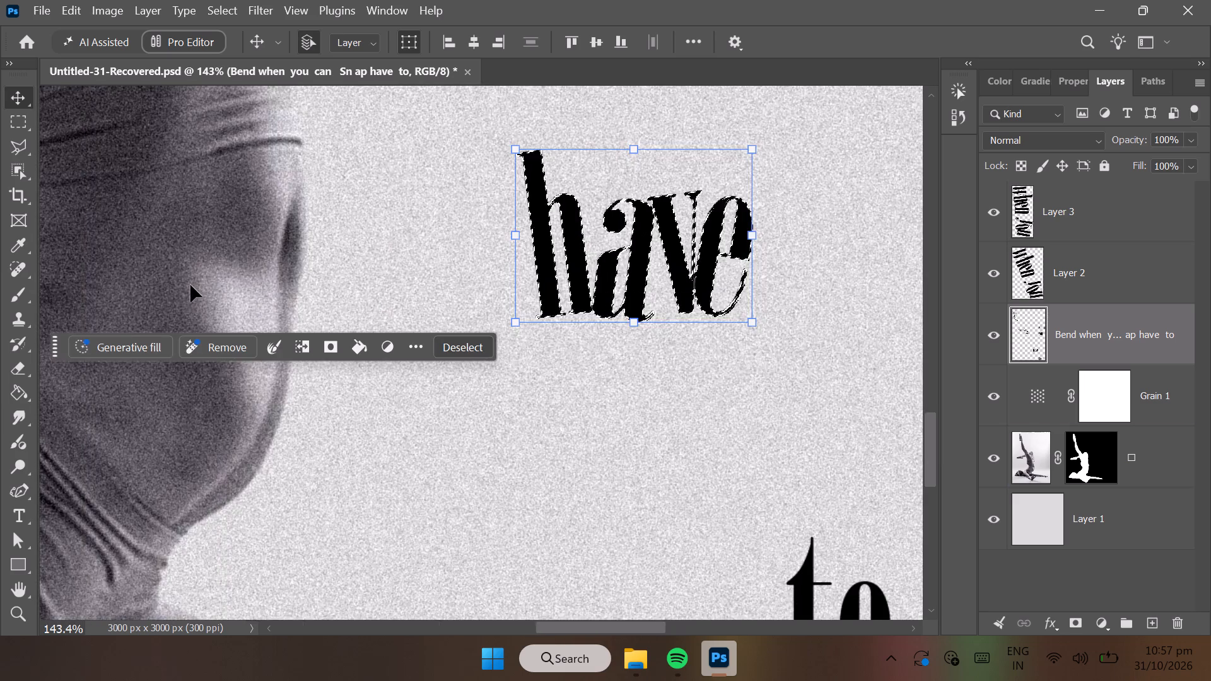
scroll(190, 285, left, 1)
scroll(190, 285, up, 4)
scroll(317, 402, down, 1)
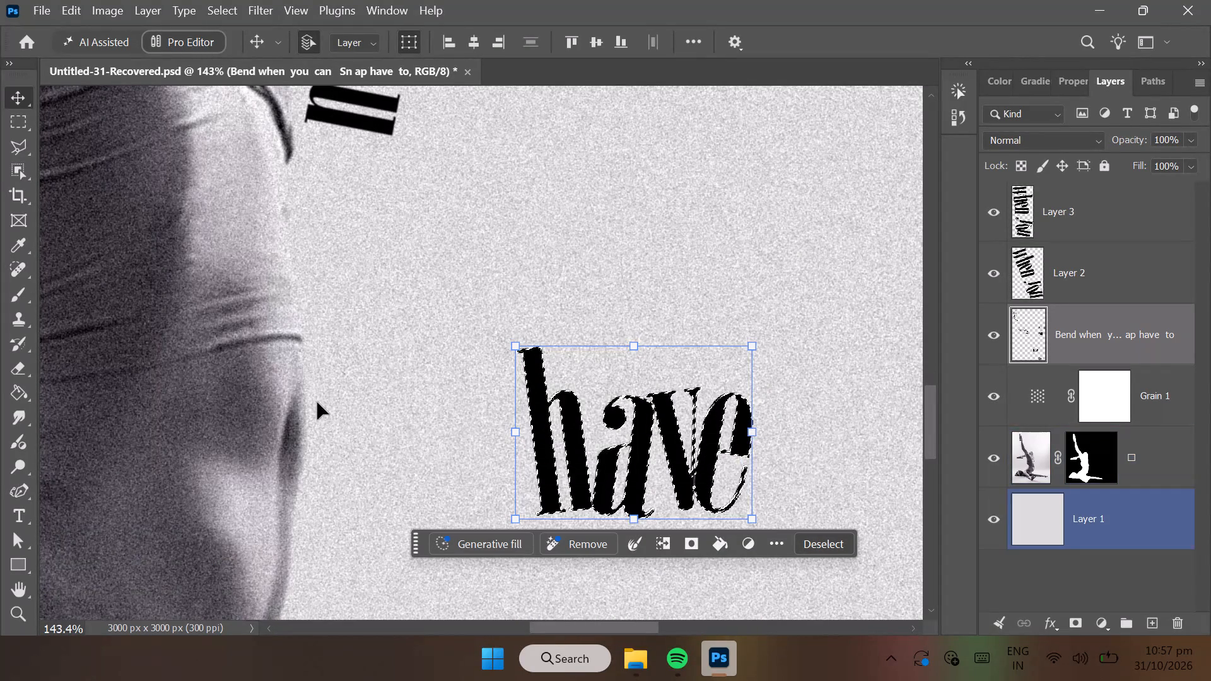
scroll(317, 402, down, 1)
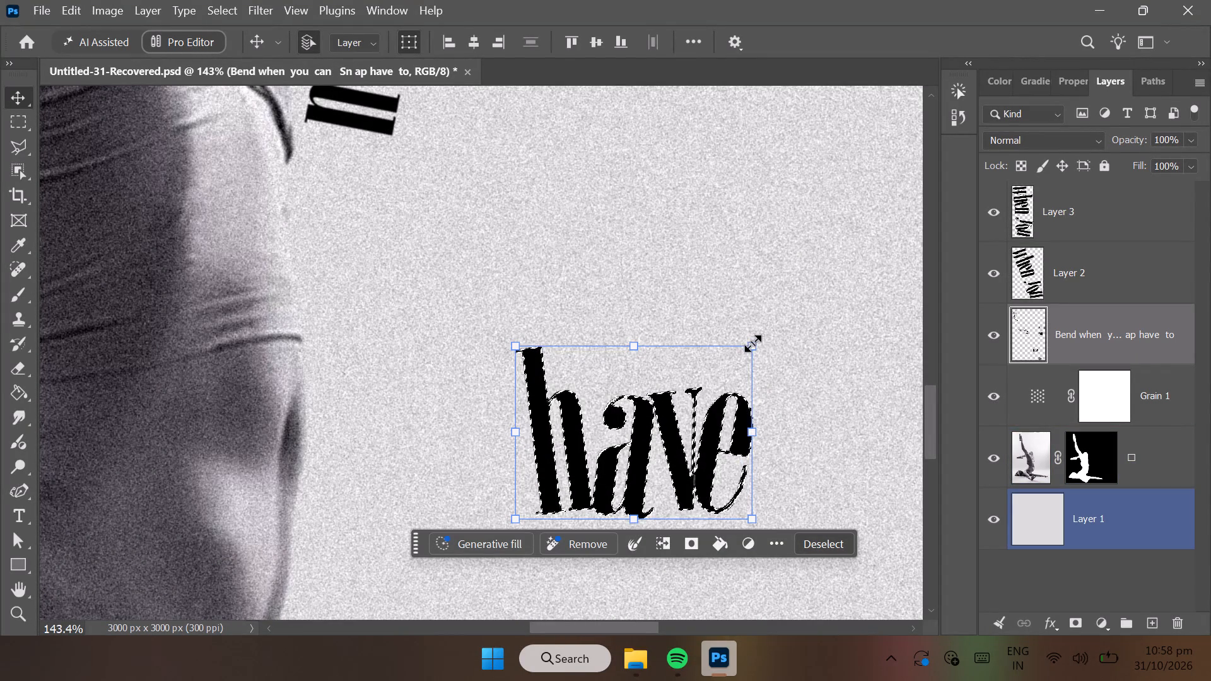
drag(752, 343, 734, 364)
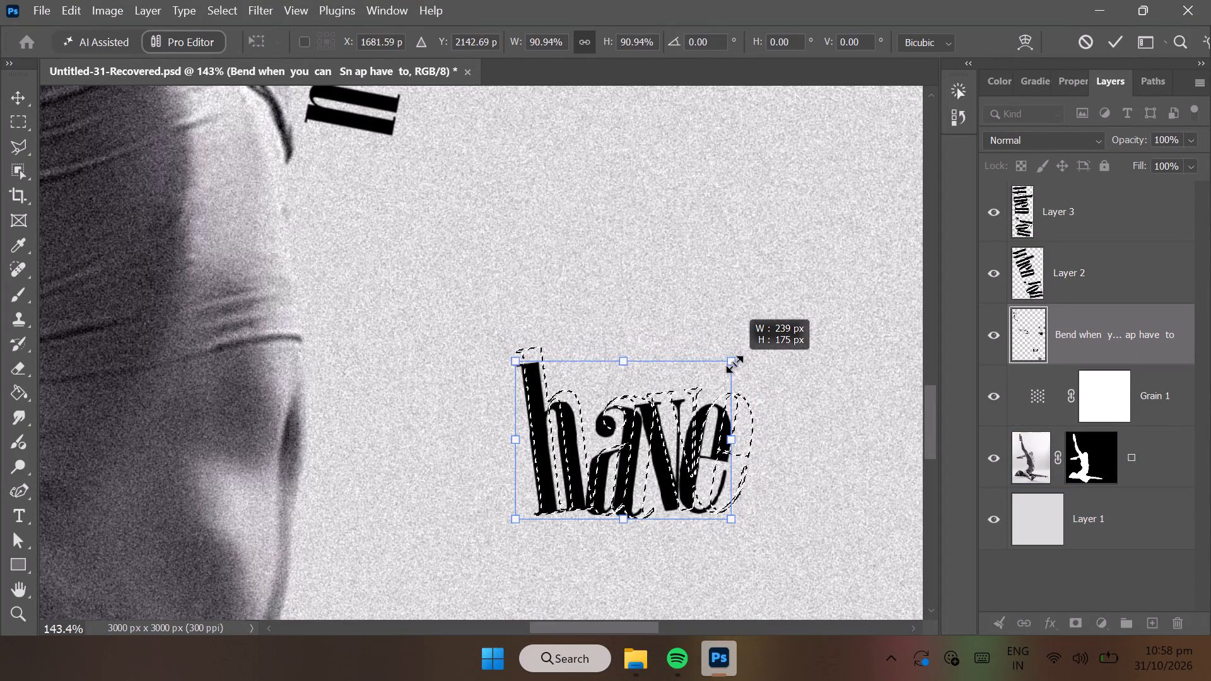
drag(734, 364, 733, 368)
drag(747, 361, 703, 537)
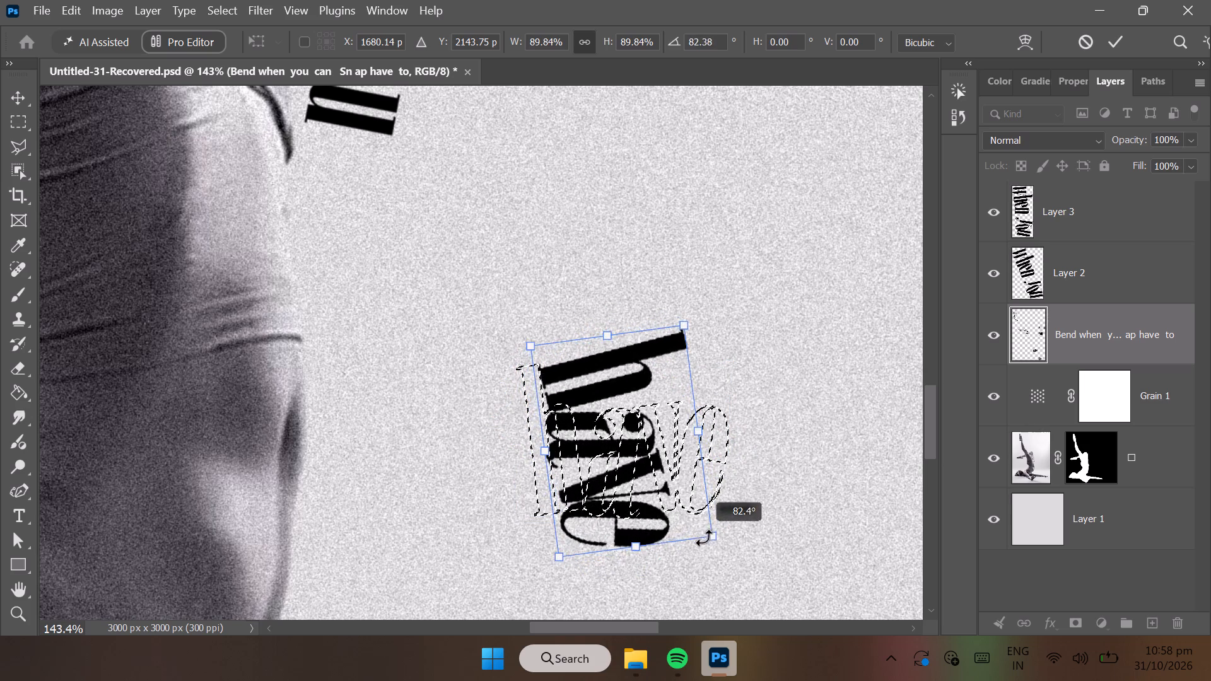
drag(703, 537, 710, 551)
drag(646, 513, 426, 359)
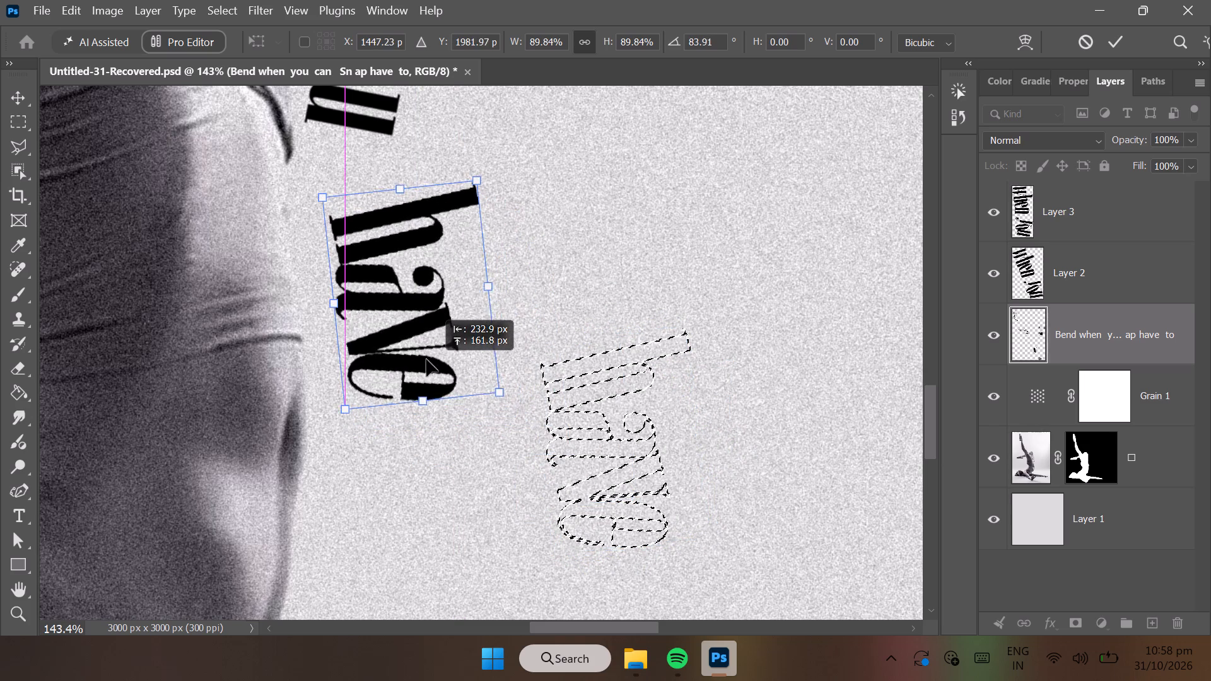
drag(426, 359, 387, 335)
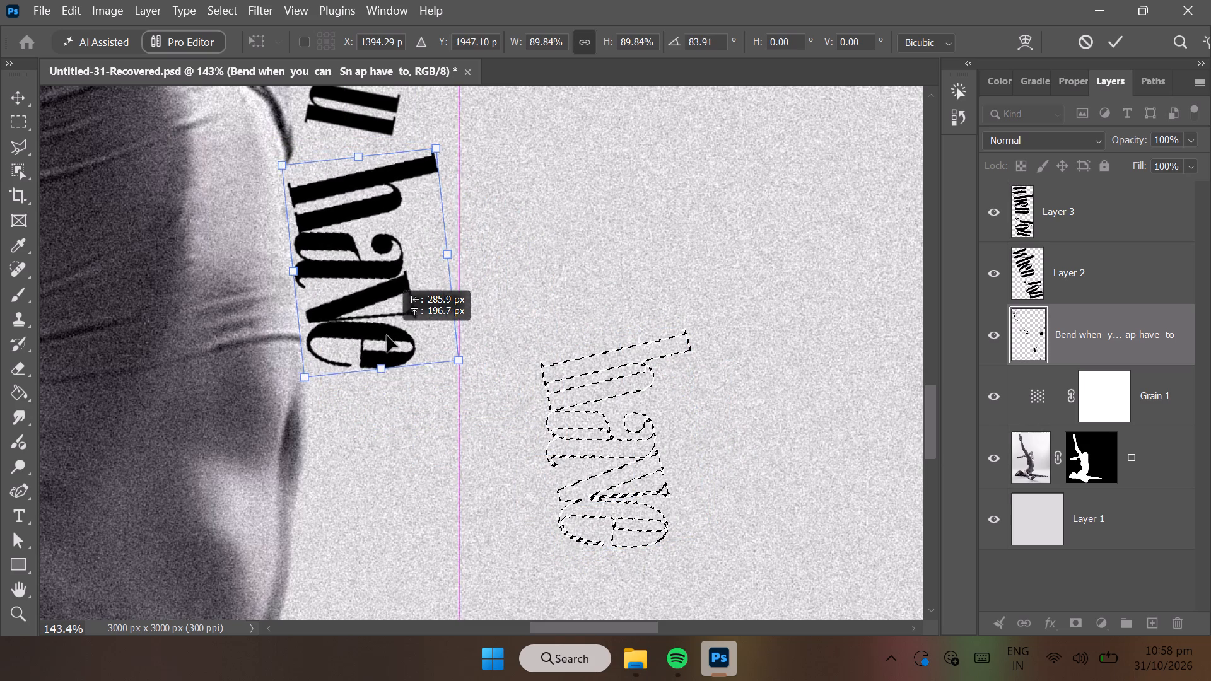
drag(387, 335, 393, 332)
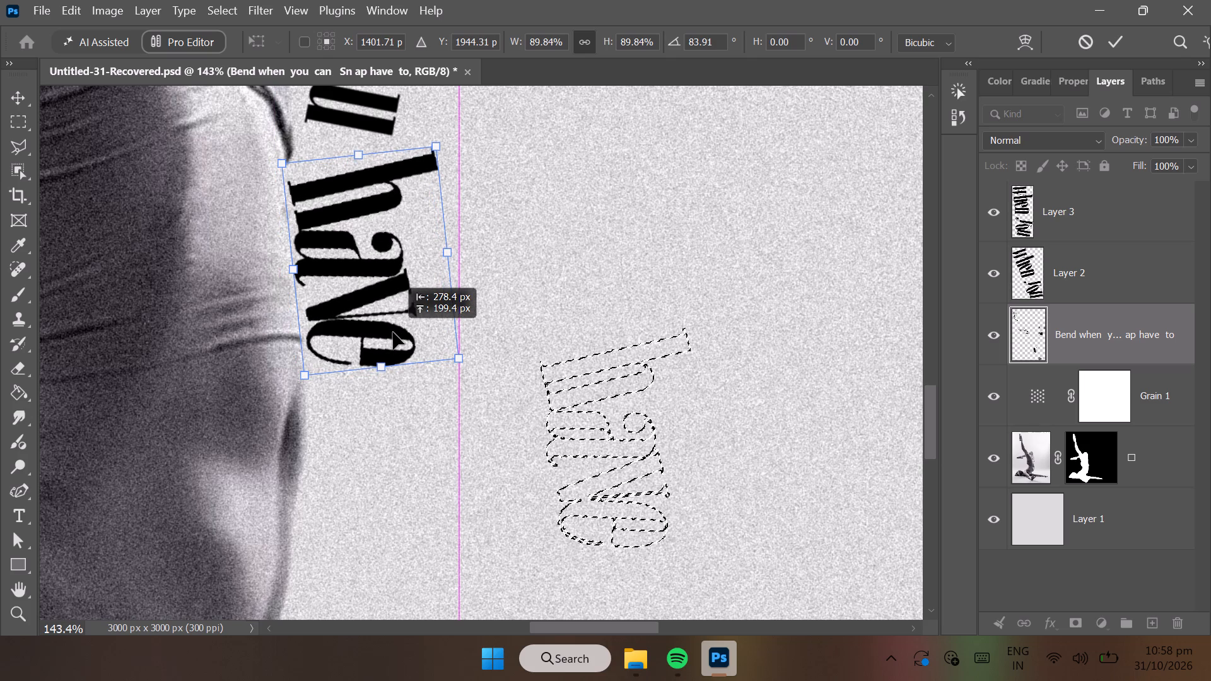
drag(393, 332, 397, 332)
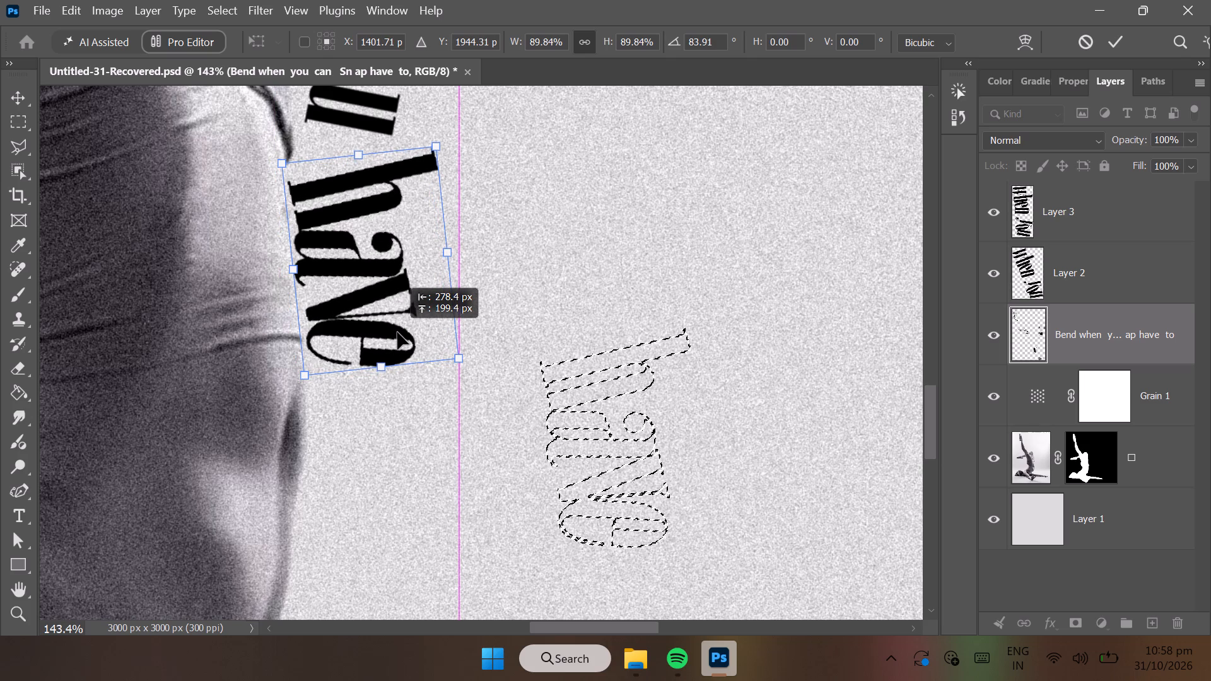
drag(397, 332, 403, 332)
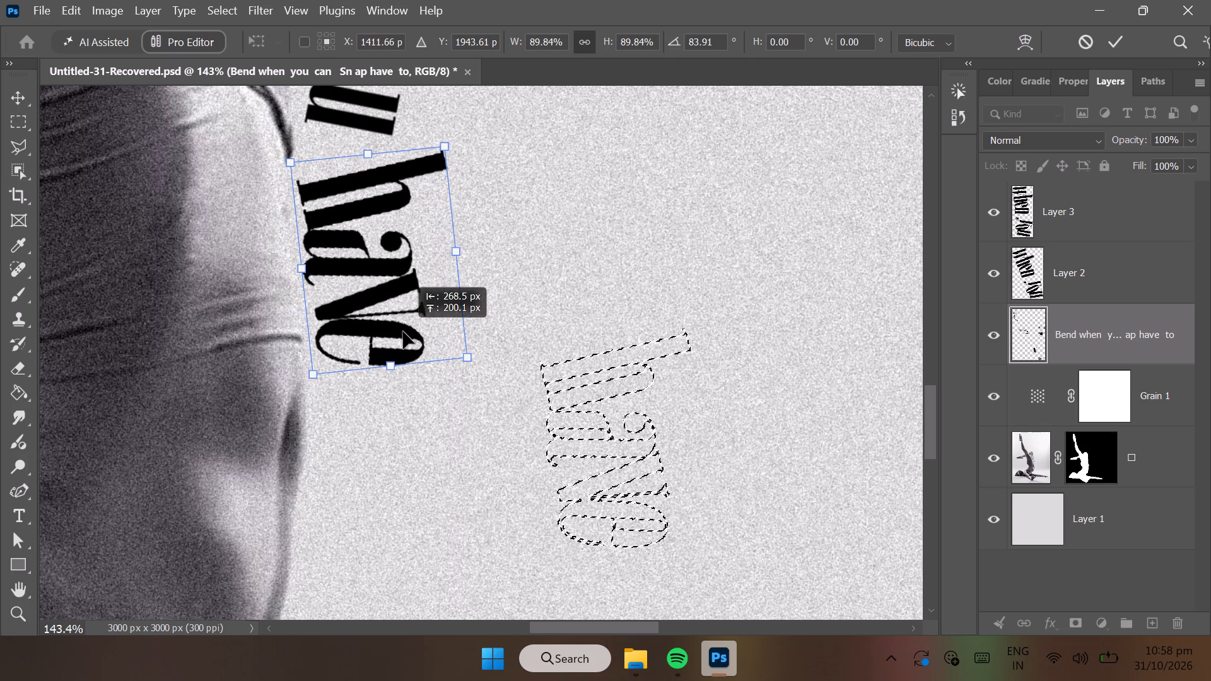
drag(403, 332, 402, 327)
click(512, 407)
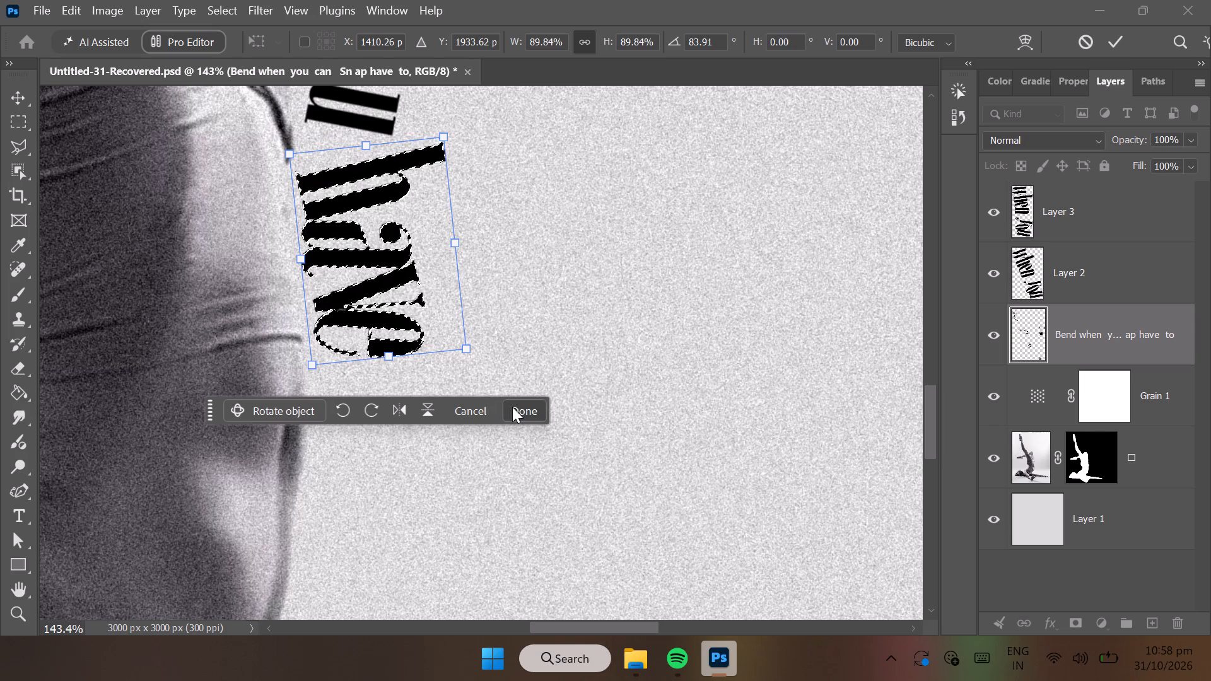
click(549, 399)
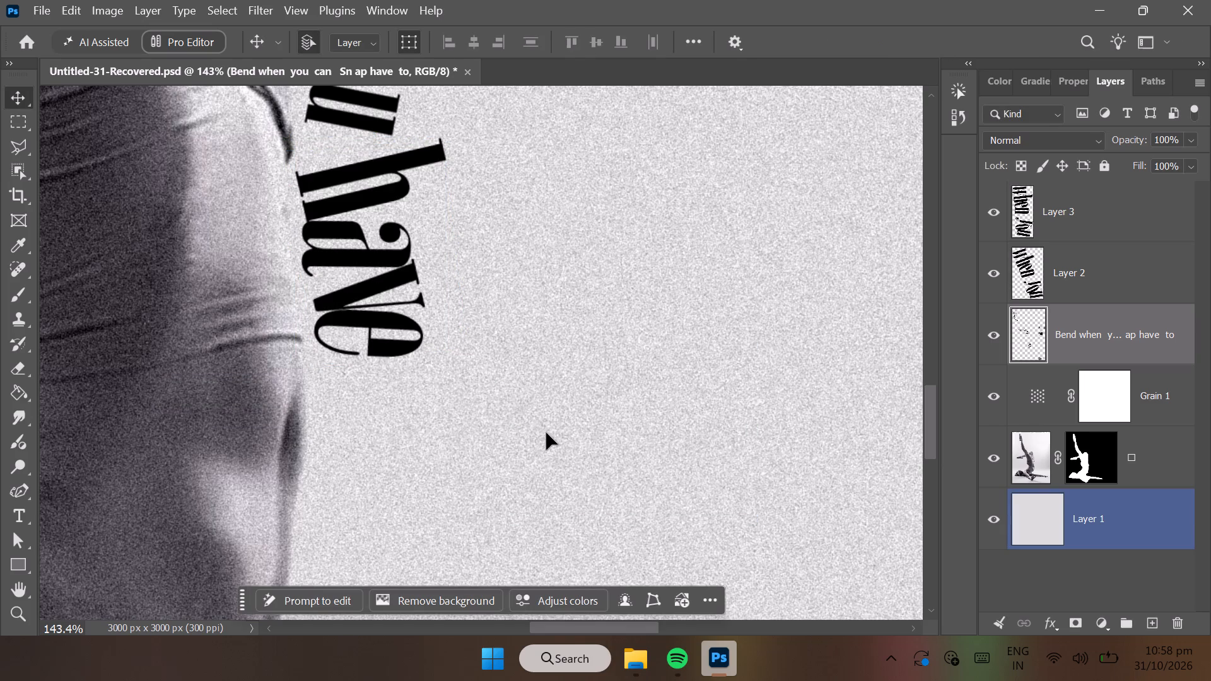
Select the "t" of "to" with a rectangular marquee, rotate it -5.14°, and apply the transform.
scroll(546, 433, down, 6)
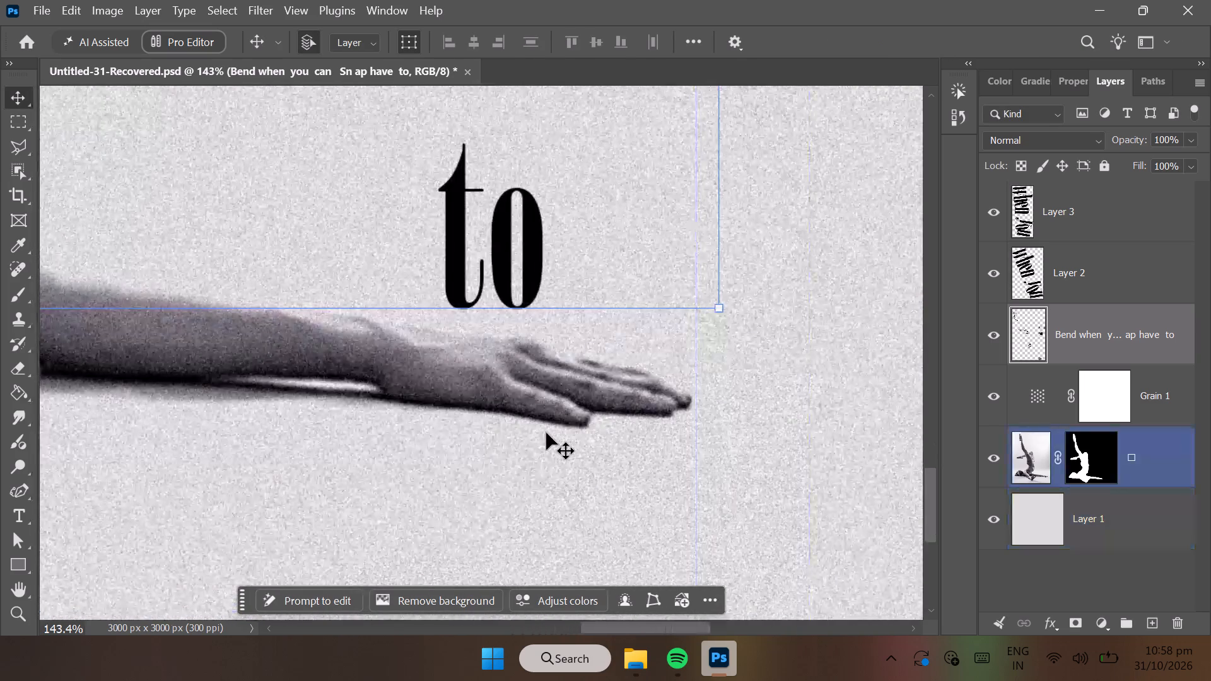
scroll(546, 433, up, 2)
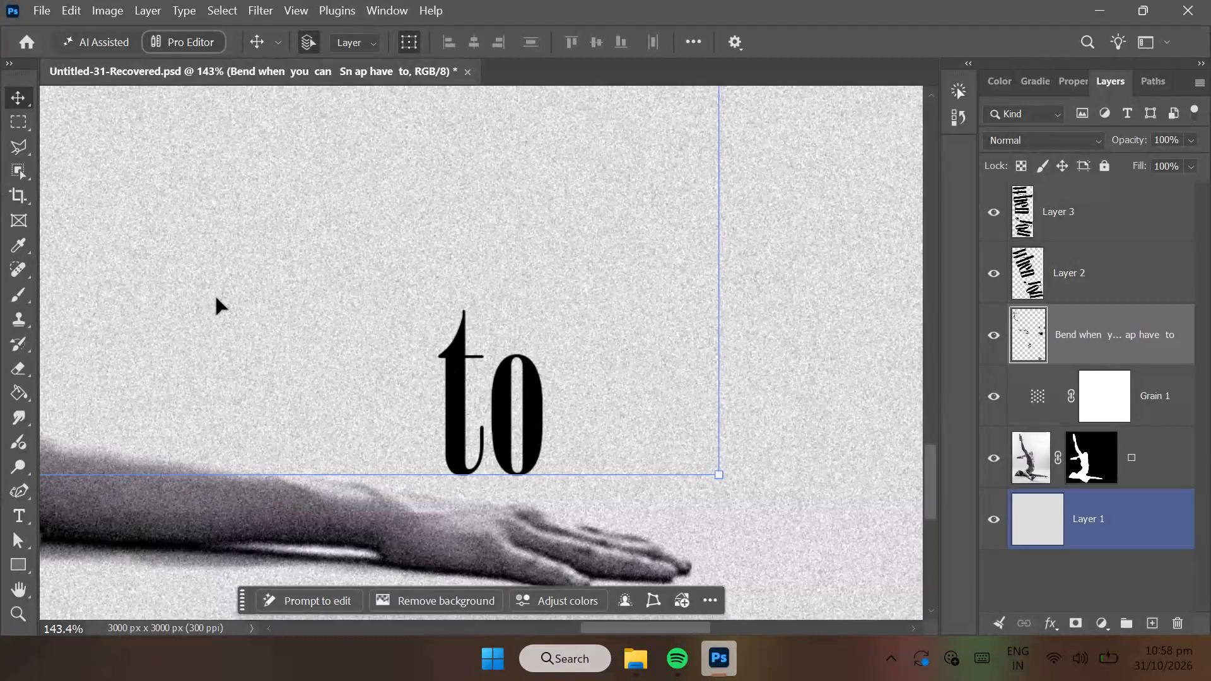
click(13, 125)
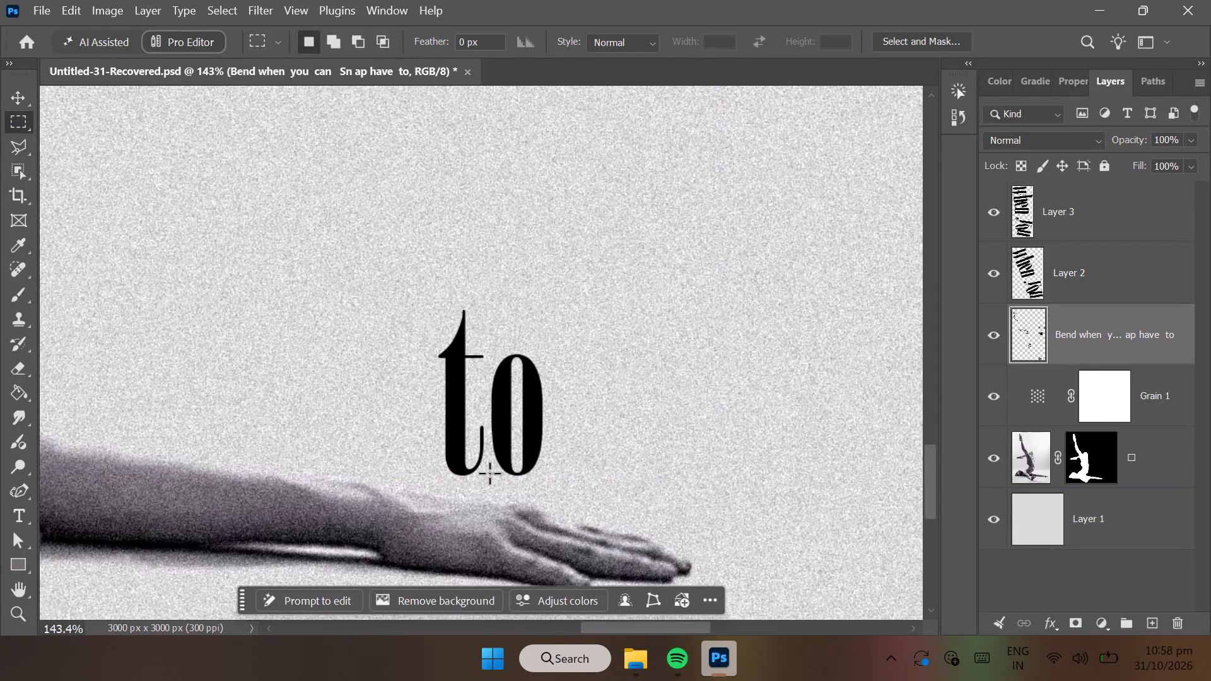
drag(489, 477, 401, 349)
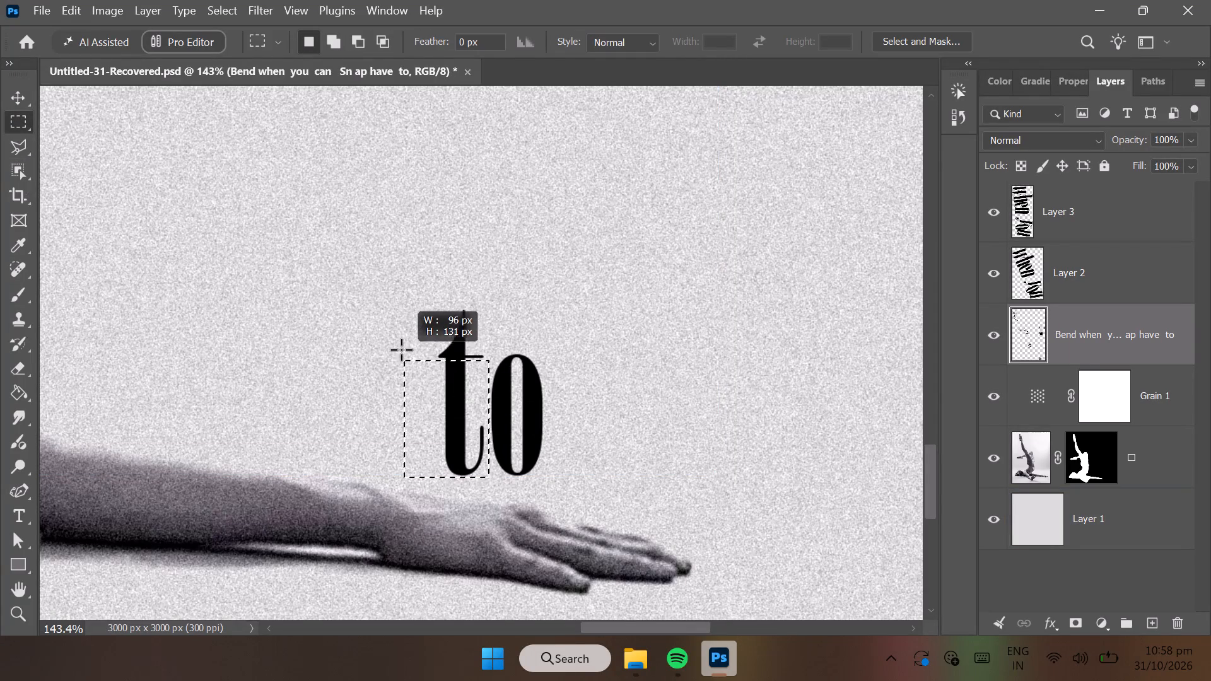
drag(401, 349, 424, 308)
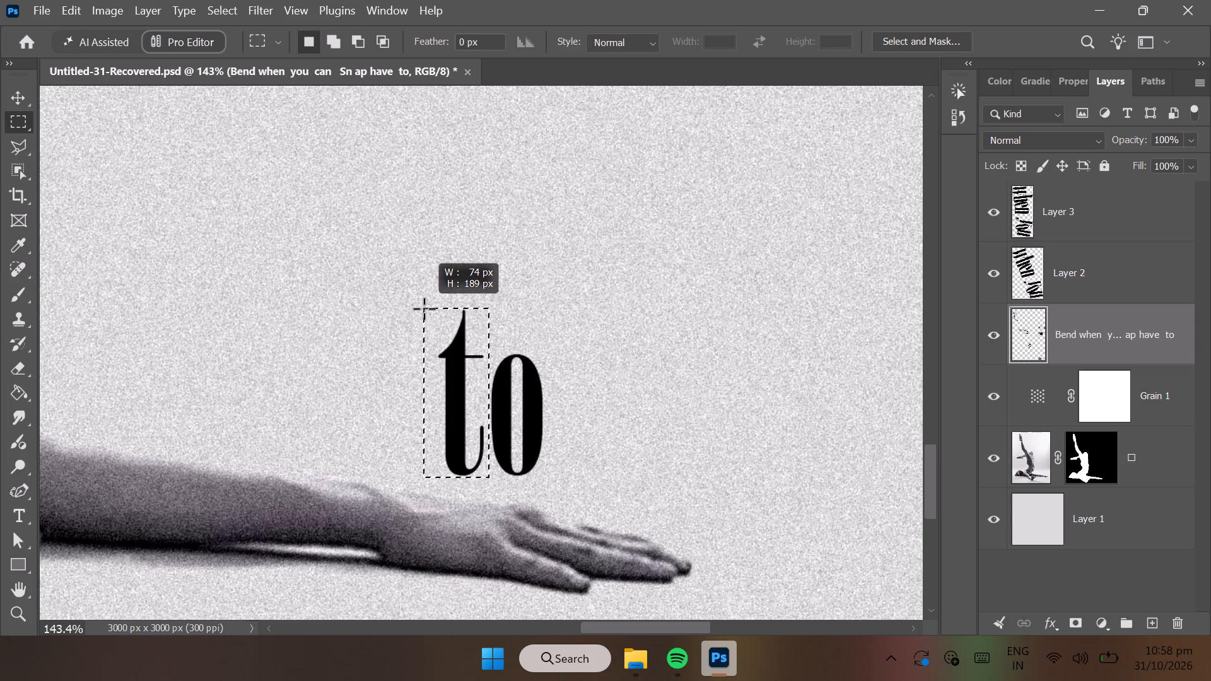
drag(424, 308, 430, 305)
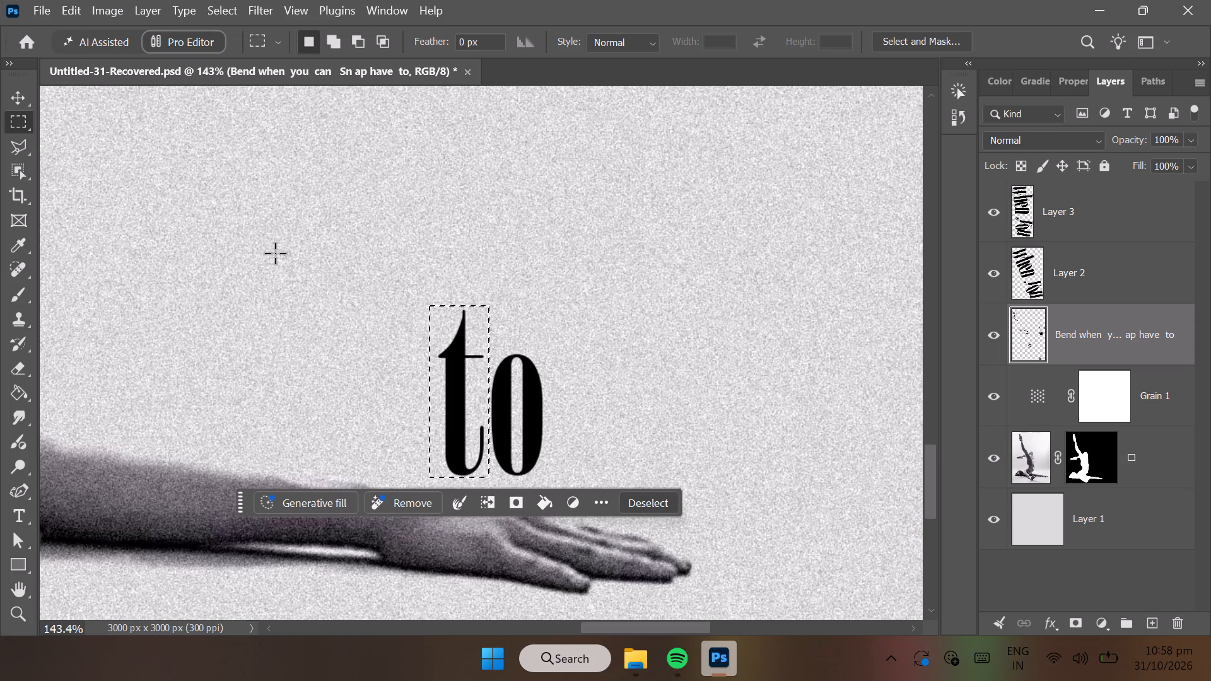
click(1, 96)
click(6, 96)
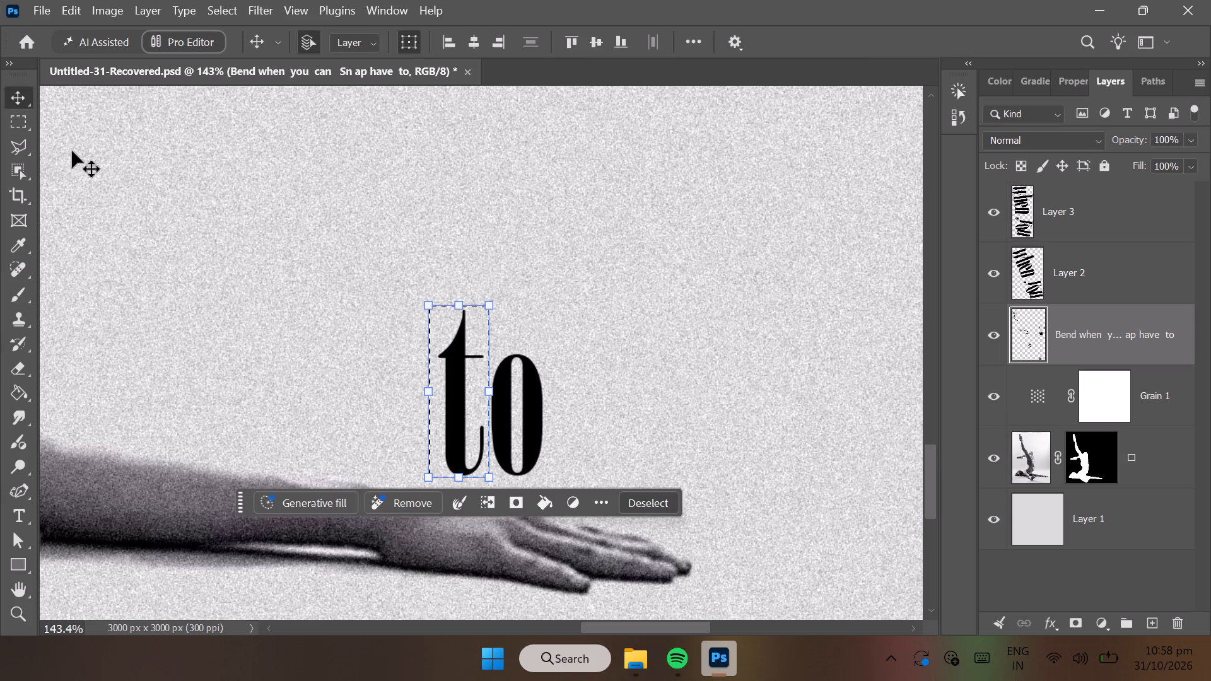
drag(510, 294, 505, 293)
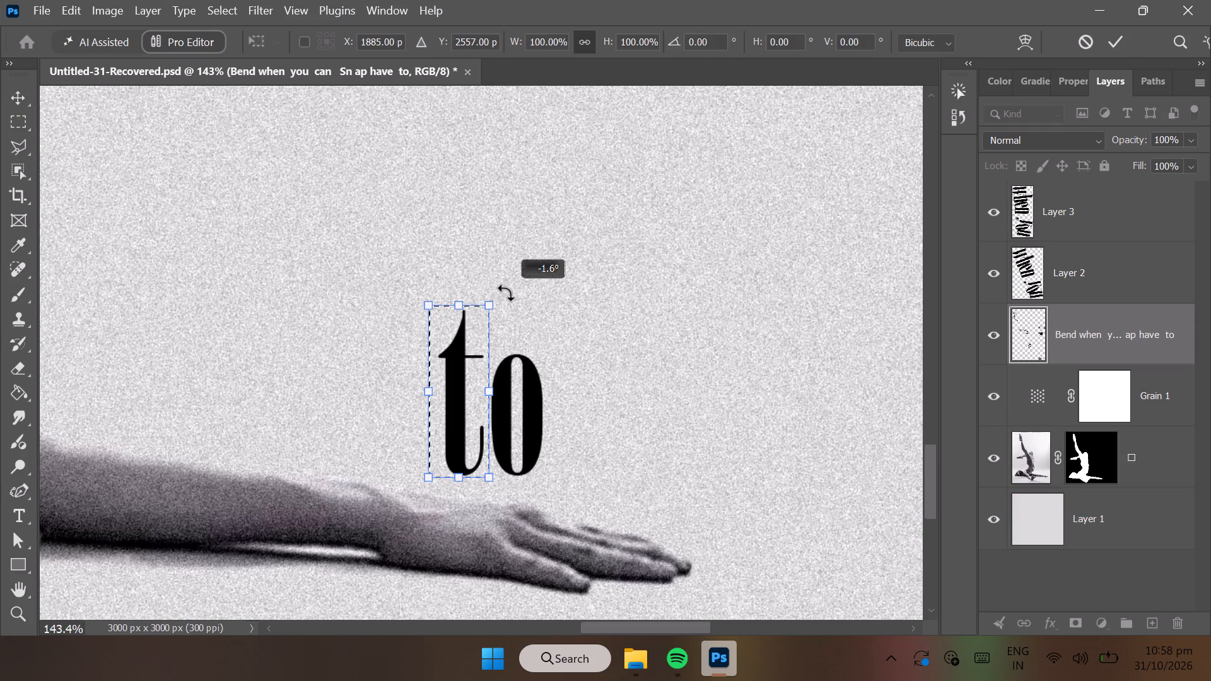
drag(505, 293, 499, 293)
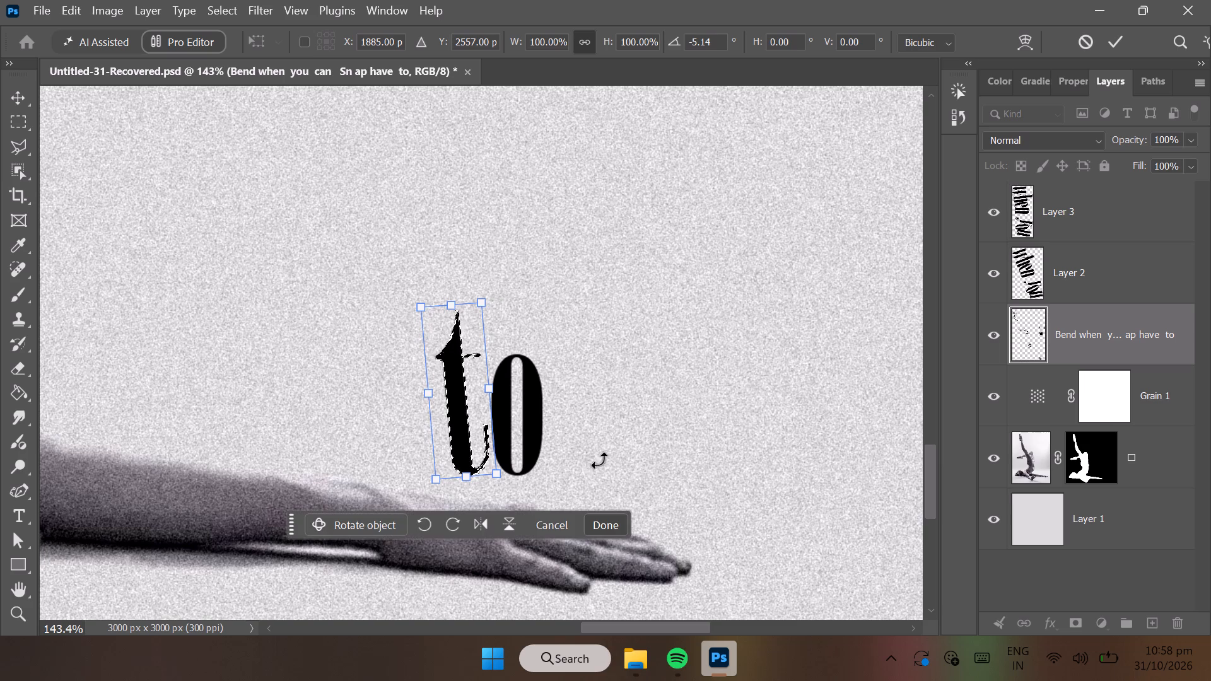
click(604, 523)
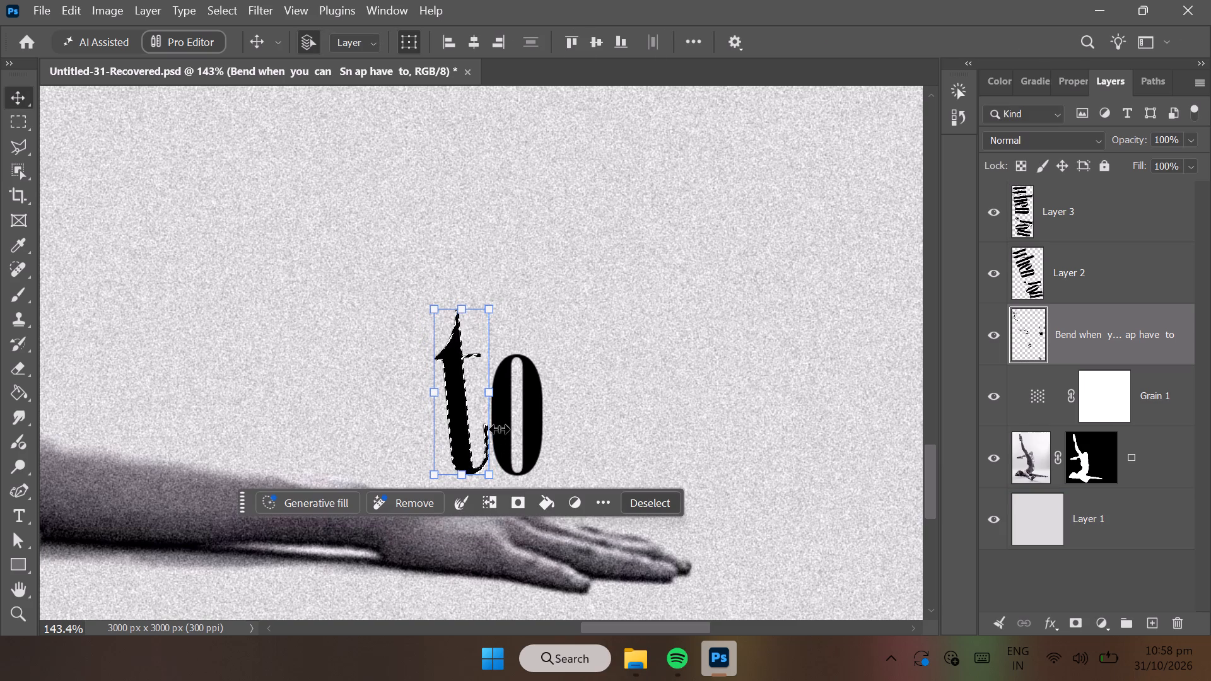
Select the "o" of "to" with the Polygonal Lasso, rotate it 12.97°, and apply the transform.
click(21, 147)
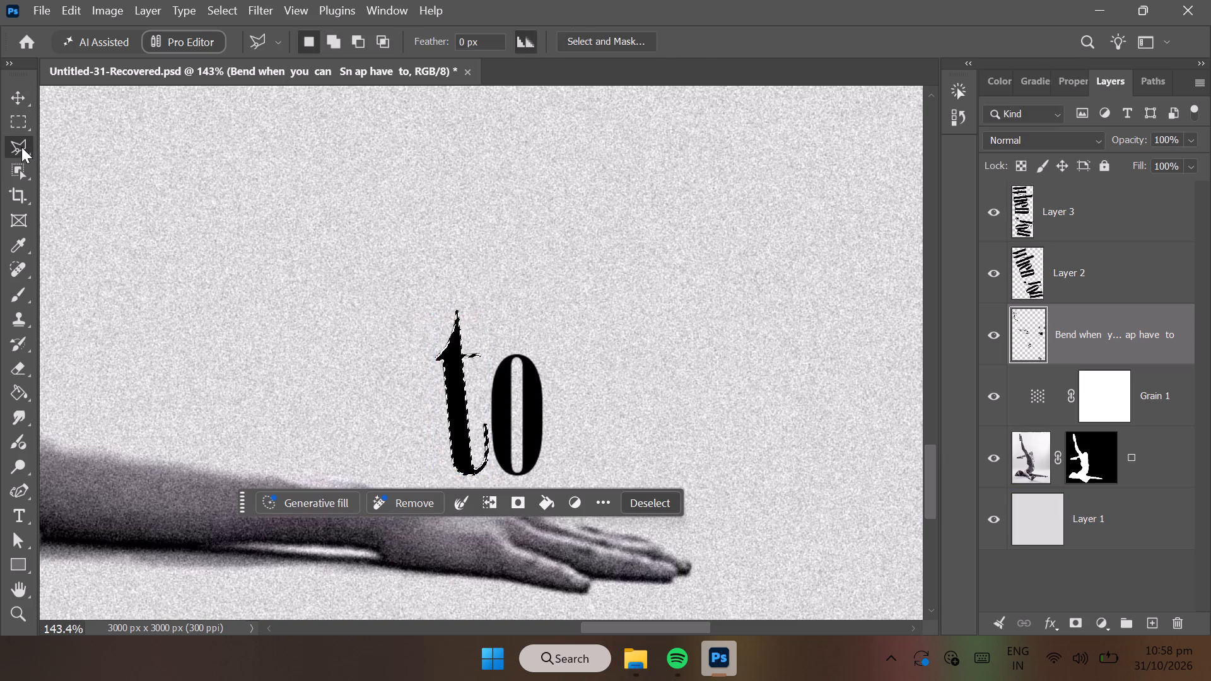
click(488, 402)
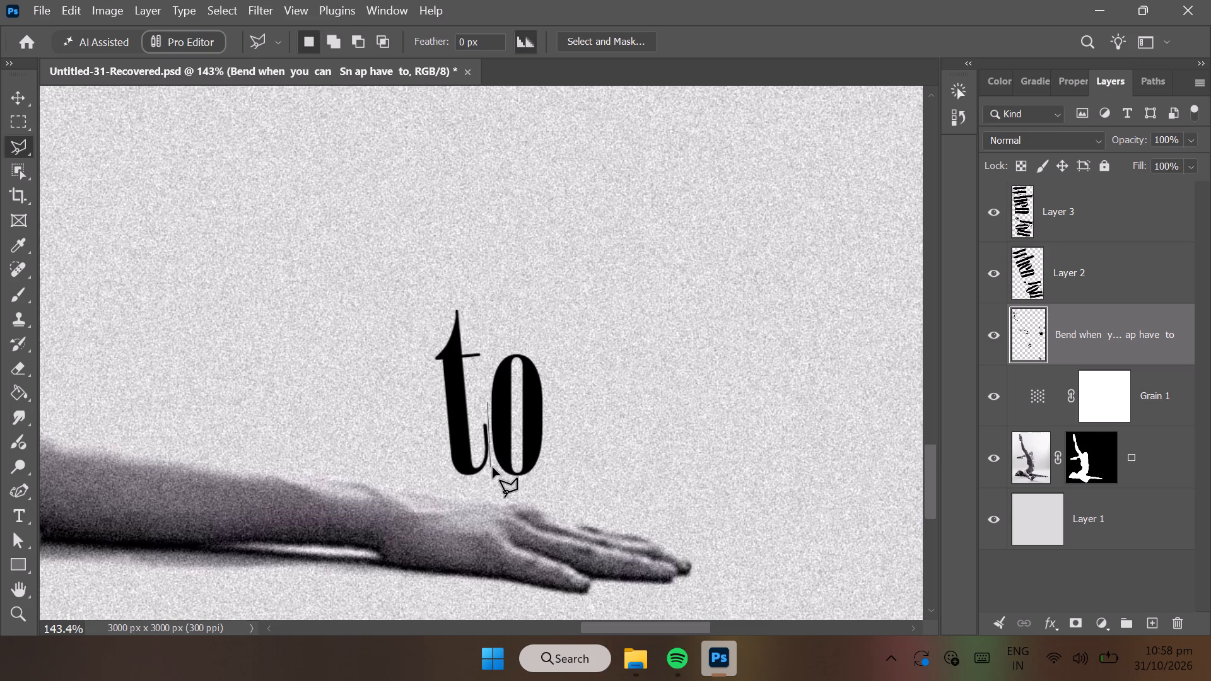
click(493, 469)
click(518, 480)
click(558, 466)
click(547, 346)
click(508, 339)
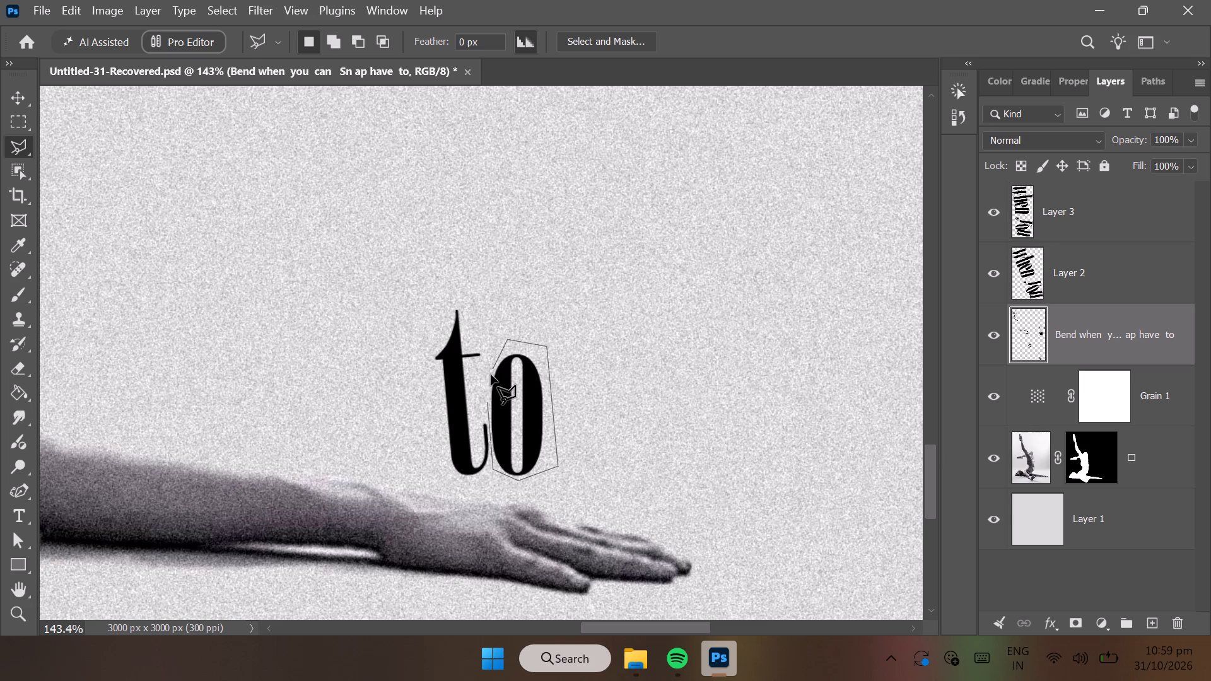
click(486, 381)
click(487, 402)
click(18, 94)
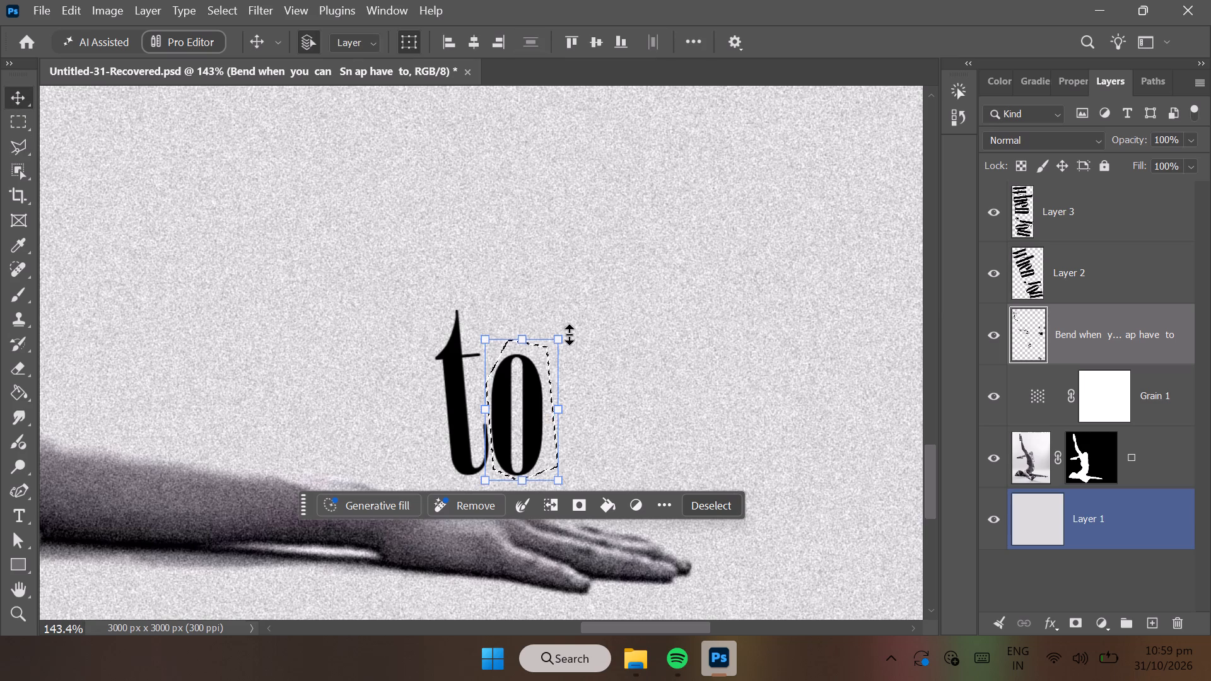
drag(575, 332, 596, 342)
click(664, 537)
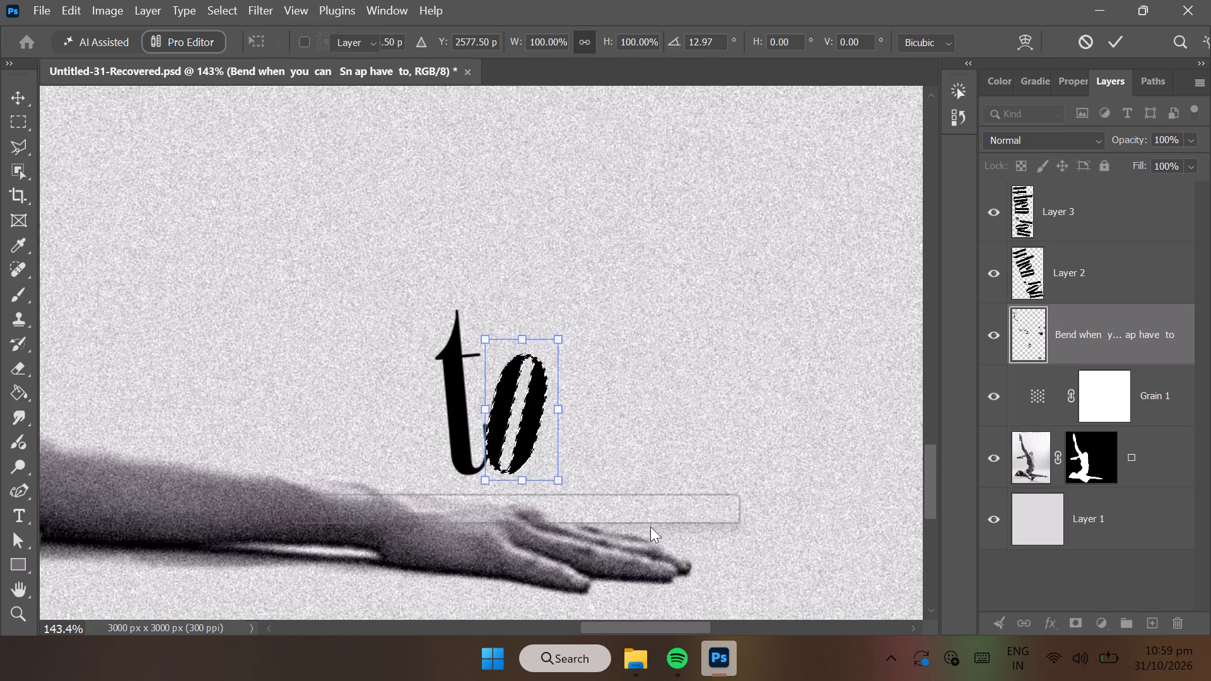
Select the whole word "to" with a rectangular marquee and move it up and left to the dancer's torso, below "have".
click(697, 502)
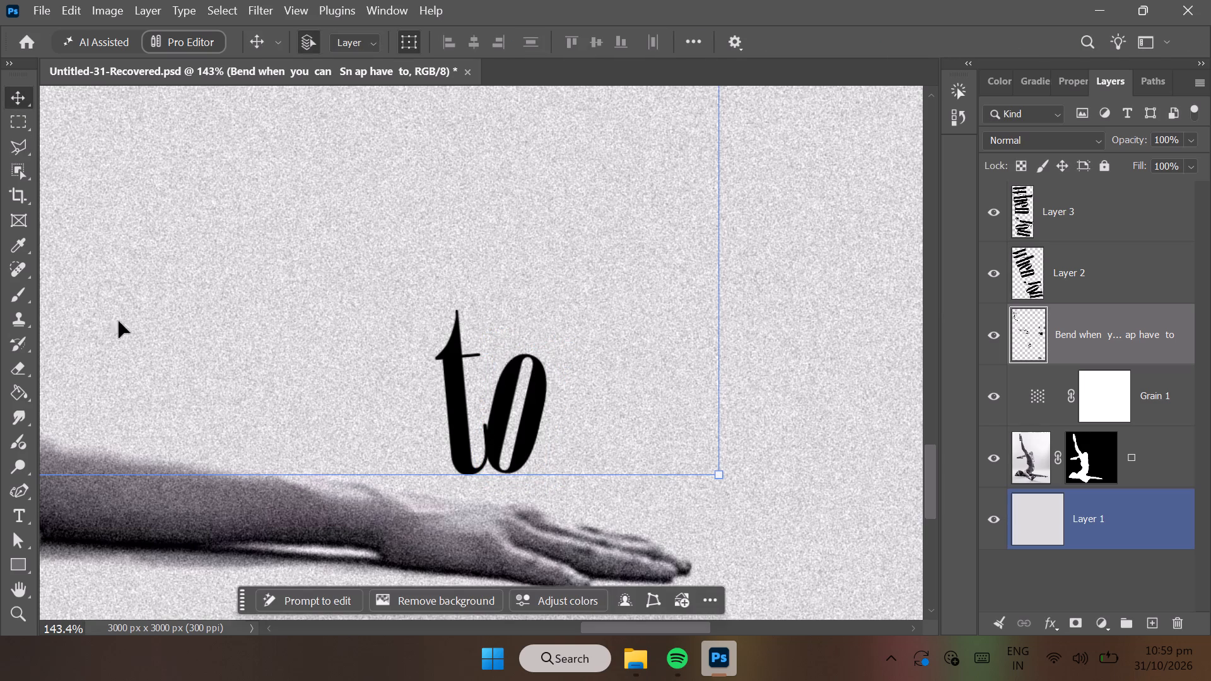
click(7, 117)
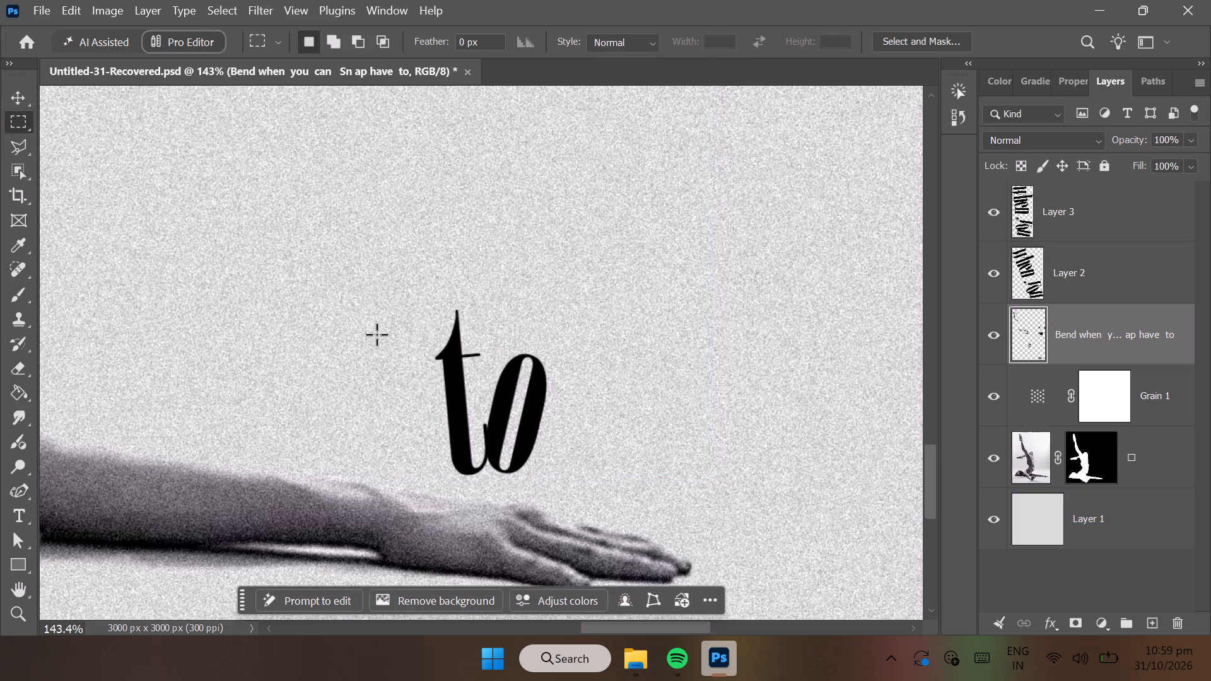
drag(421, 303, 543, 451)
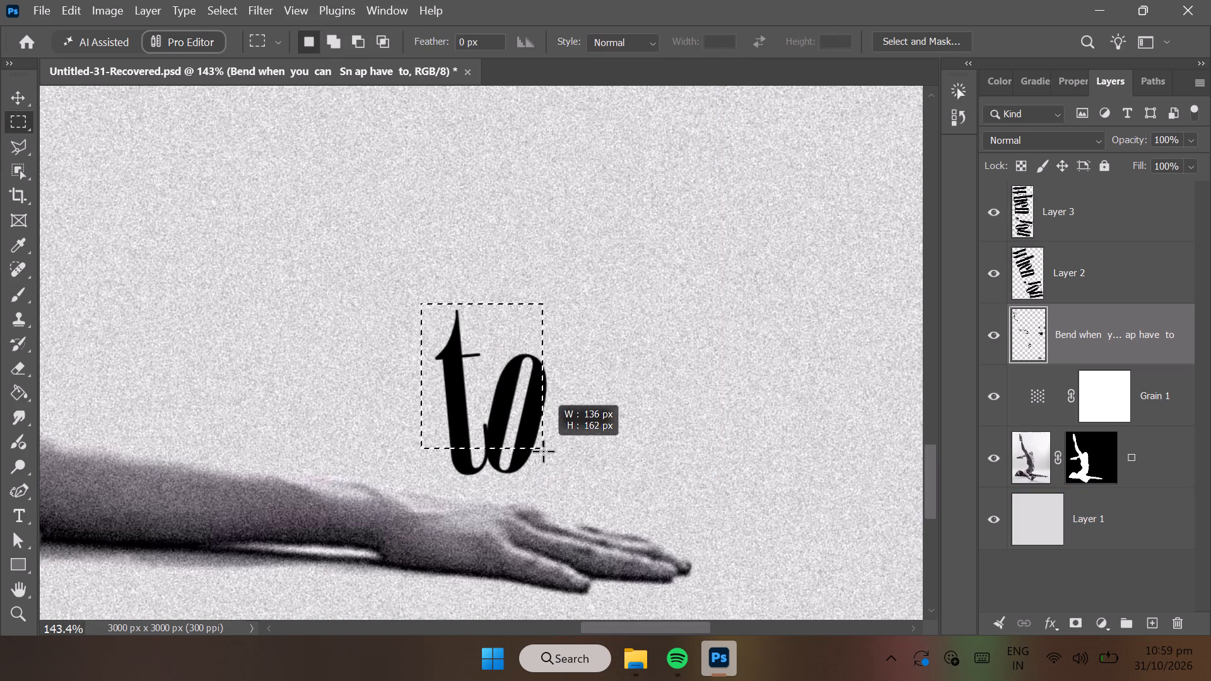
drag(543, 451, 559, 487)
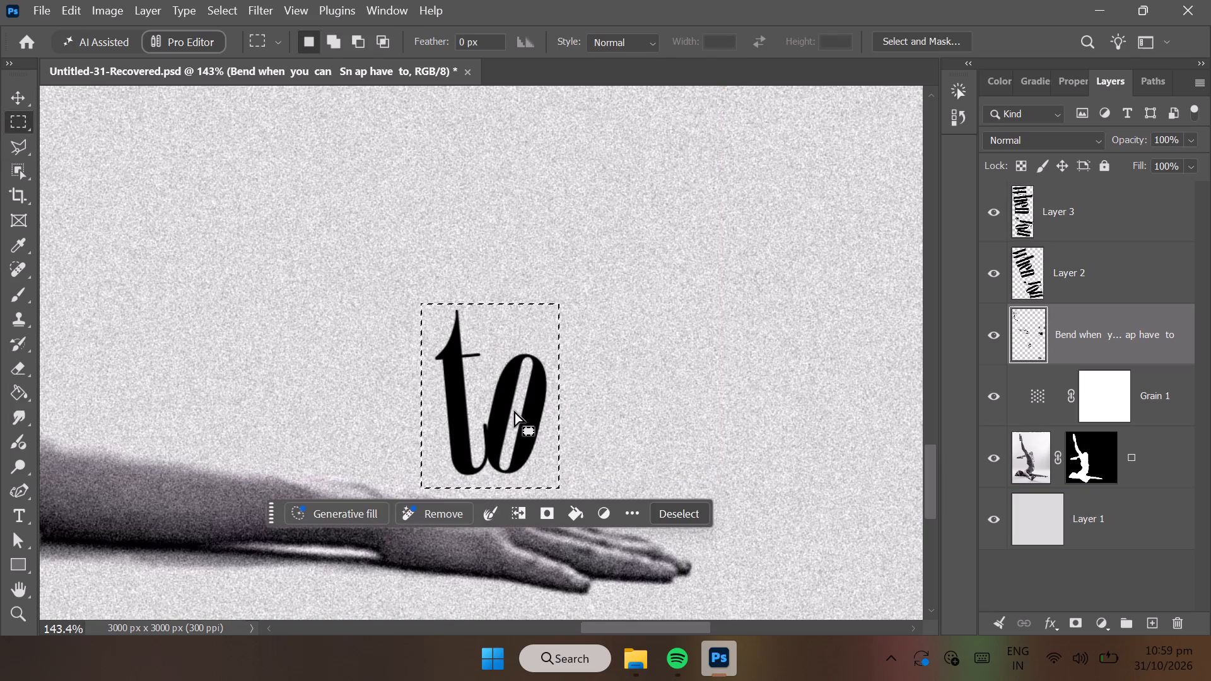
click(21, 93)
scroll(158, 236, up, 1)
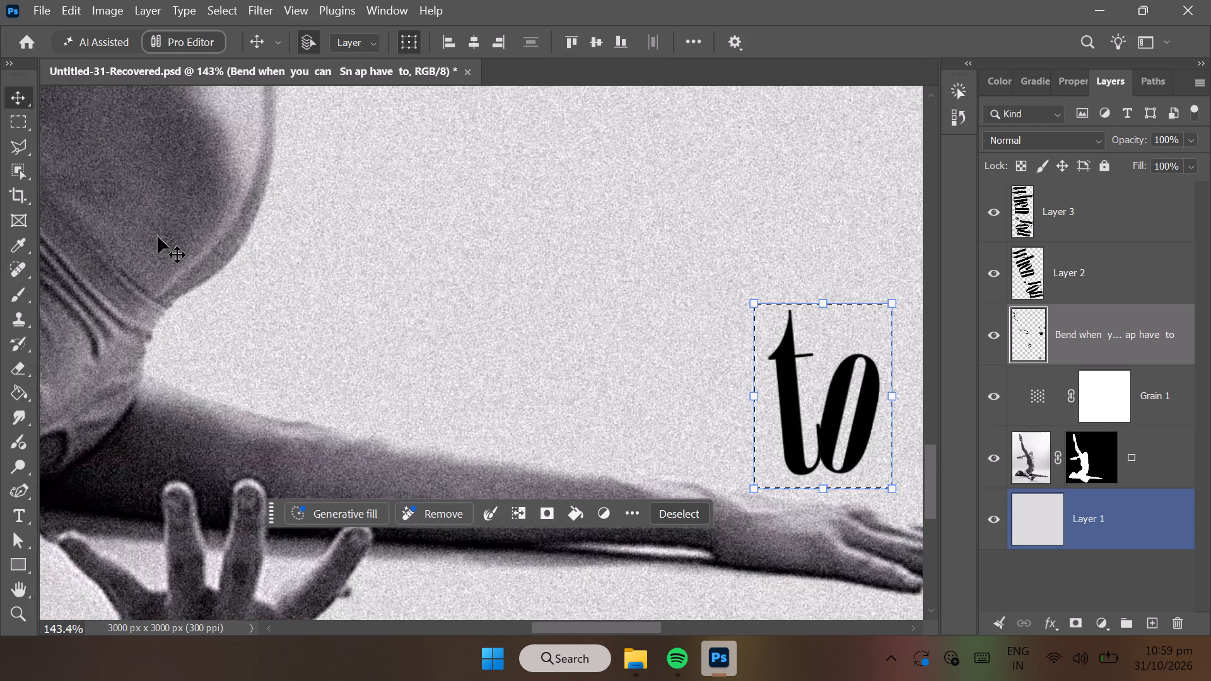
scroll(158, 236, up, 1)
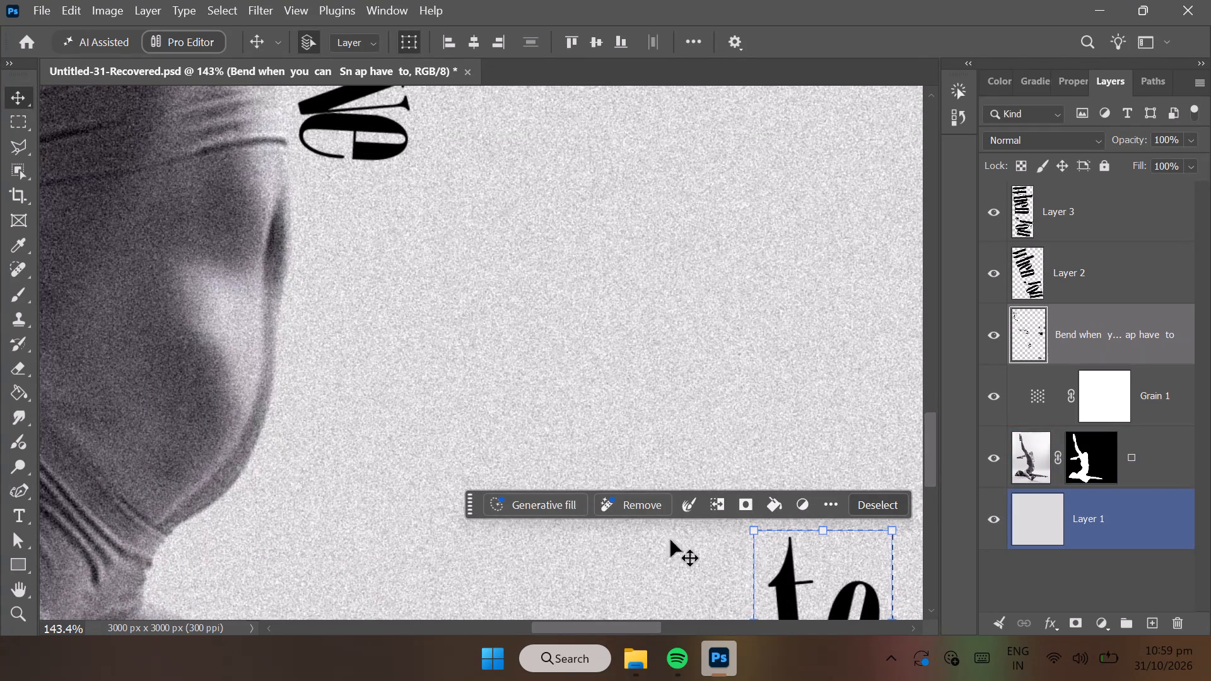
drag(791, 578, 493, 412)
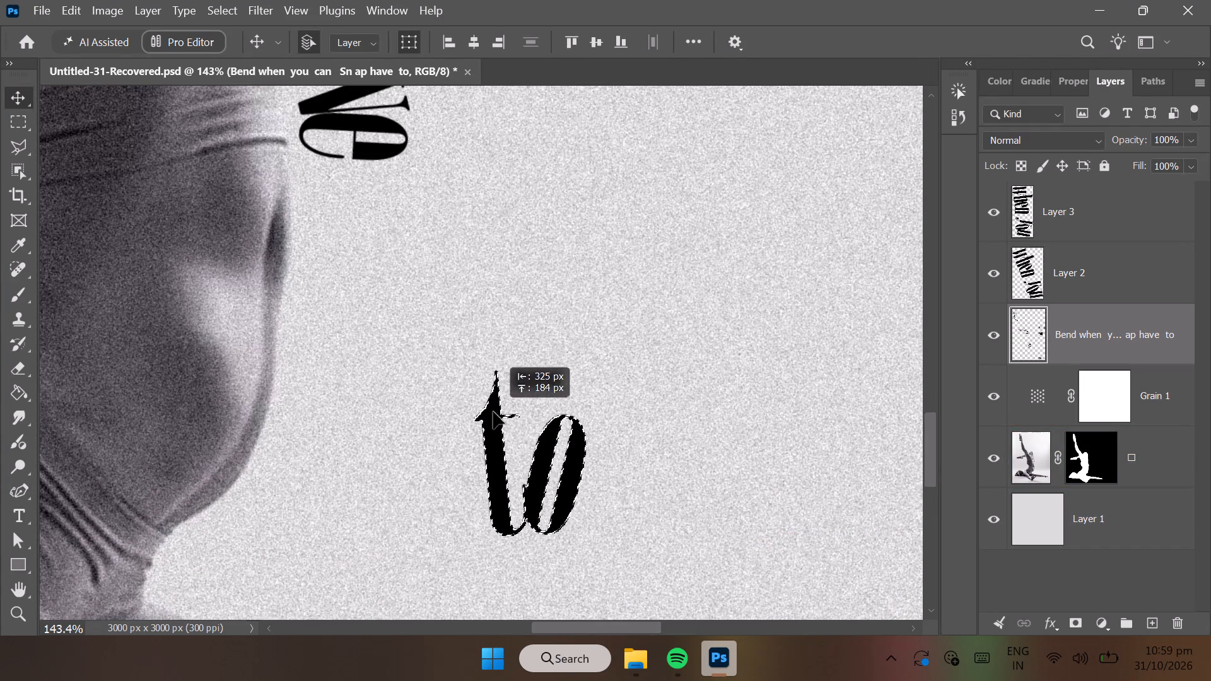
drag(493, 412, 429, 336)
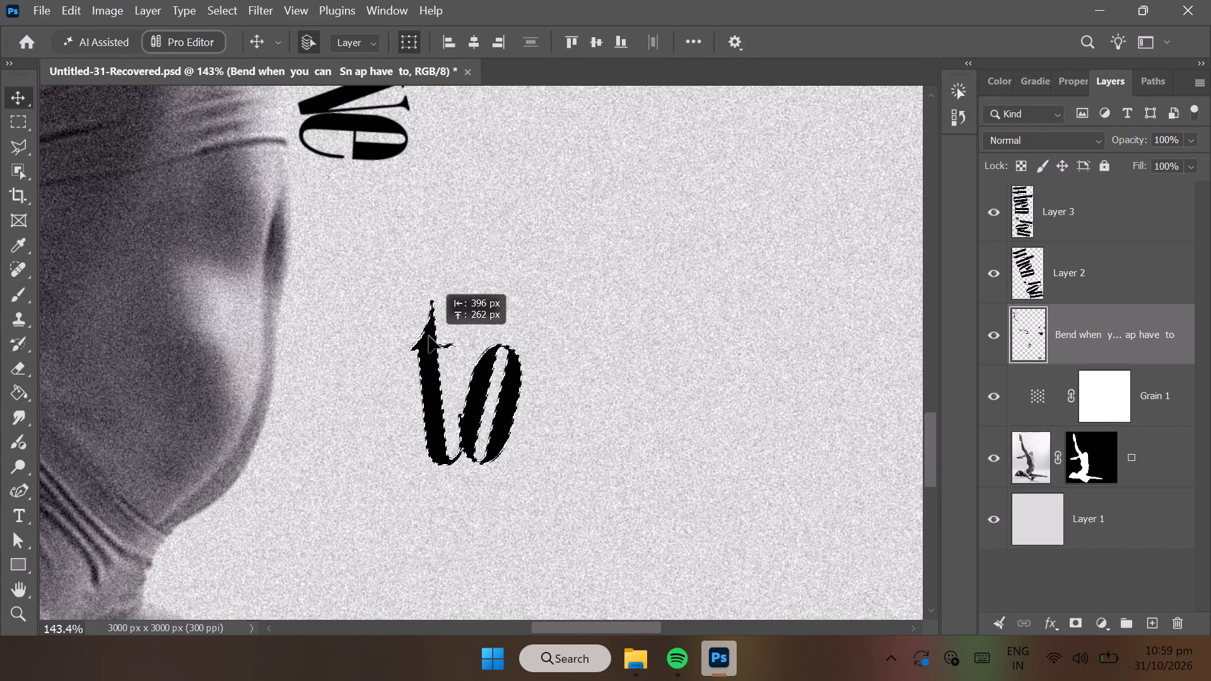
drag(429, 336, 430, 306)
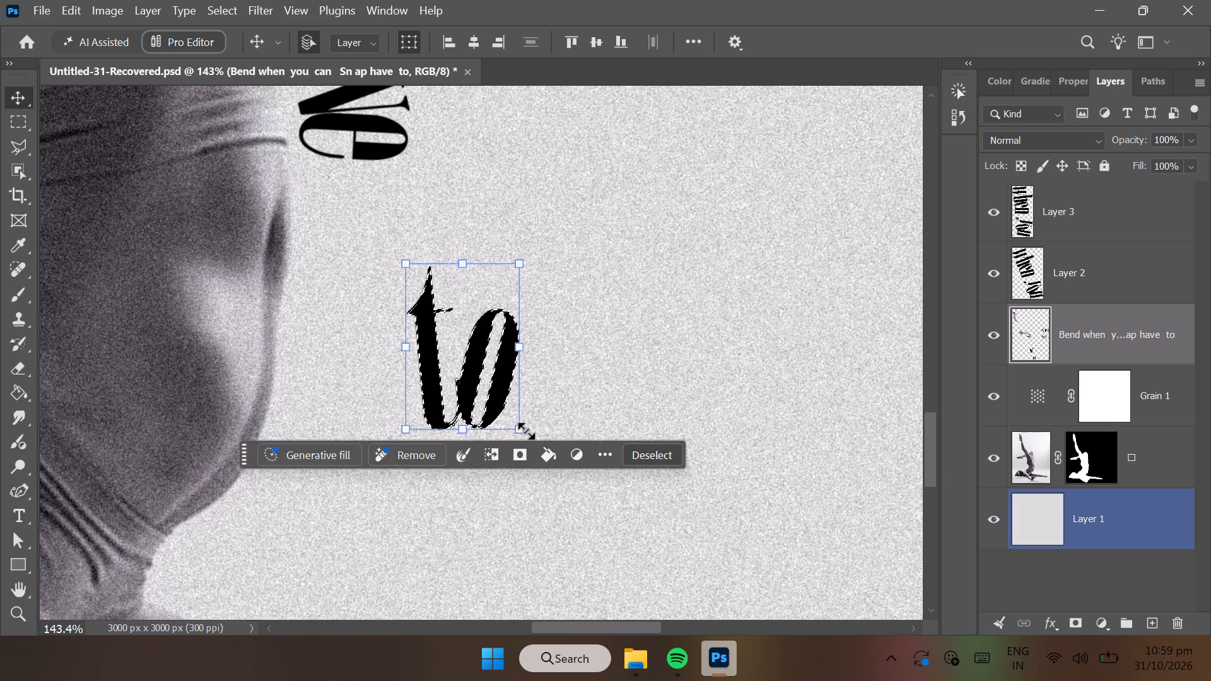
Scale "to" to 82.41%, rotate it 93.34°, place it against the dancer's body just below "have", apply the transform, and deselect.
drag(525, 429, 495, 407)
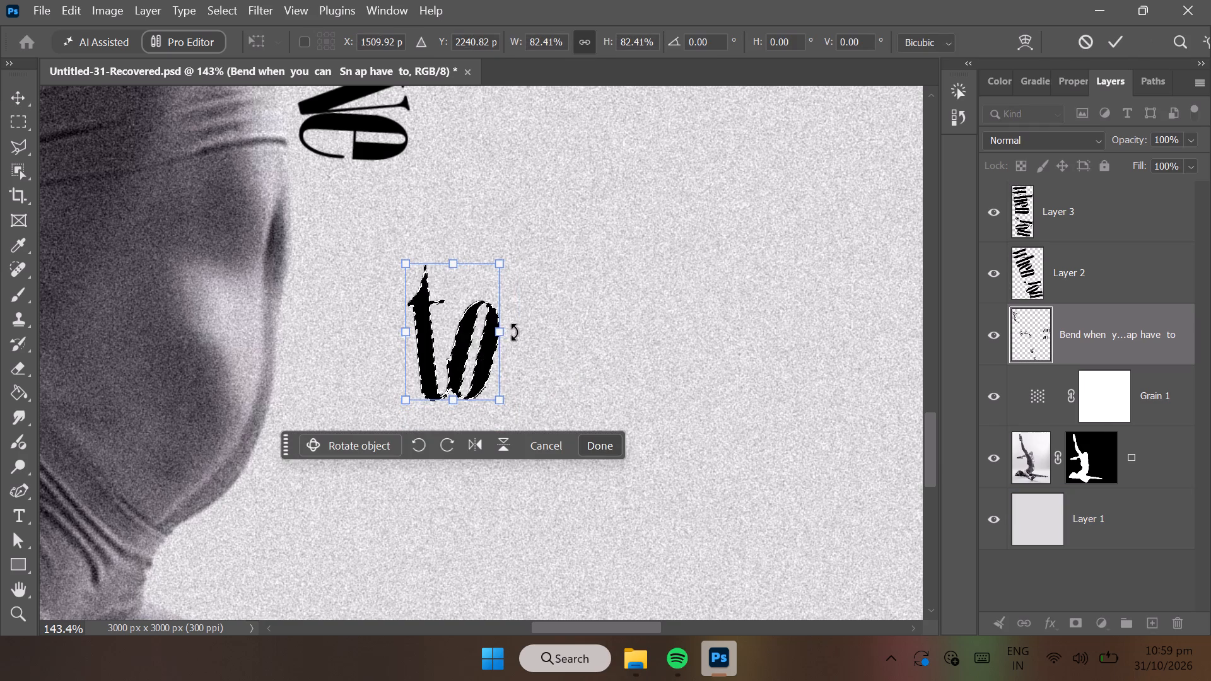
drag(514, 269, 511, 396)
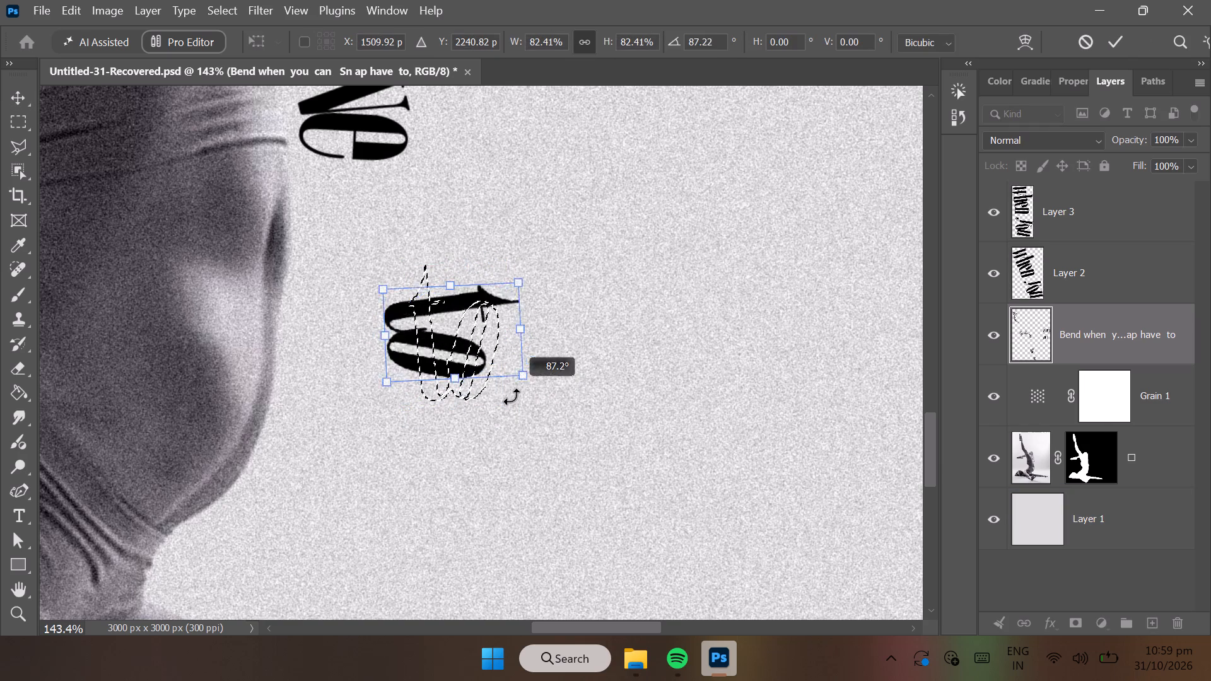
drag(511, 396, 518, 418)
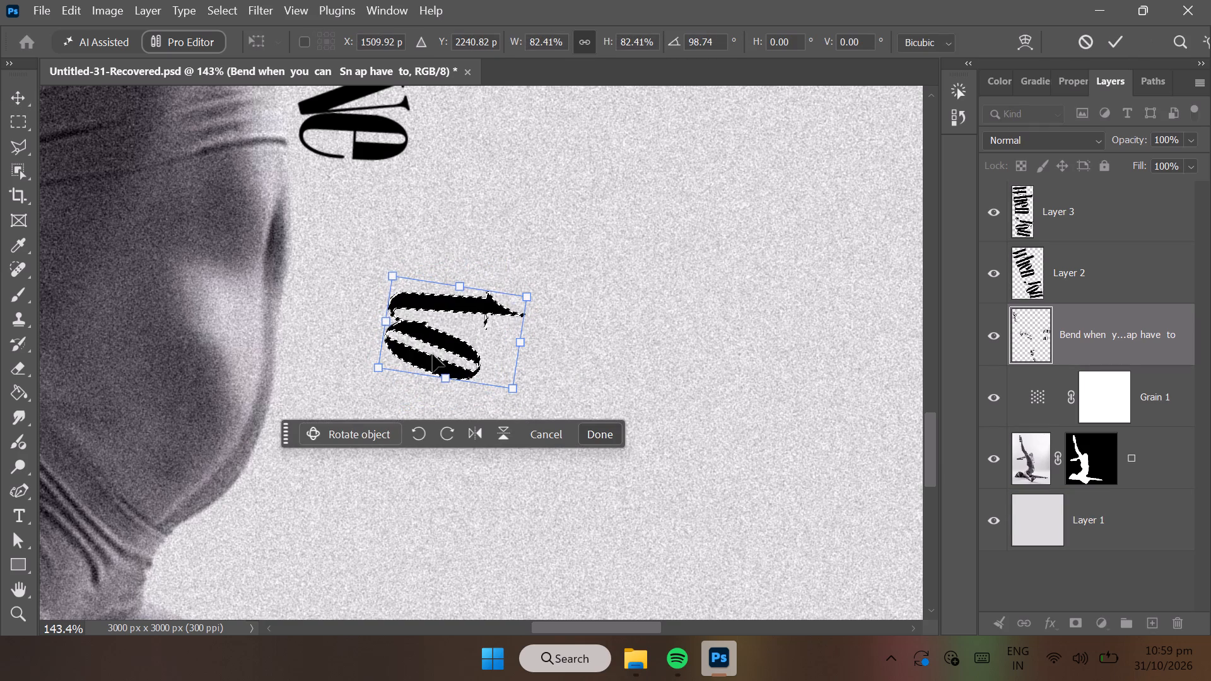
drag(438, 345, 360, 266)
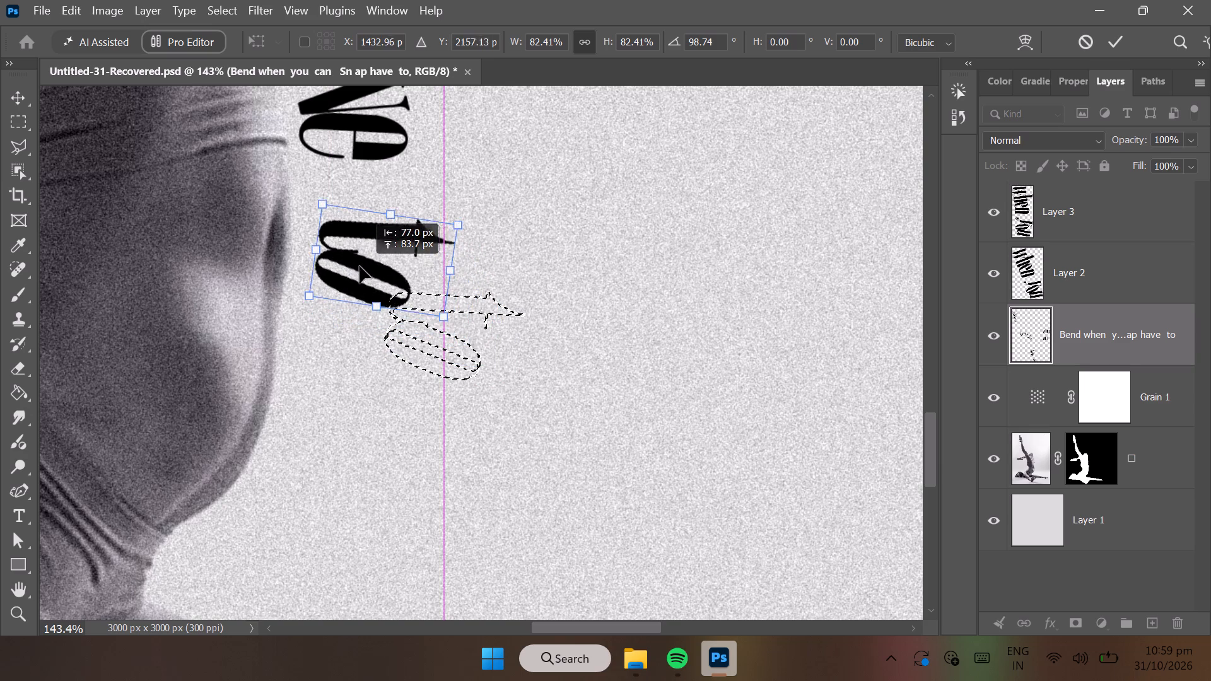
drag(360, 266, 361, 250)
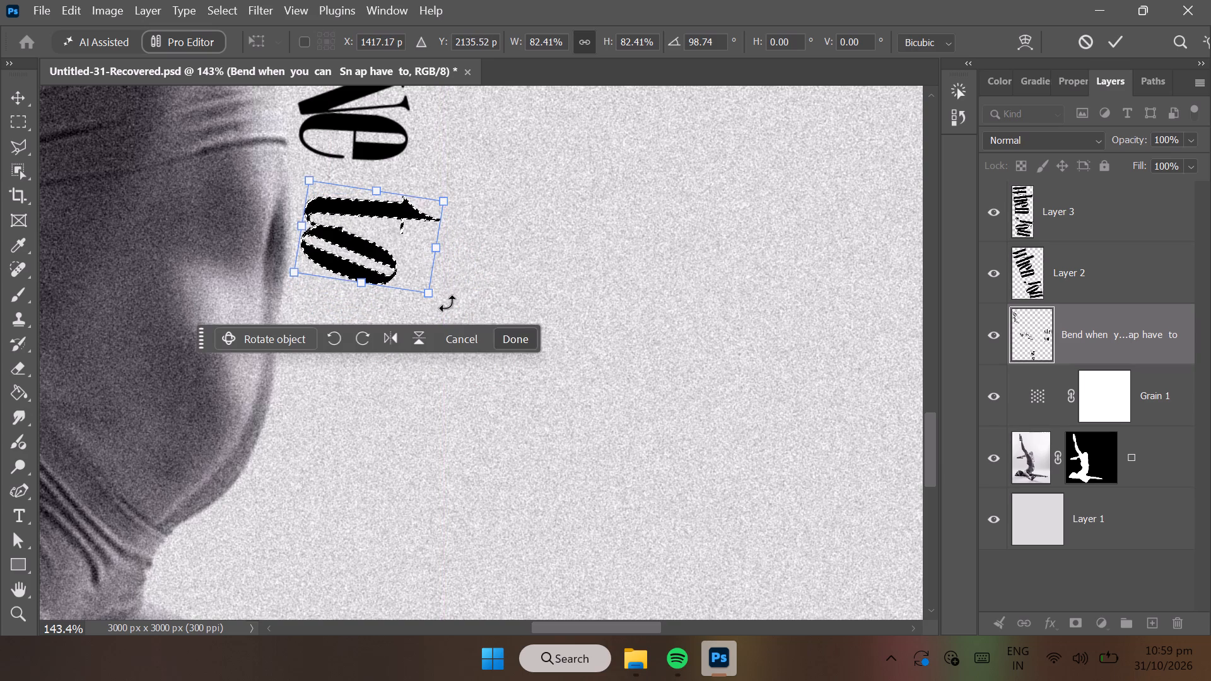
drag(442, 302, 449, 296)
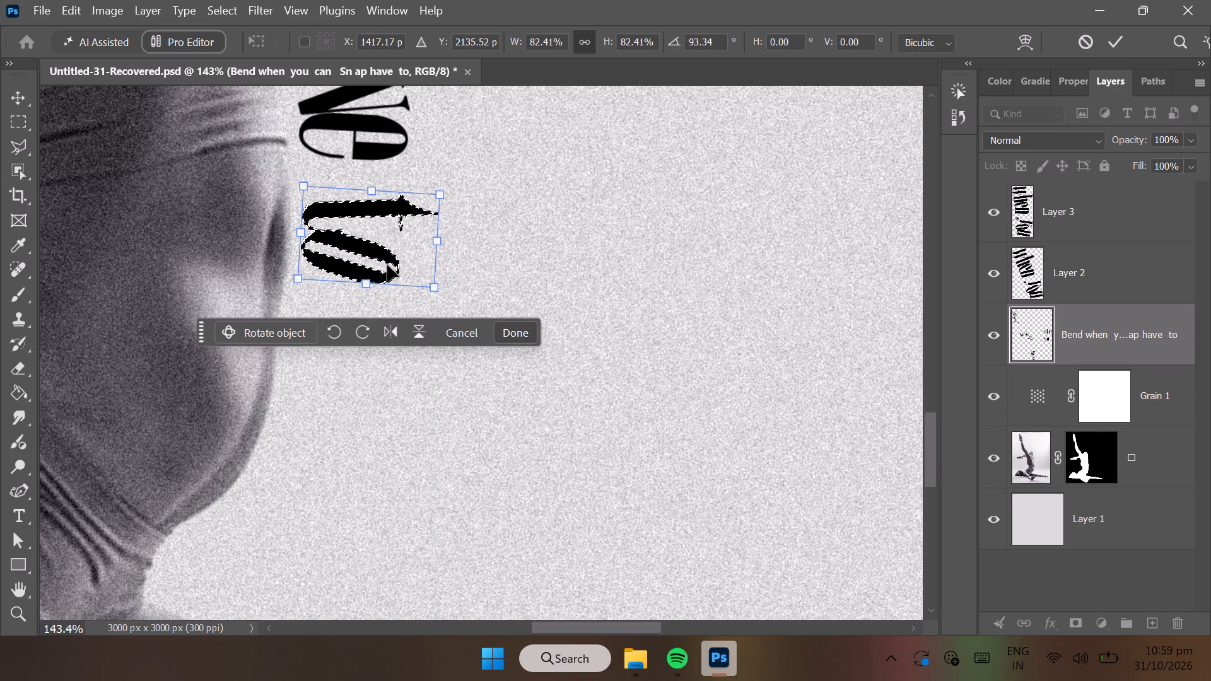
drag(385, 260, 379, 260)
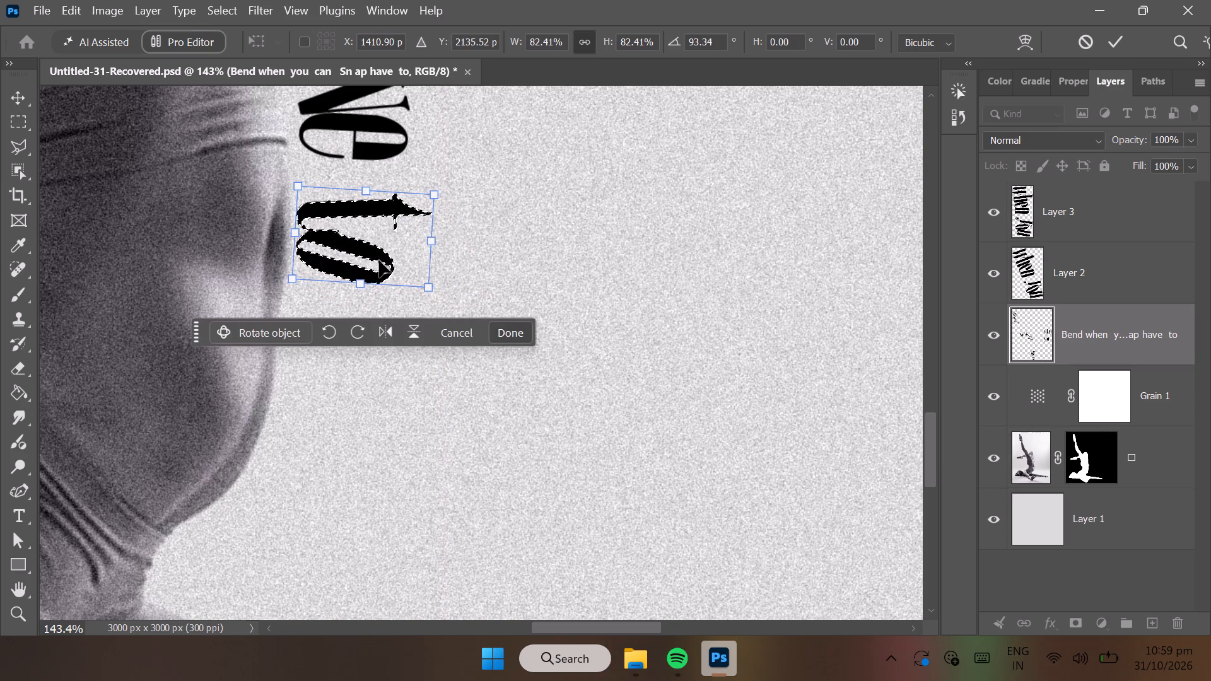
click(504, 334)
scroll(623, 302, up, 2)
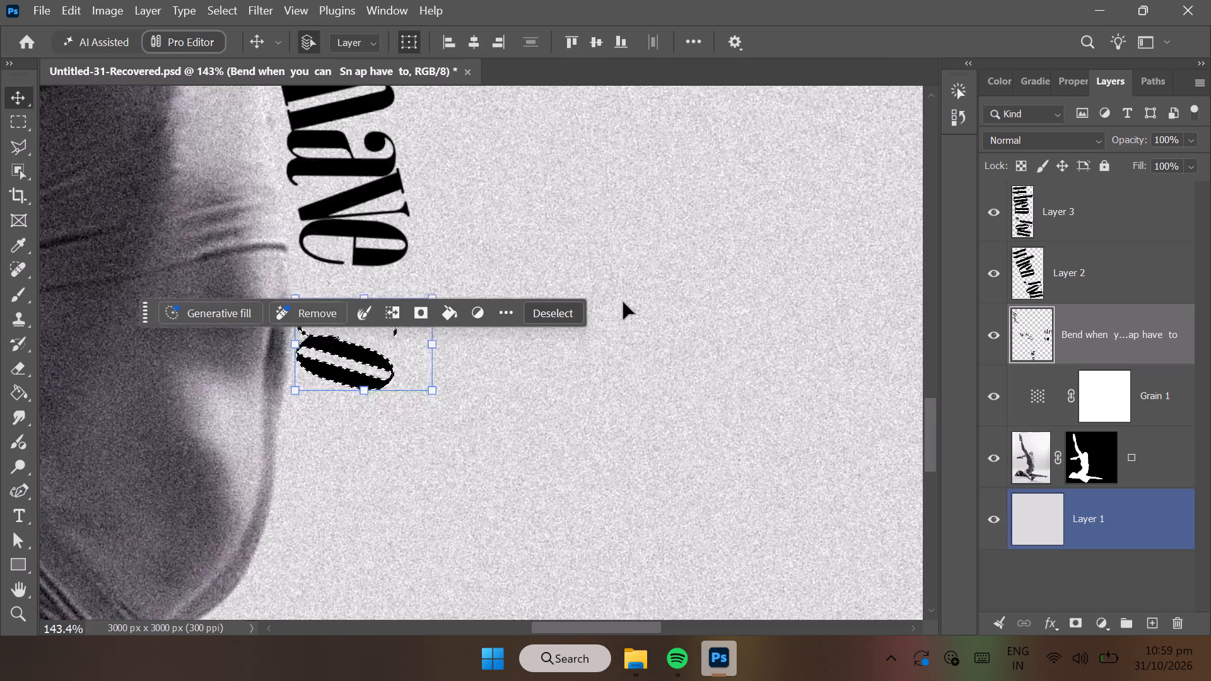
scroll(623, 302, up, 3)
click(544, 588)
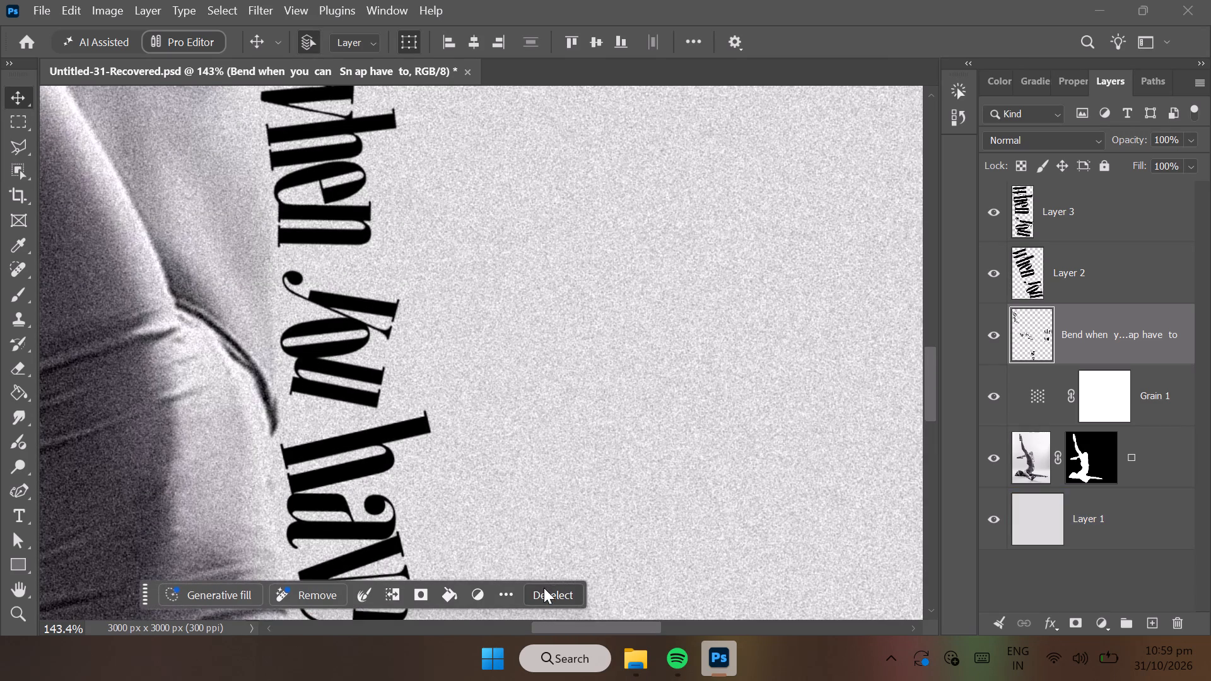
Delete the leftover upright words "when" and "you" from the empty background beside the dancer using a rectangular marquee, and deselect.
scroll(537, 521, down, 4)
scroll(537, 521, up, 7)
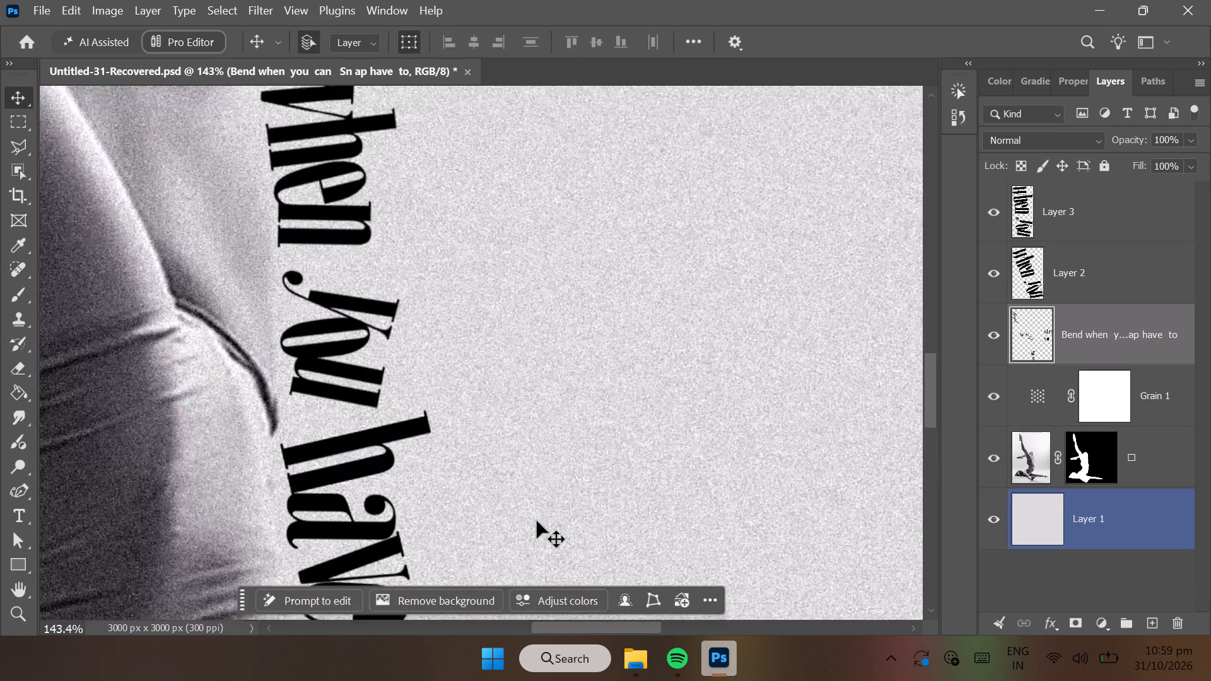
scroll(537, 521, up, 4)
scroll(537, 521, down, 2)
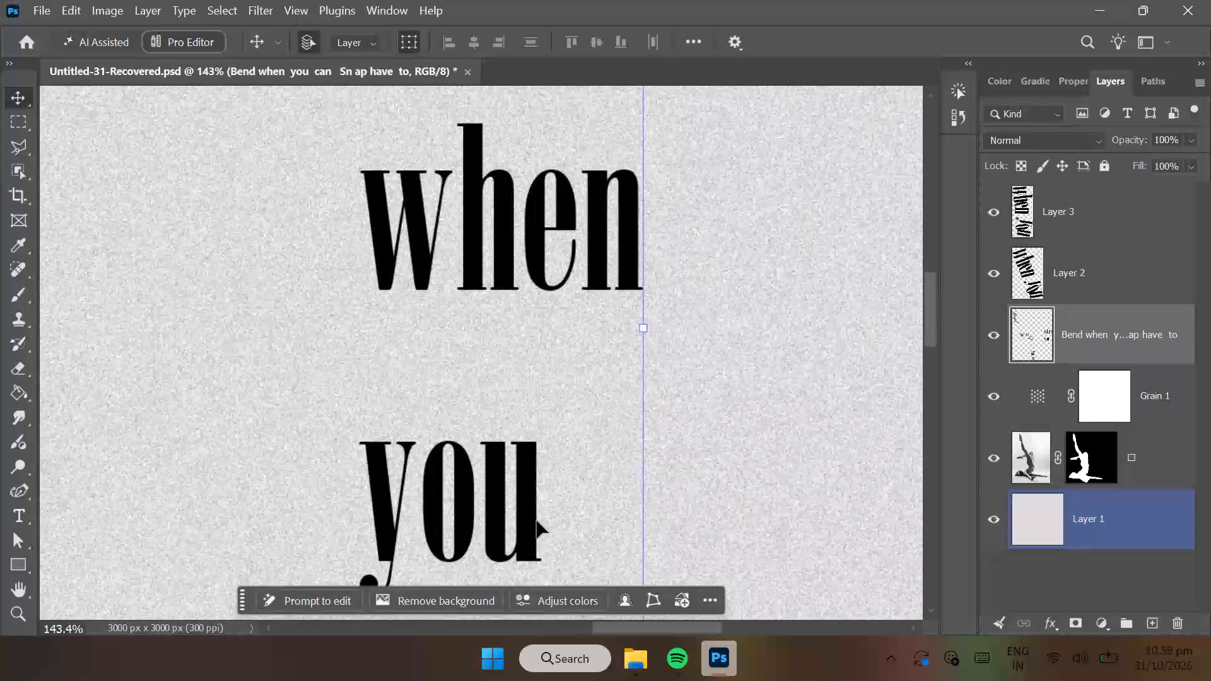
scroll(537, 521, left, 1)
scroll(234, 270, up, 1)
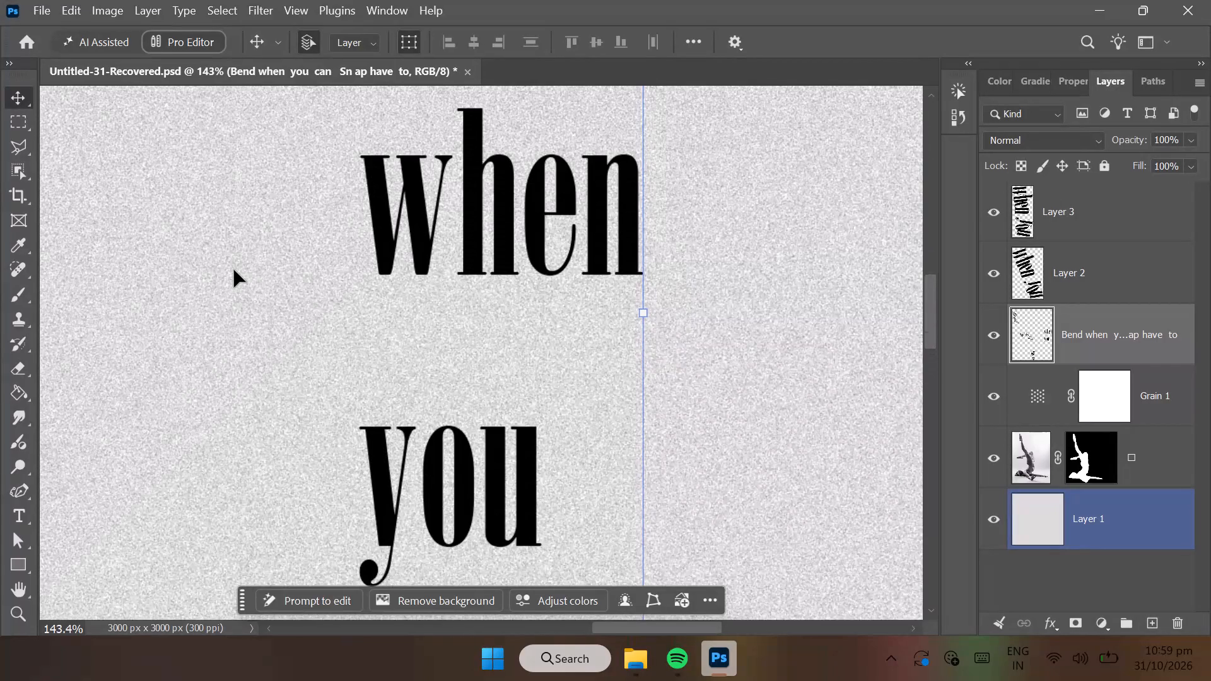
scroll(234, 270, up, 1)
click(24, 122)
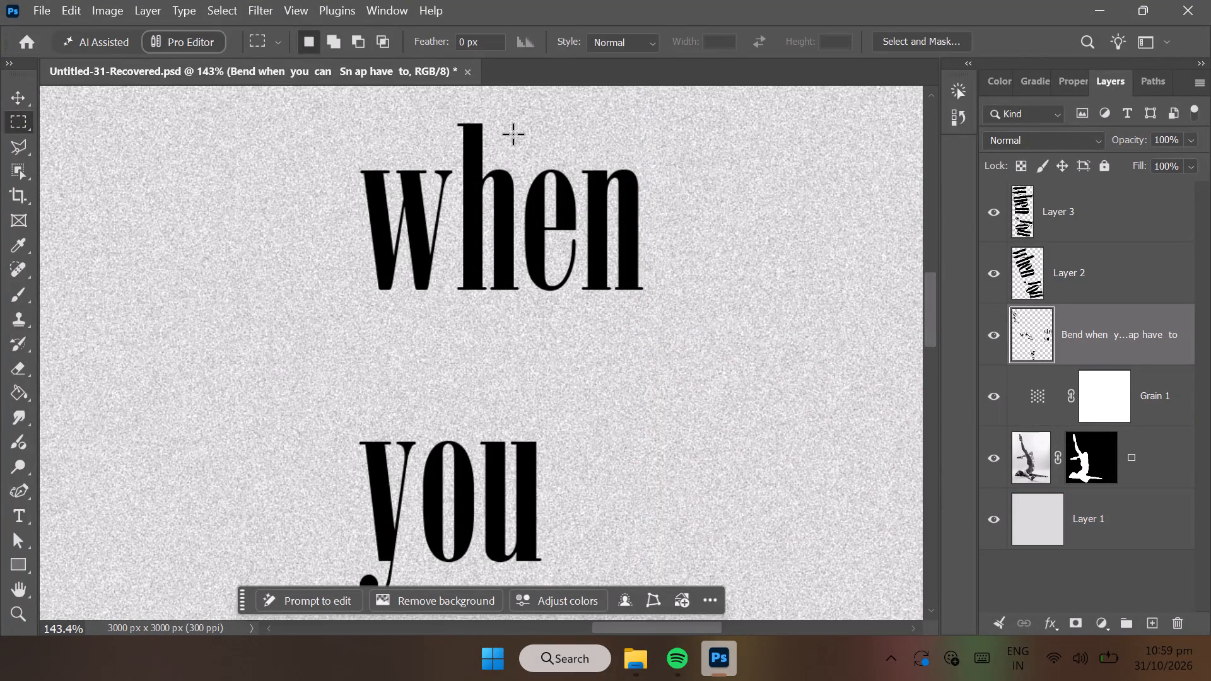
drag(691, 119, 524, 360)
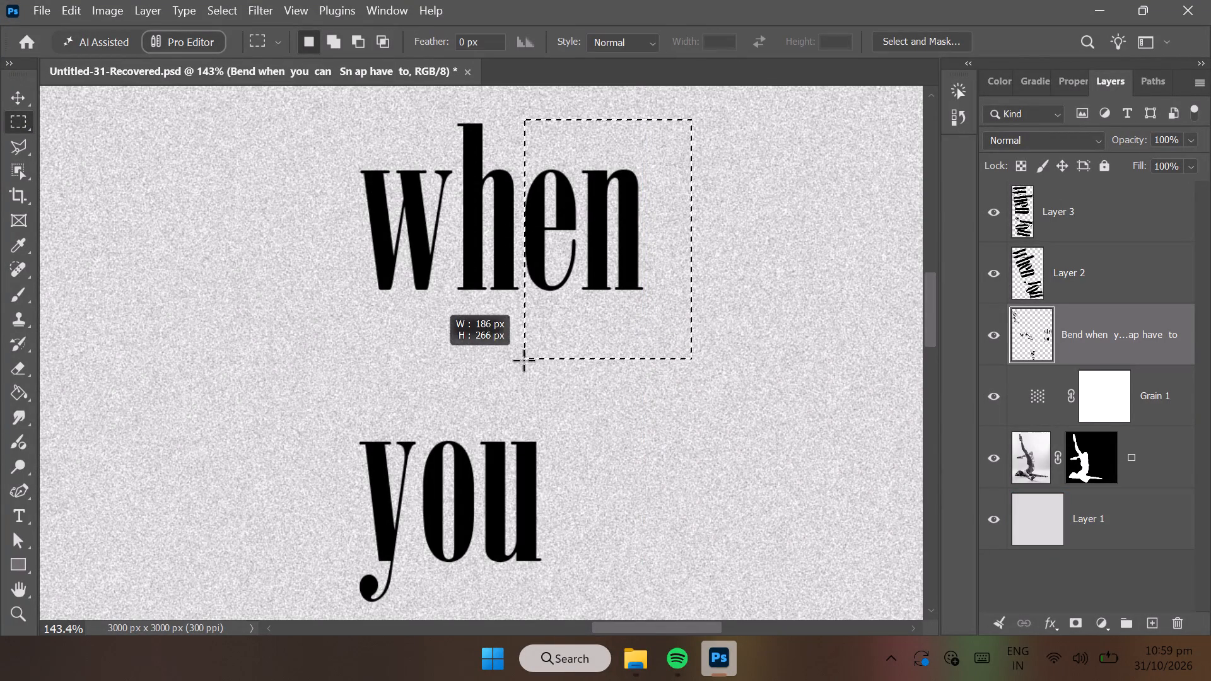
drag(524, 360, 431, 431)
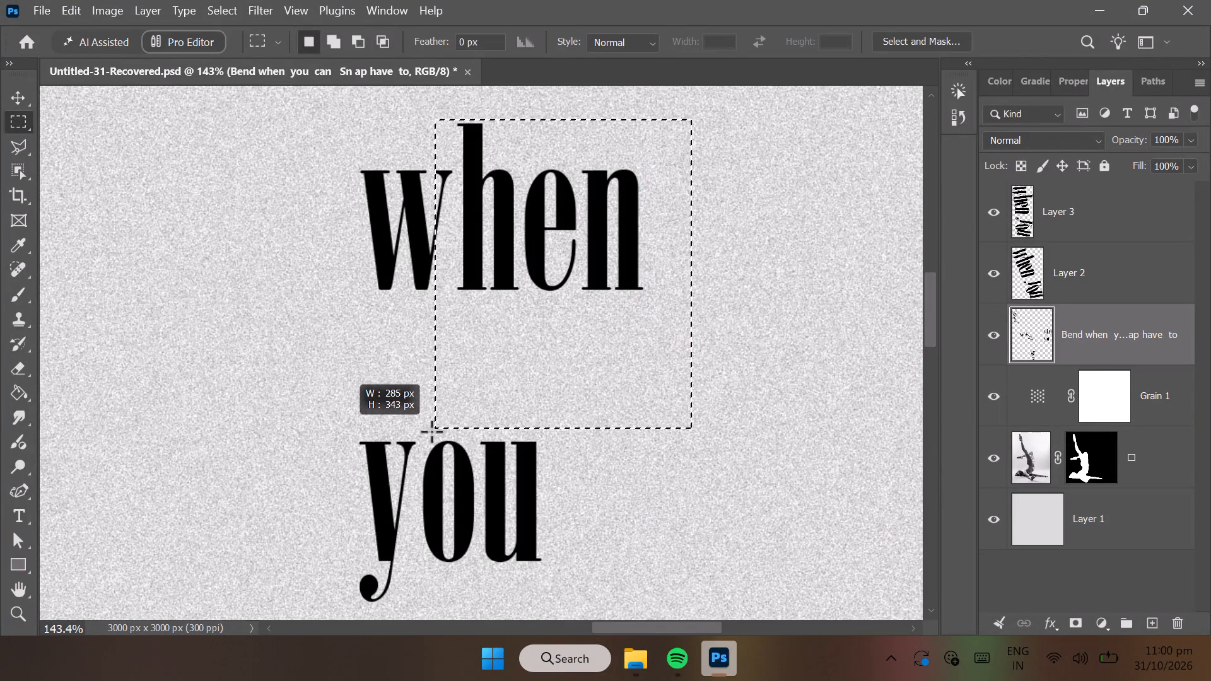
drag(431, 431, 363, 501)
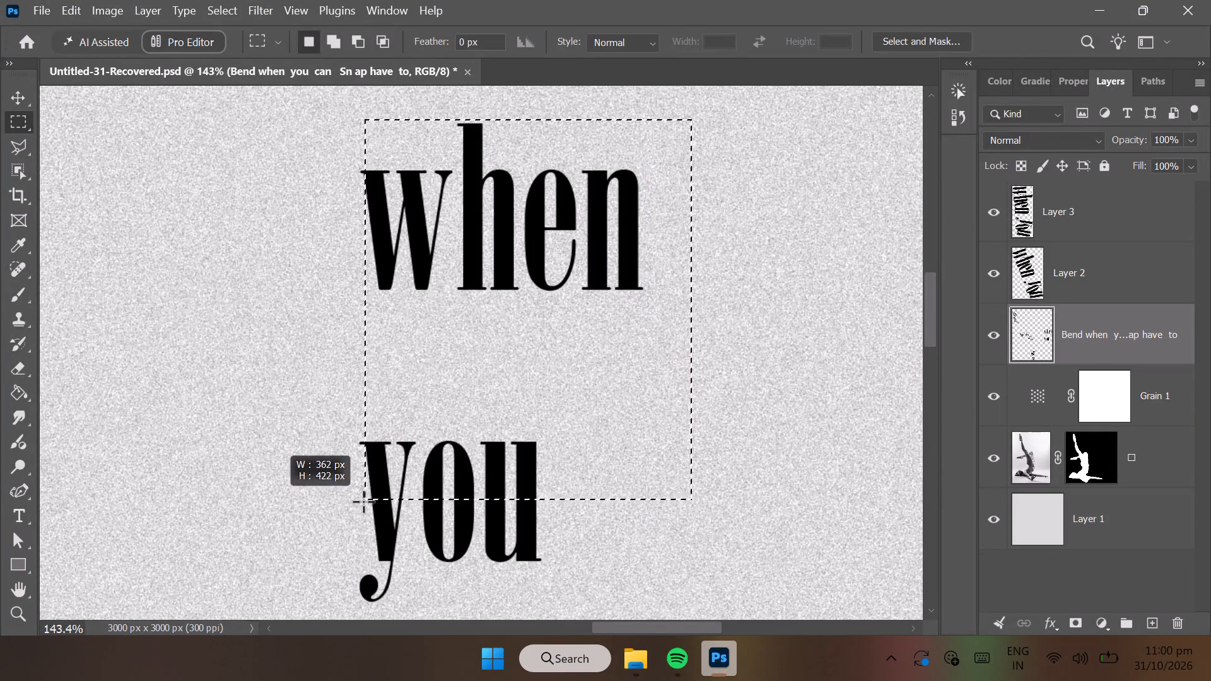
drag(363, 501, 352, 568)
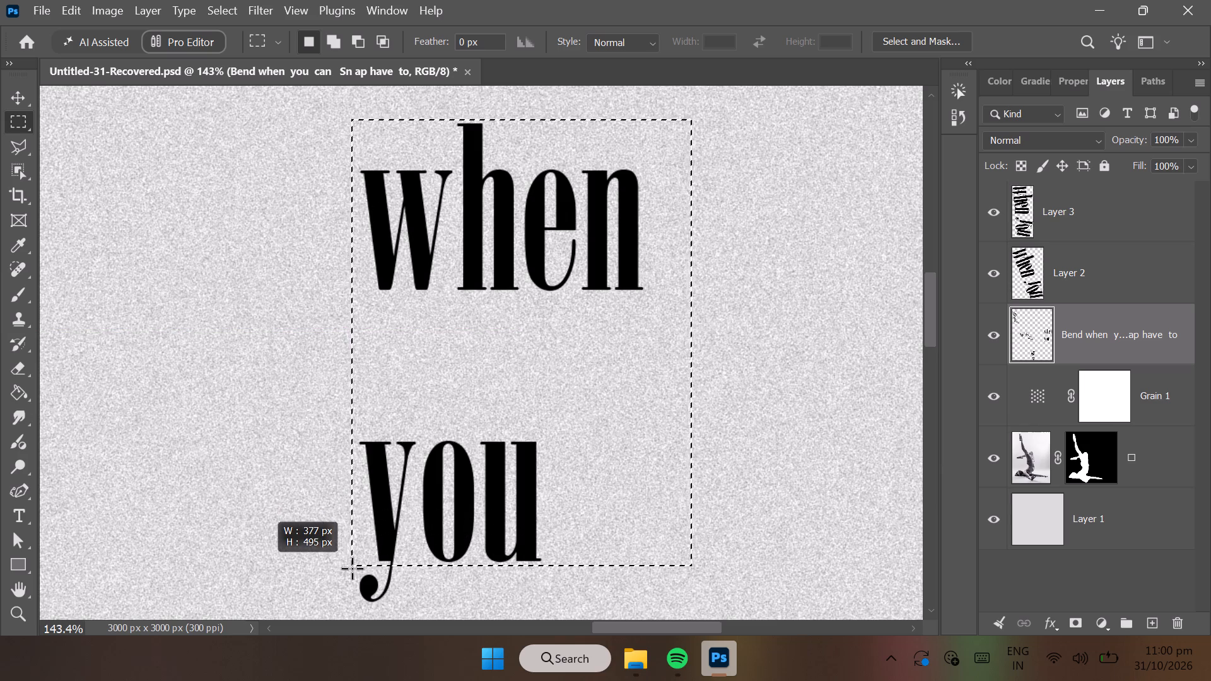
drag(352, 568, 324, 601)
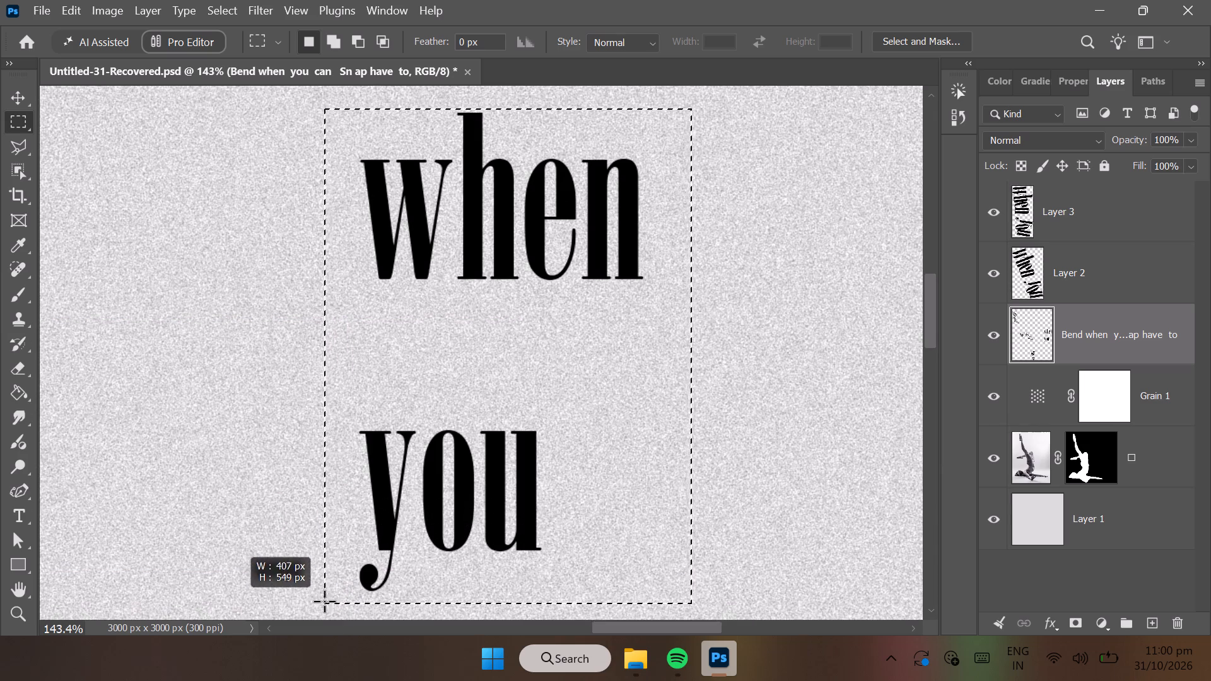
drag(324, 601, 305, 598)
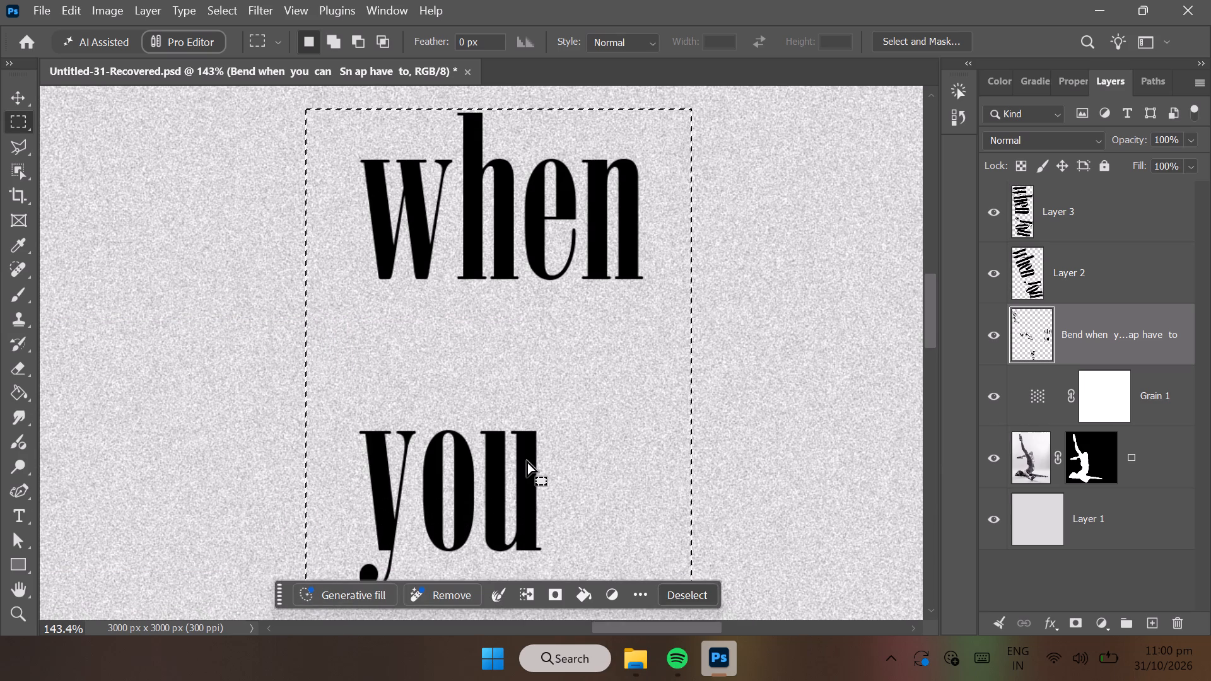
key(Delete)
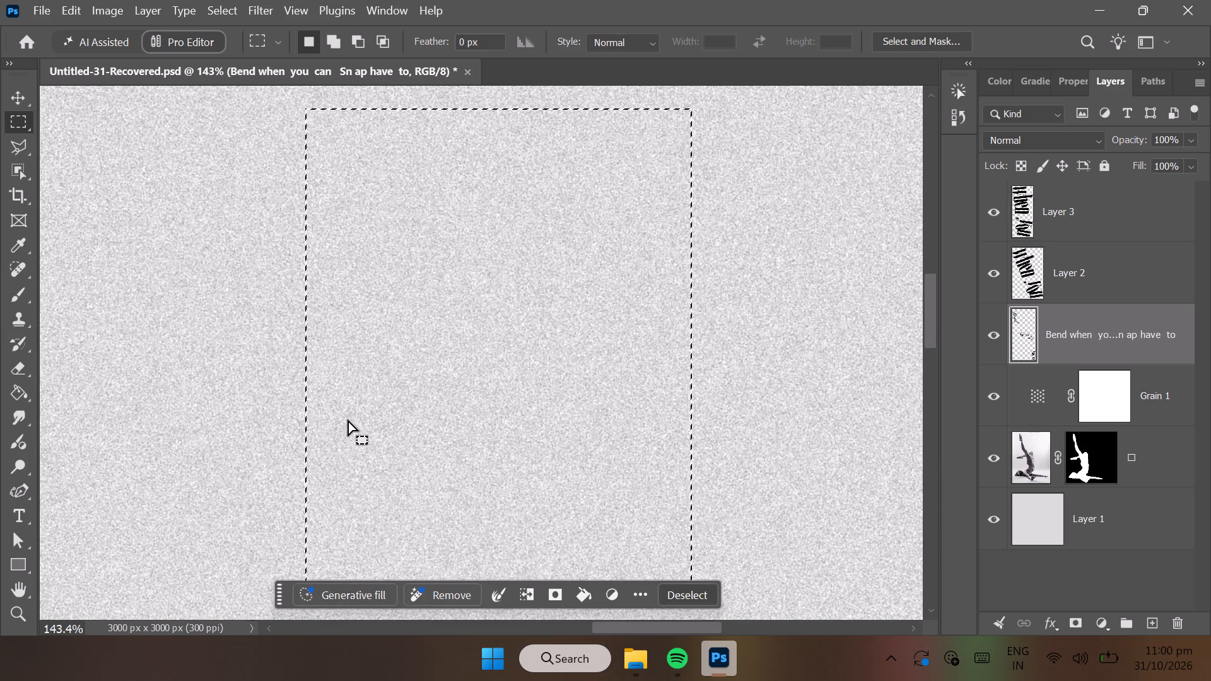
click(21, 613)
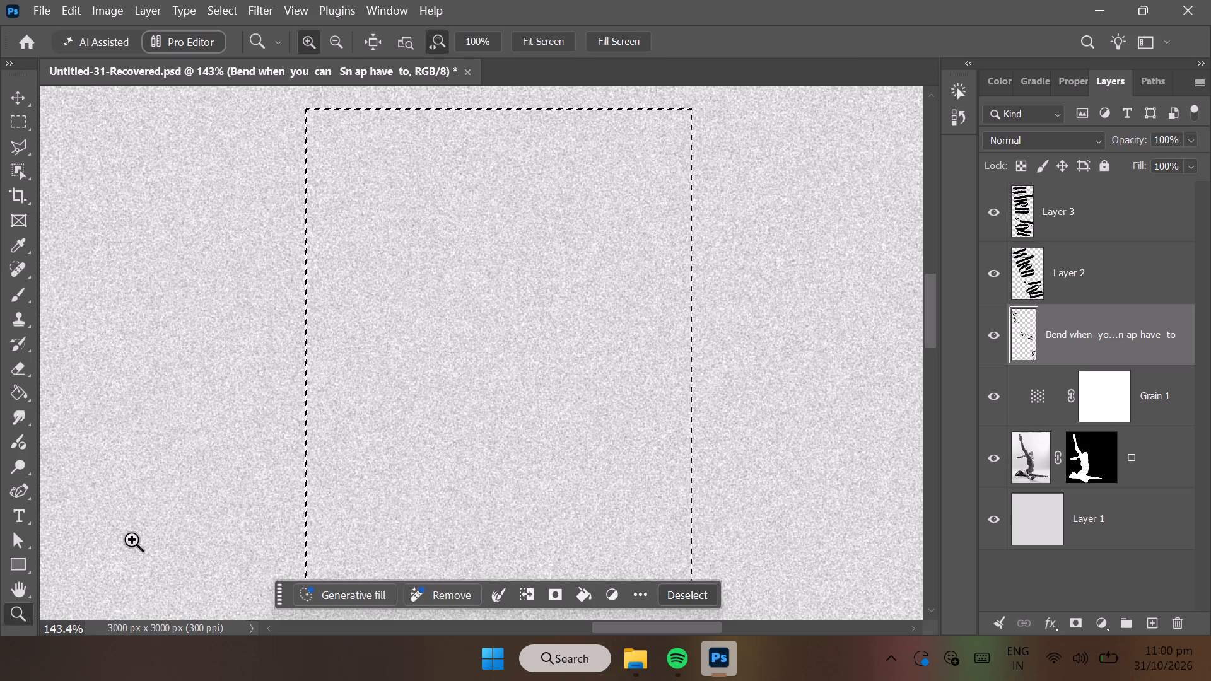
drag(165, 514, 88, 537)
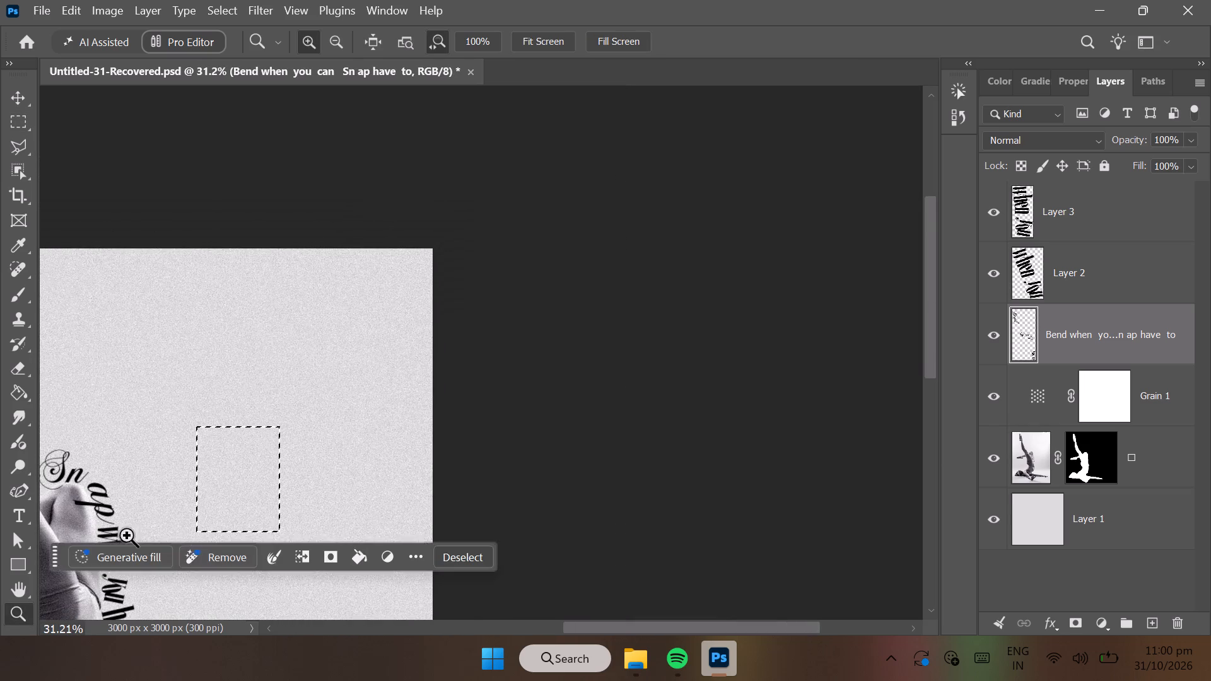
click(486, 557)
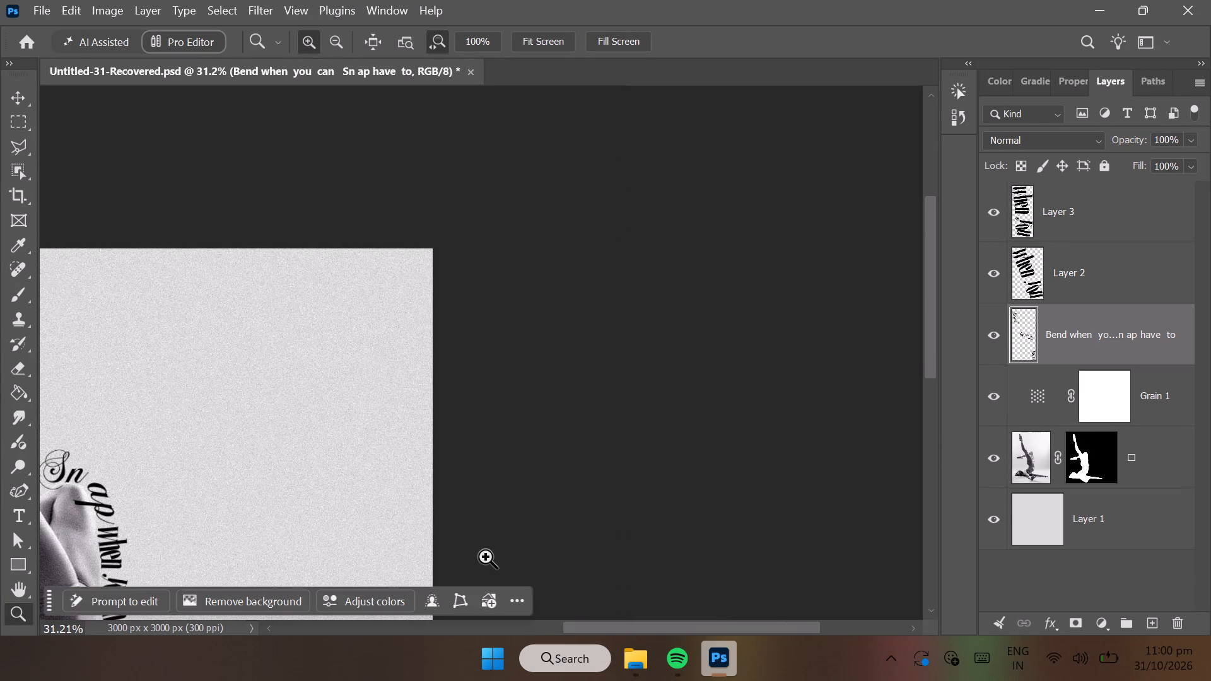
Clear the layer selection and examine how the wrapped lettering follows the dancer's leg, knee and body across the whole poster.
click(995, 591)
scroll(760, 579, left, 3)
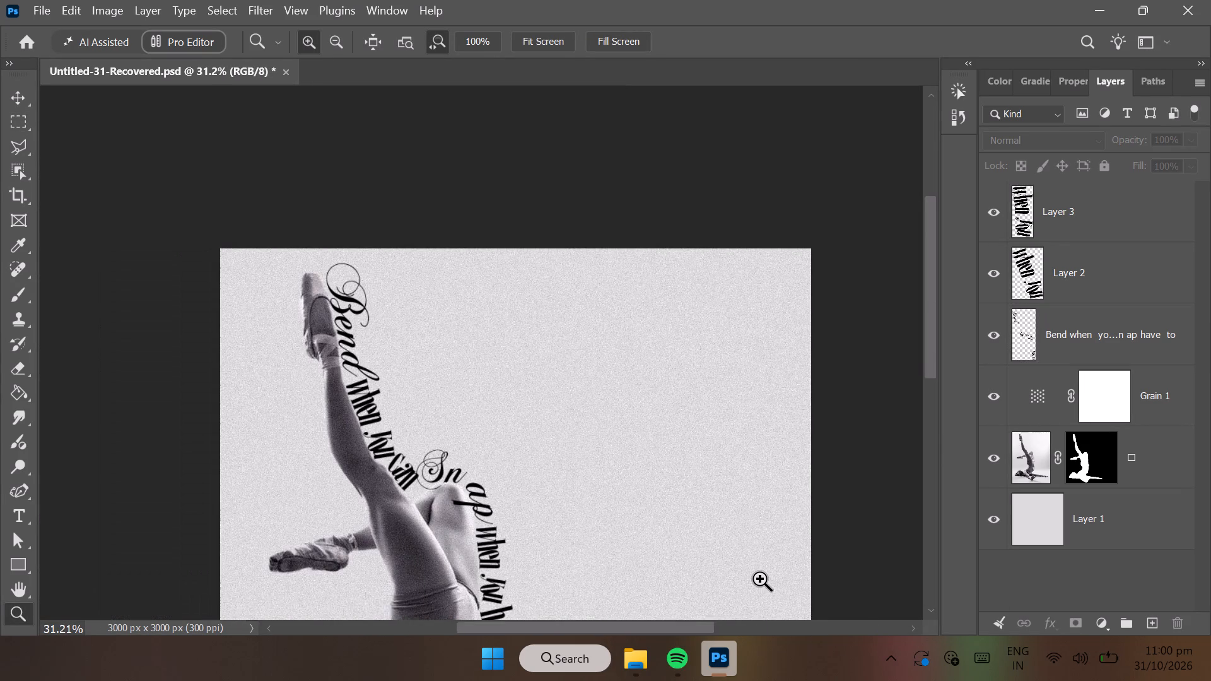
scroll(760, 579, left, 2)
scroll(760, 579, down, 1)
ctrl+scroll(760, 579, up, 1)
ctrl+scroll(760, 579, down, 1)
ctrl+scroll(760, 579, up, 1)
ctrl+scroll(760, 579, down, 2)
scroll(760, 579, down, 3)
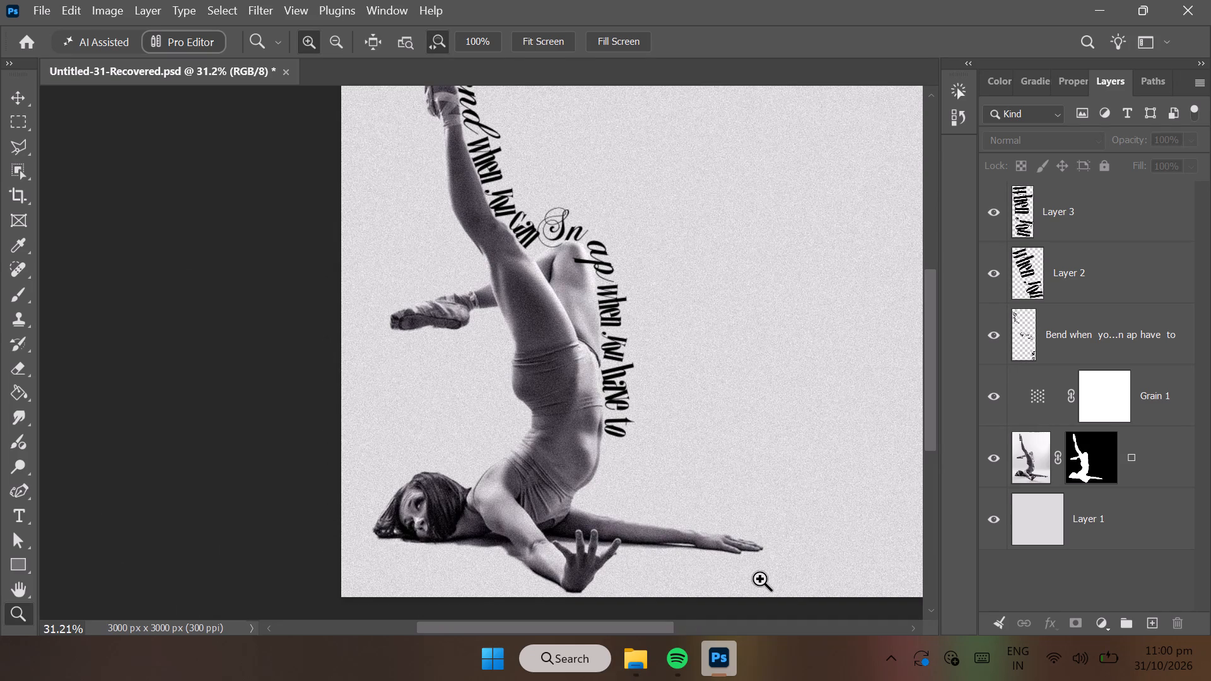
drag(529, 243, 564, 253)
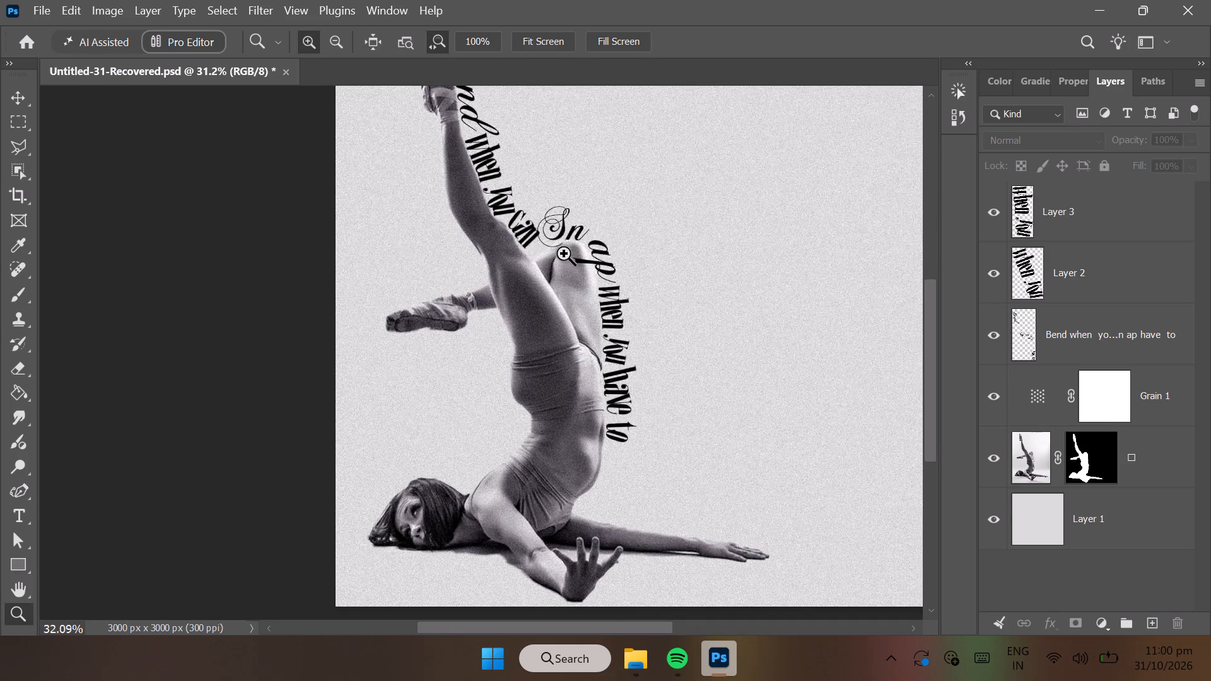
Outline the tilted word "can" with a polygonal lasso selection, tracing closely where it meets the swash of the "S" in "Snap".
drag(564, 253, 623, 295)
scroll(623, 295, up, 3)
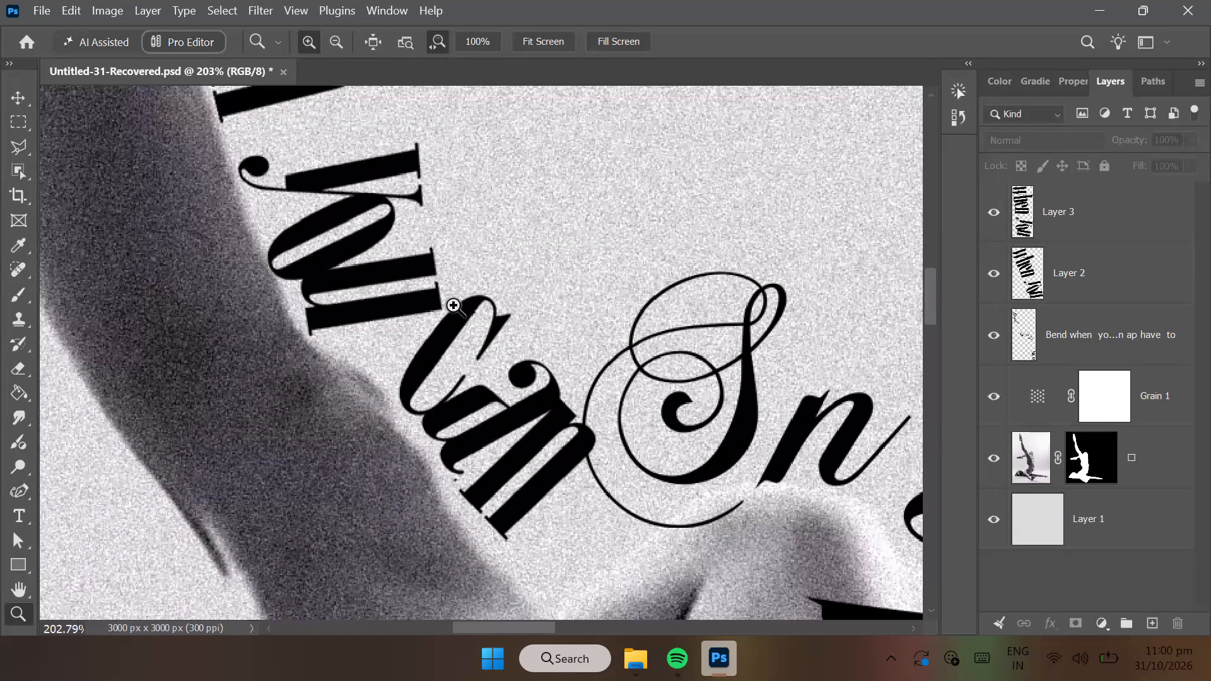
click(16, 146)
click(387, 375)
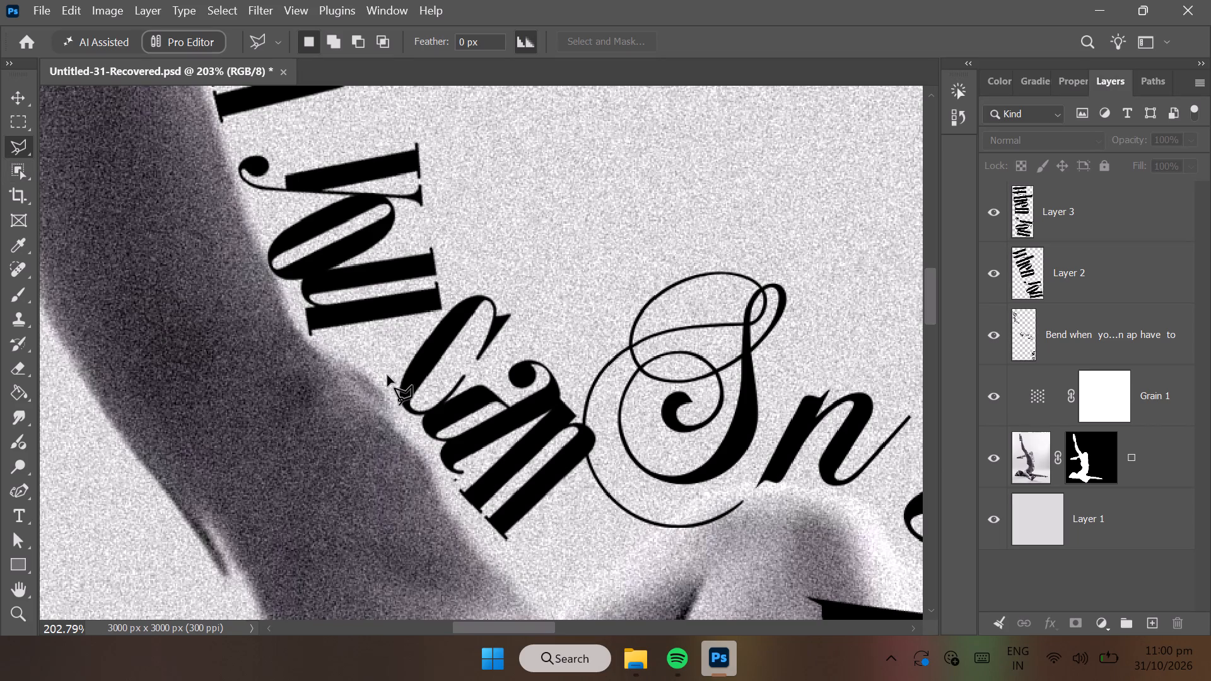
click(426, 325)
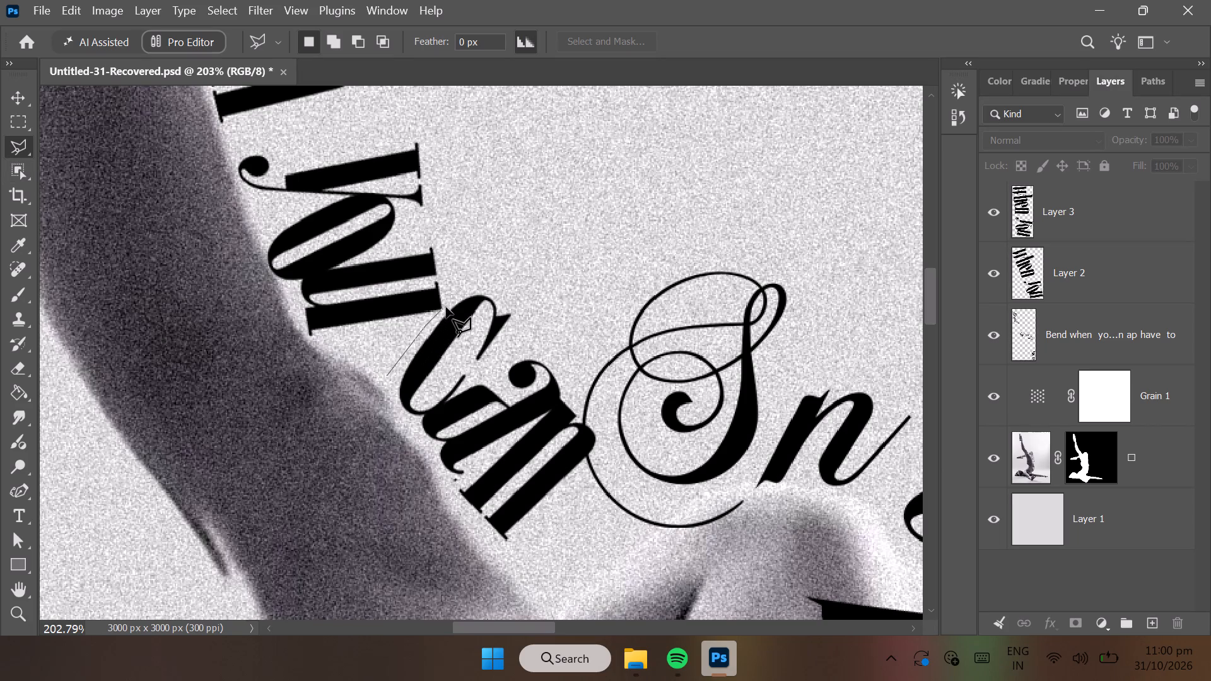
click(455, 303)
click(492, 271)
click(539, 349)
click(564, 380)
click(568, 397)
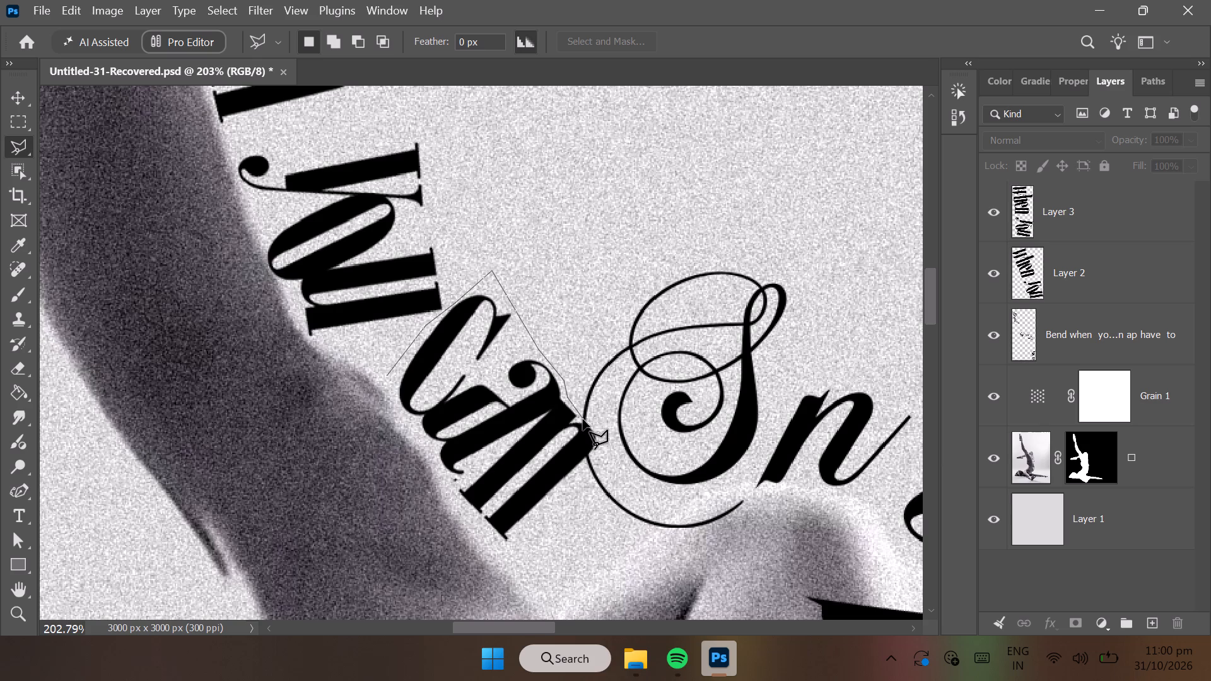
click(580, 409)
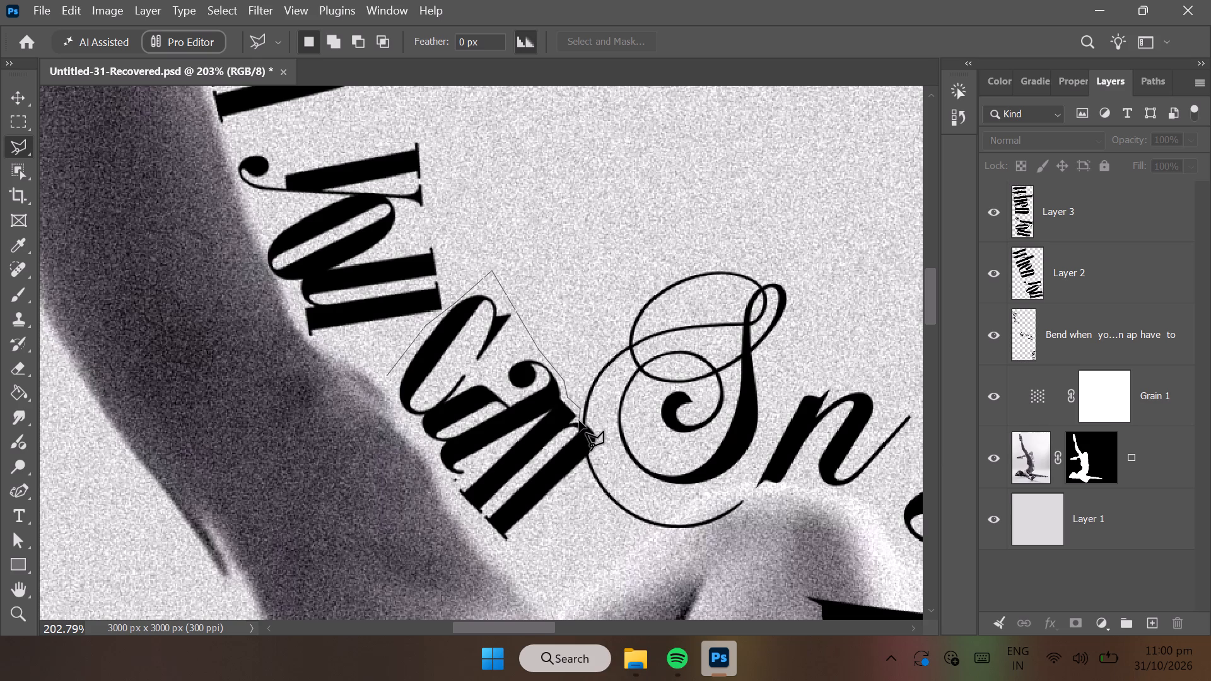
click(579, 421)
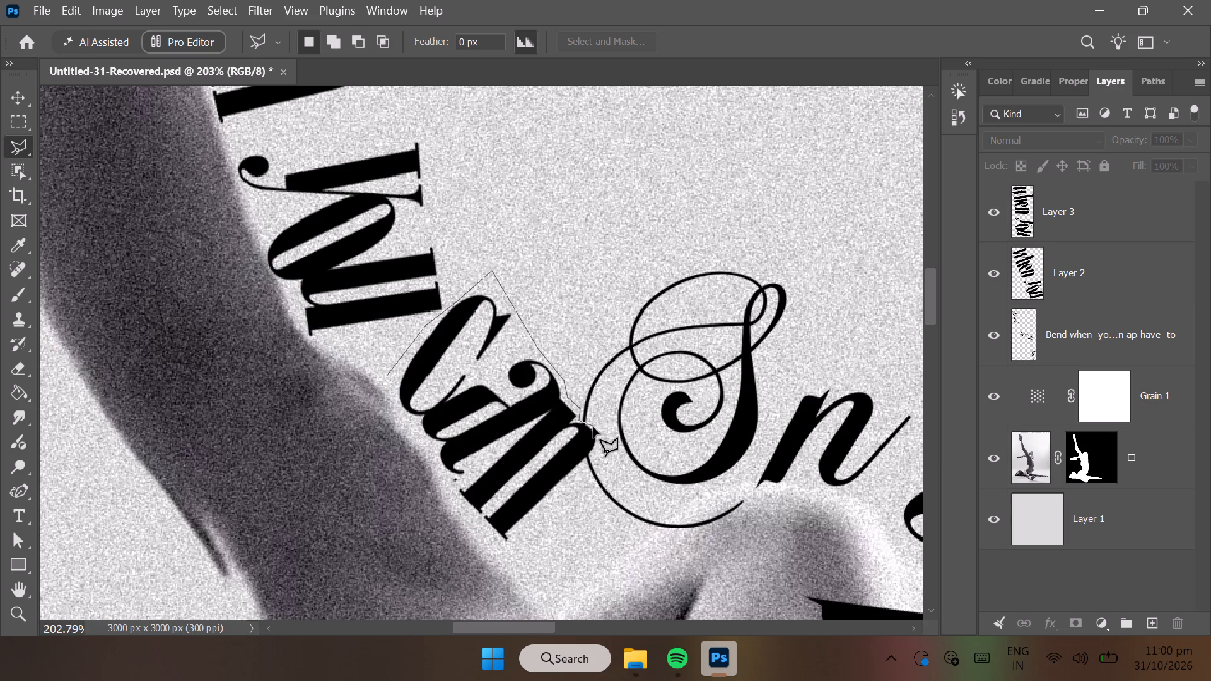
click(595, 429)
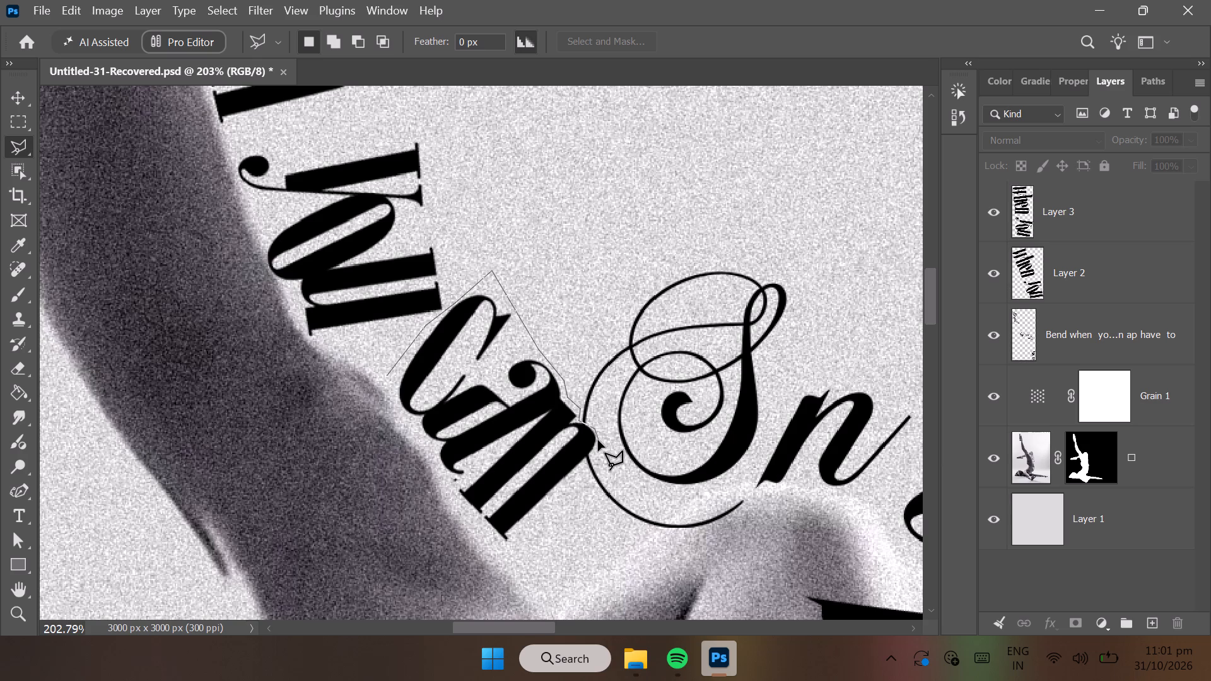
click(599, 441)
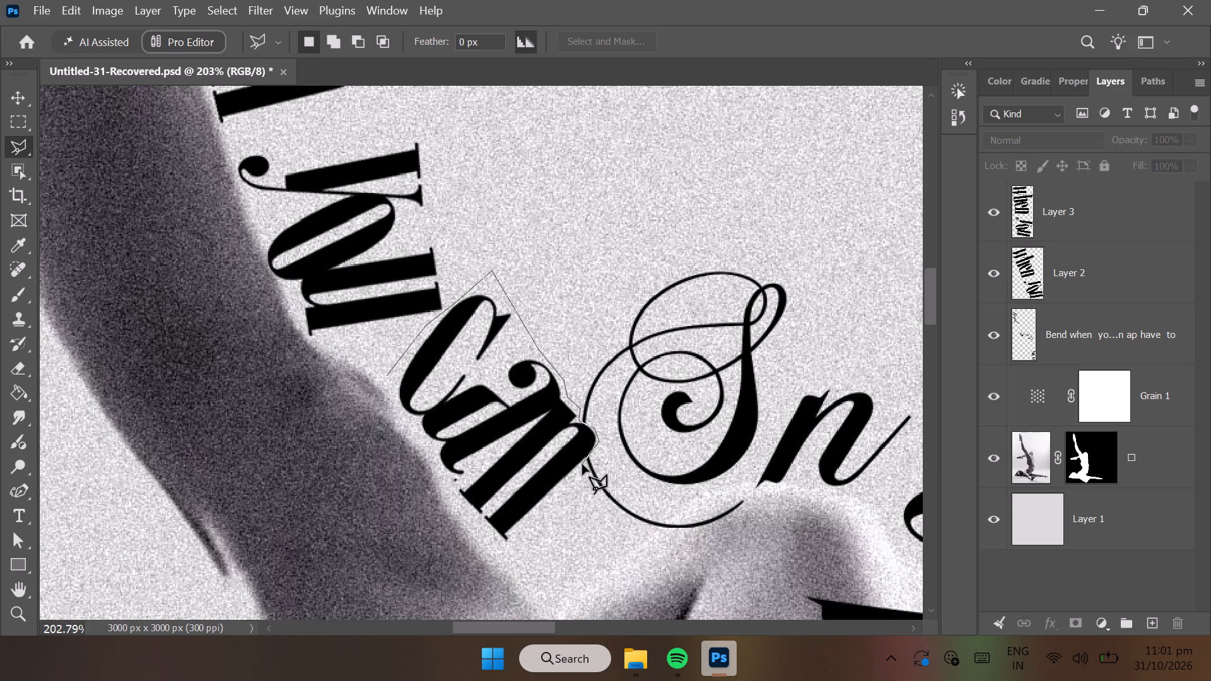
click(581, 463)
click(562, 506)
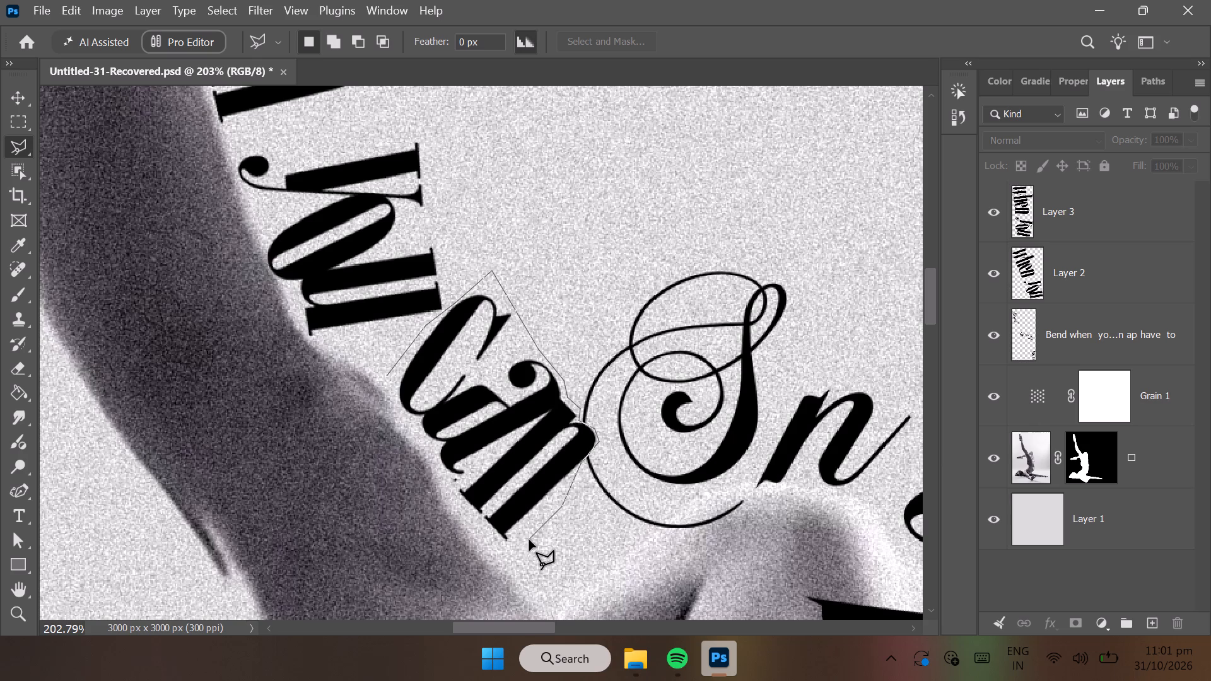
click(520, 549)
click(462, 533)
click(384, 373)
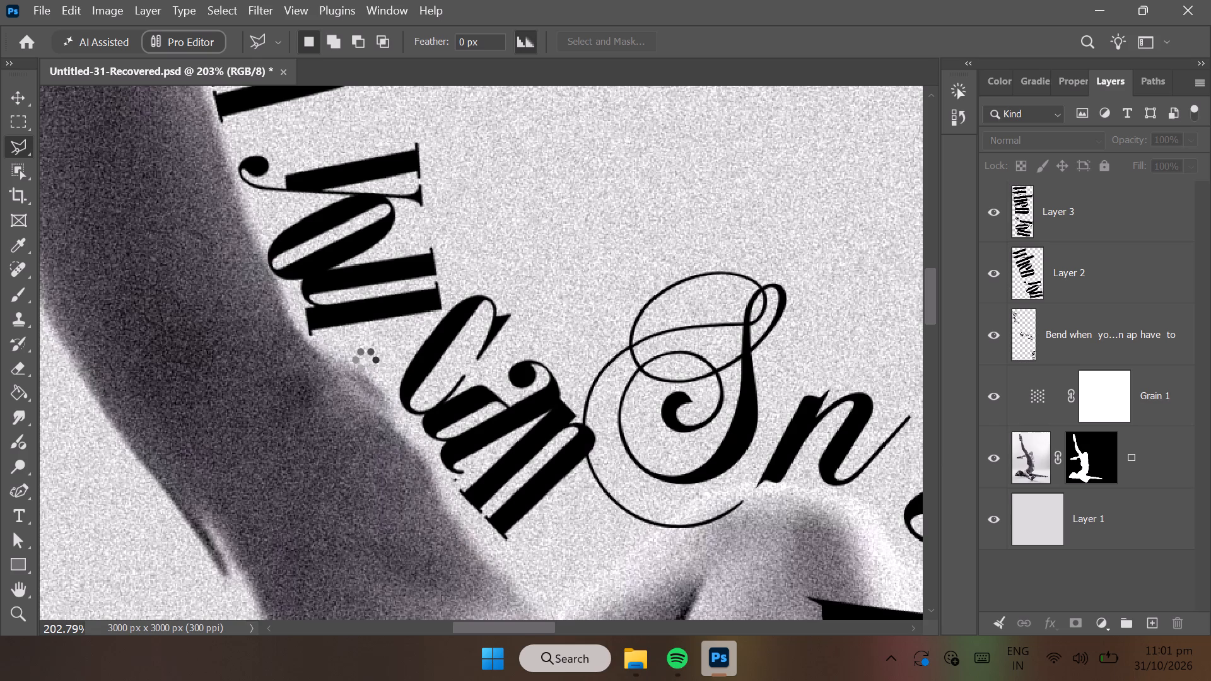
Move the selected word "can" on the "Bend when you can Snap have to" layer about 12 px right and 10 px down, and deselect.
click(22, 100)
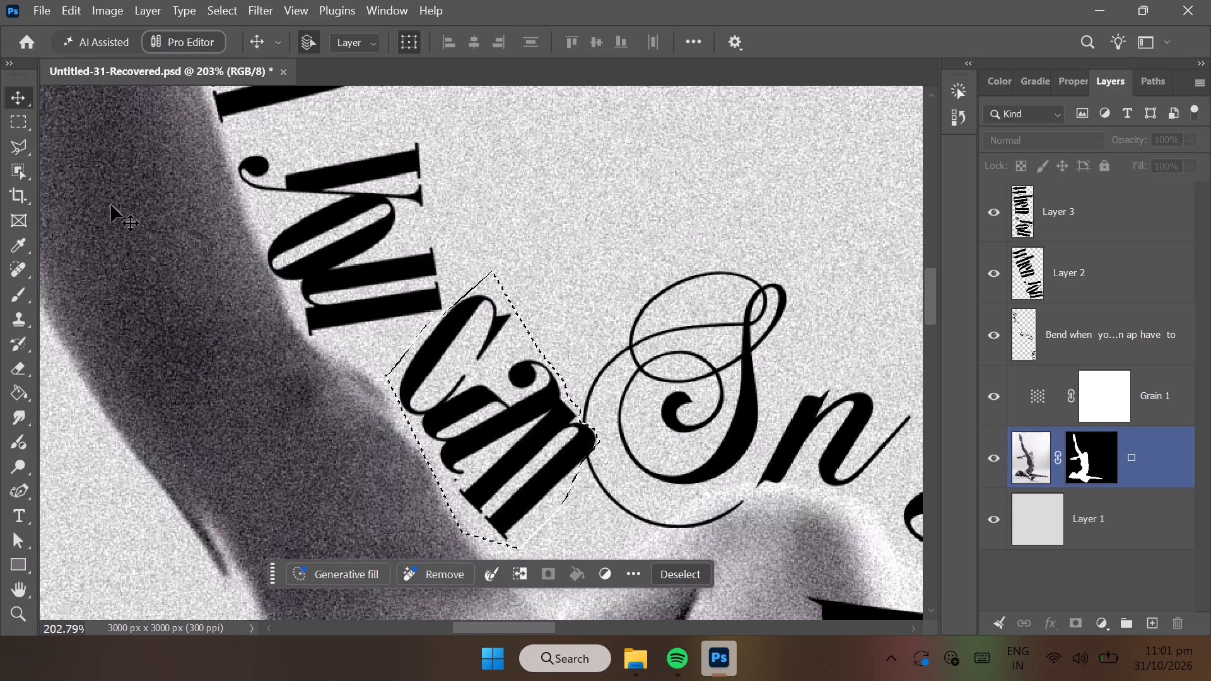
click(500, 426)
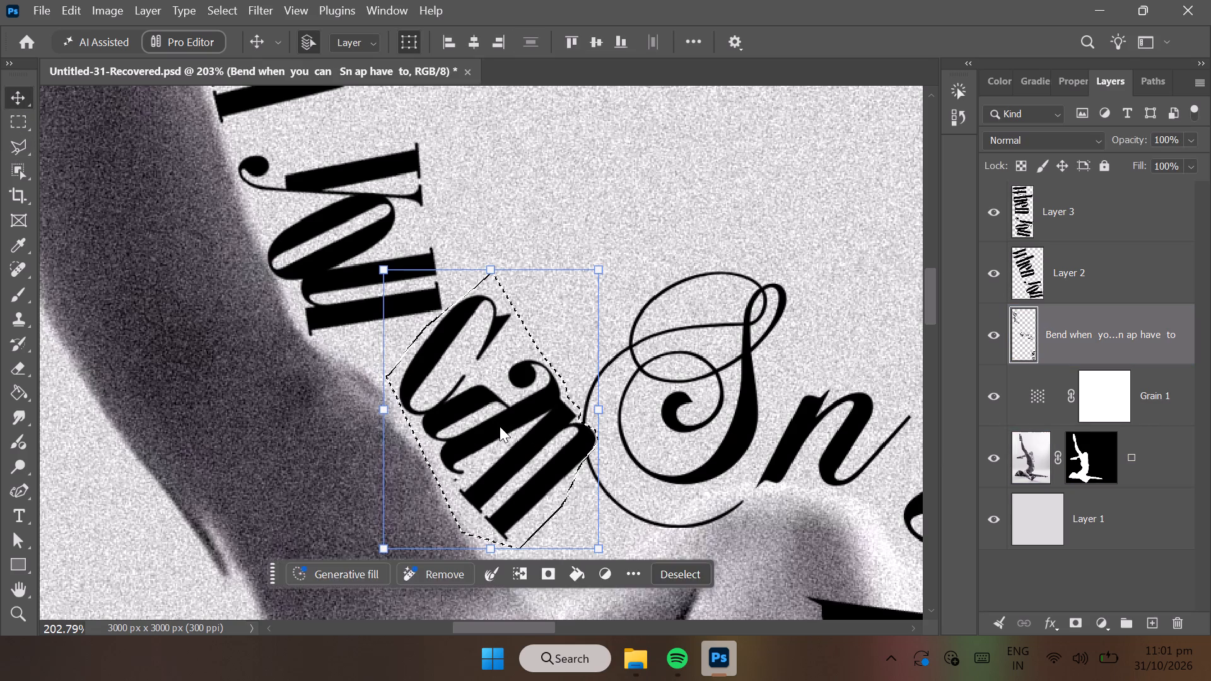
drag(500, 426, 510, 434)
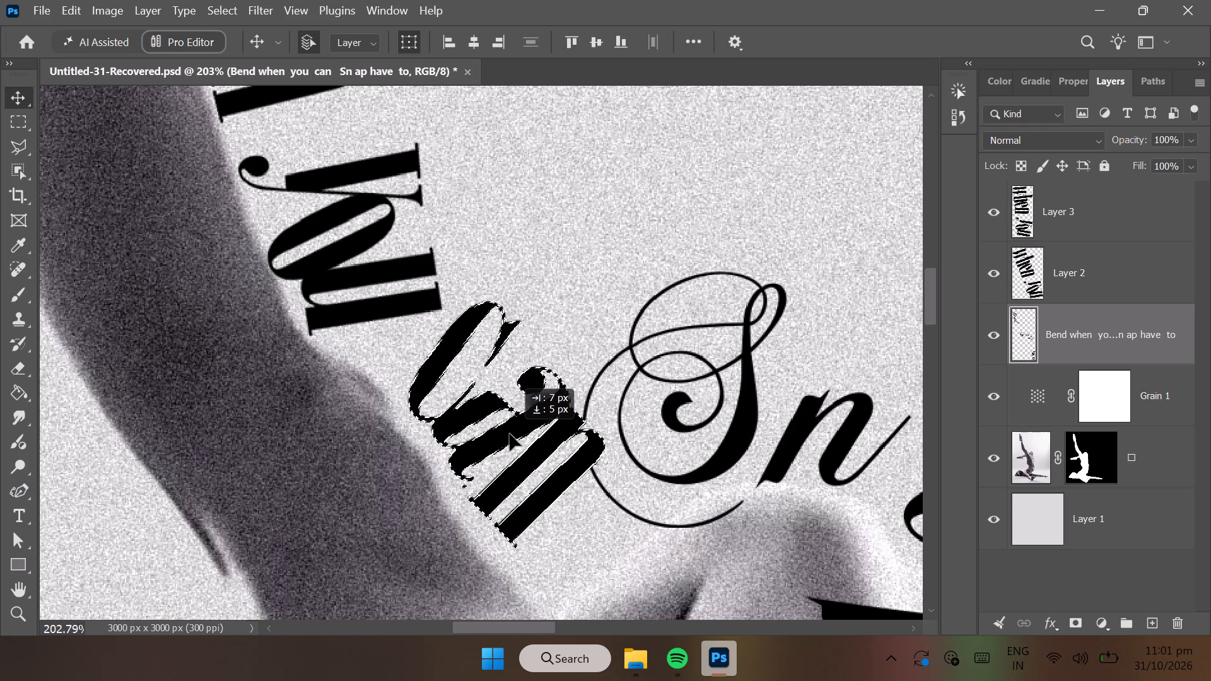
drag(510, 434, 515, 439)
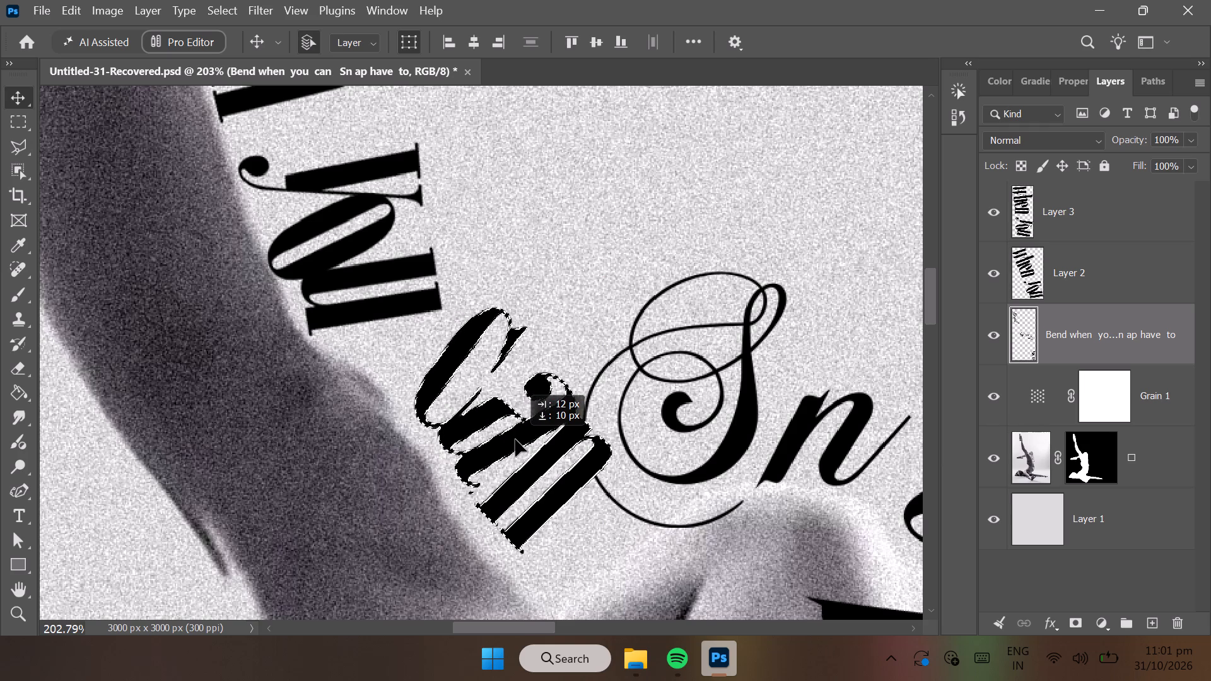
drag(515, 439, 515, 440)
click(711, 578)
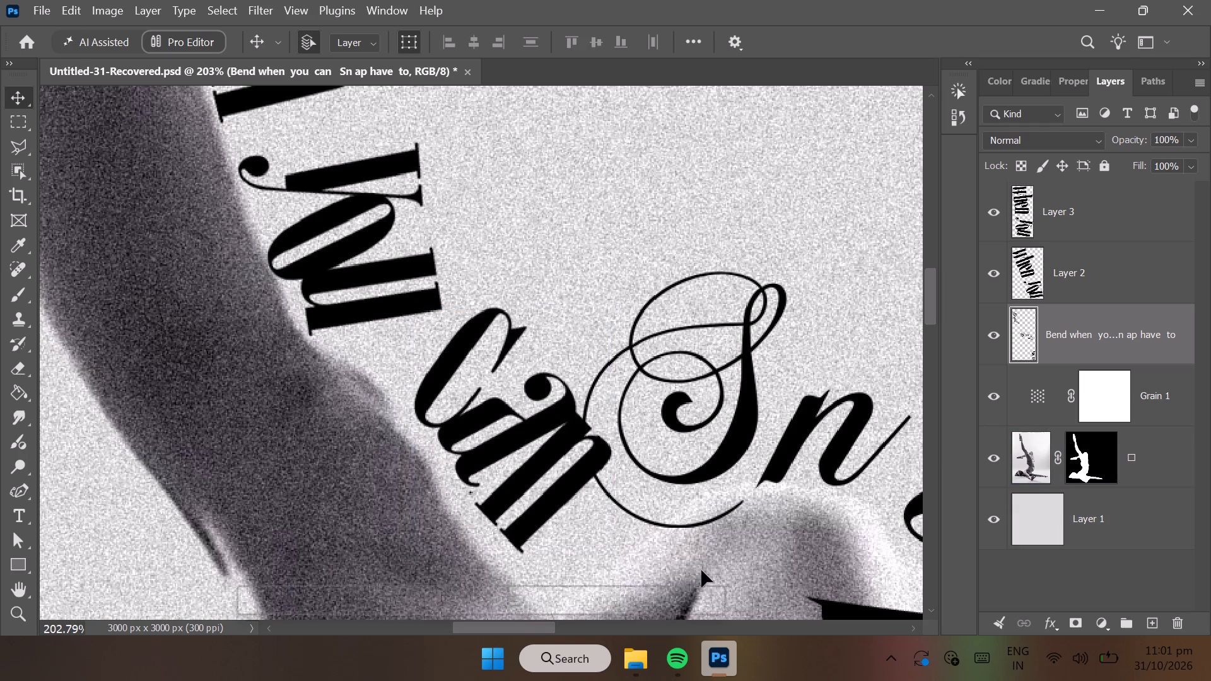
Outline the word "when" below "Snap", beside the dancer's bent leg, with a polygonal lasso selection.
click(21, 615)
drag(397, 474, 323, 497)
scroll(323, 497, down, 1)
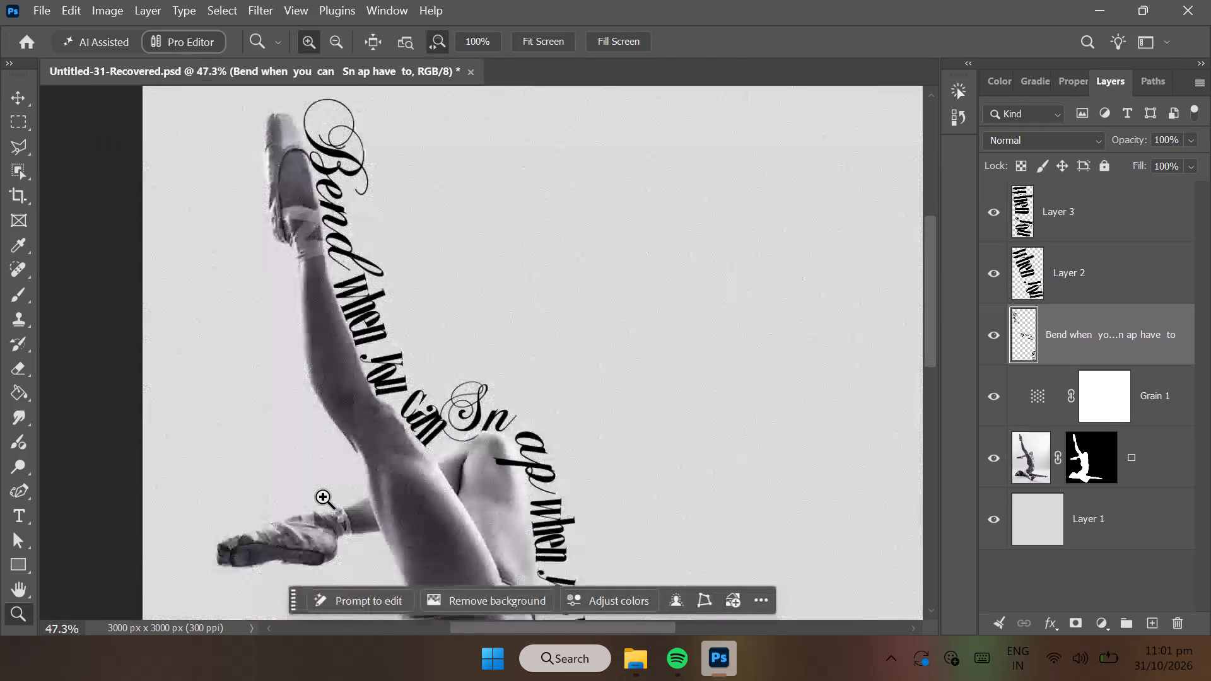
scroll(323, 497, down, 1)
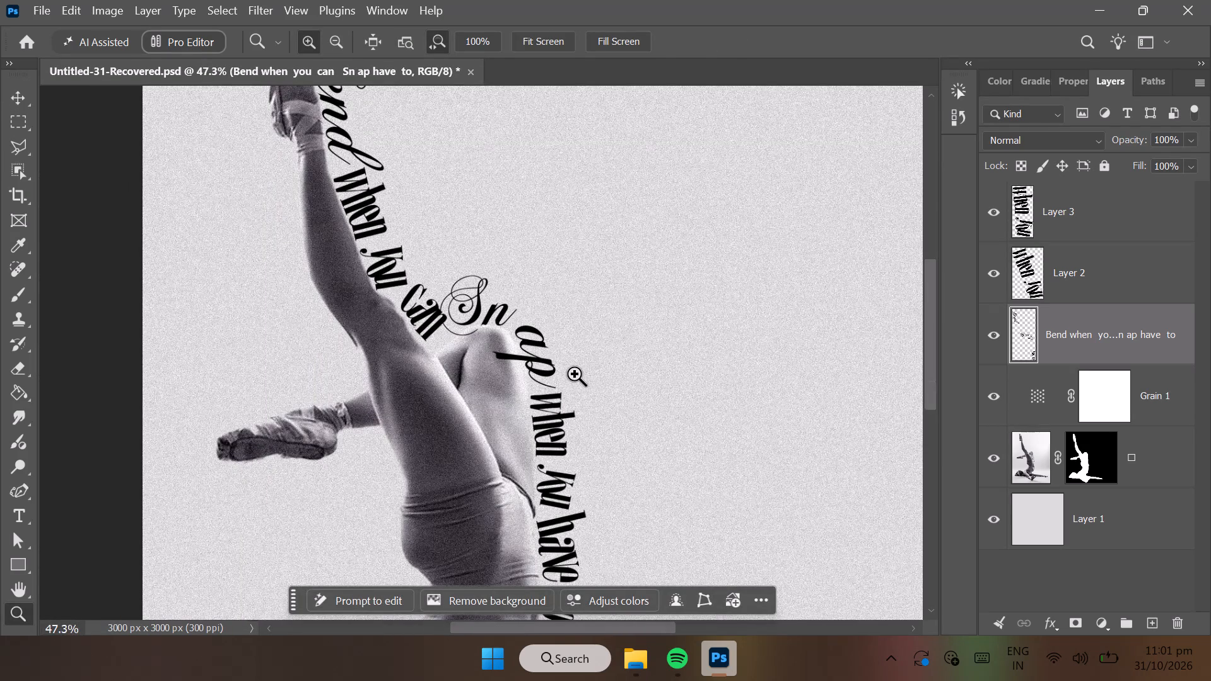
drag(551, 405, 563, 413)
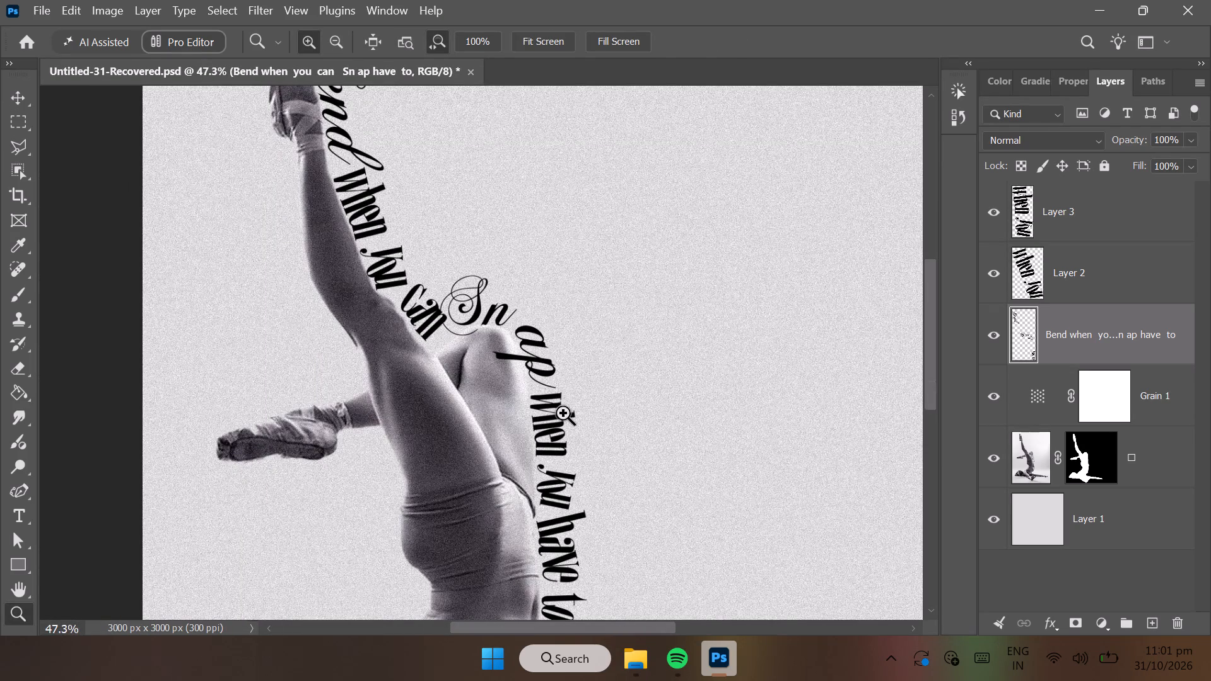
drag(563, 413, 588, 426)
drag(551, 412, 584, 435)
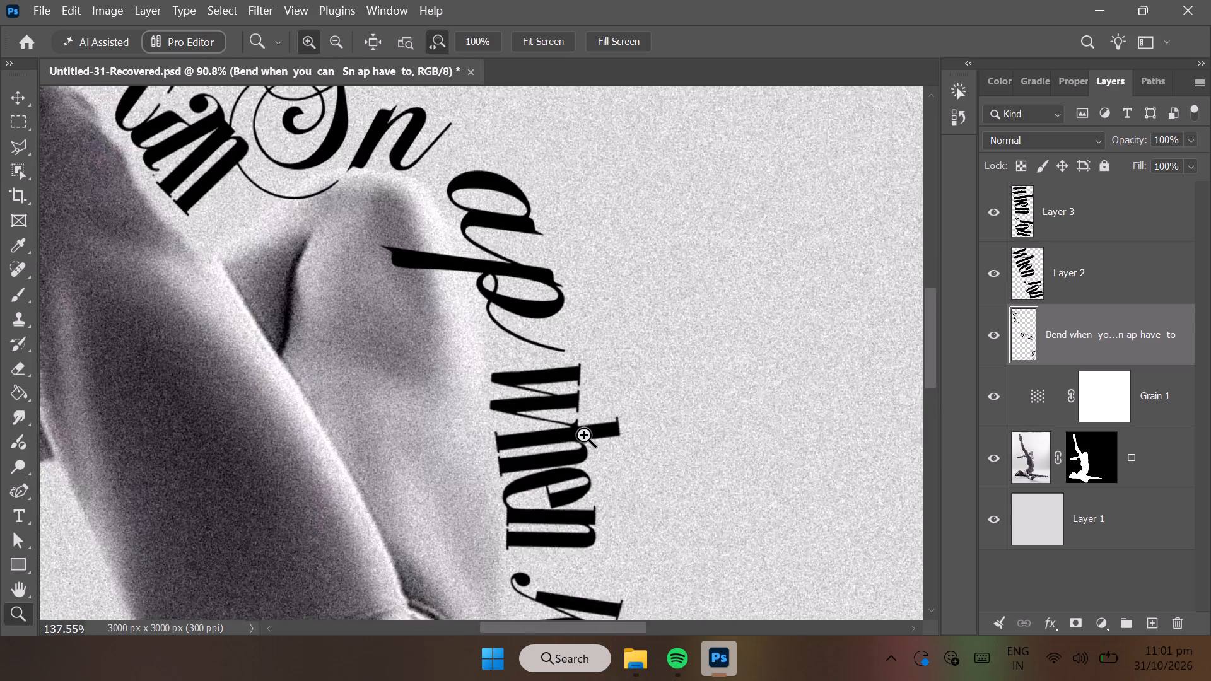
drag(584, 435, 592, 438)
scroll(592, 438, down, 2)
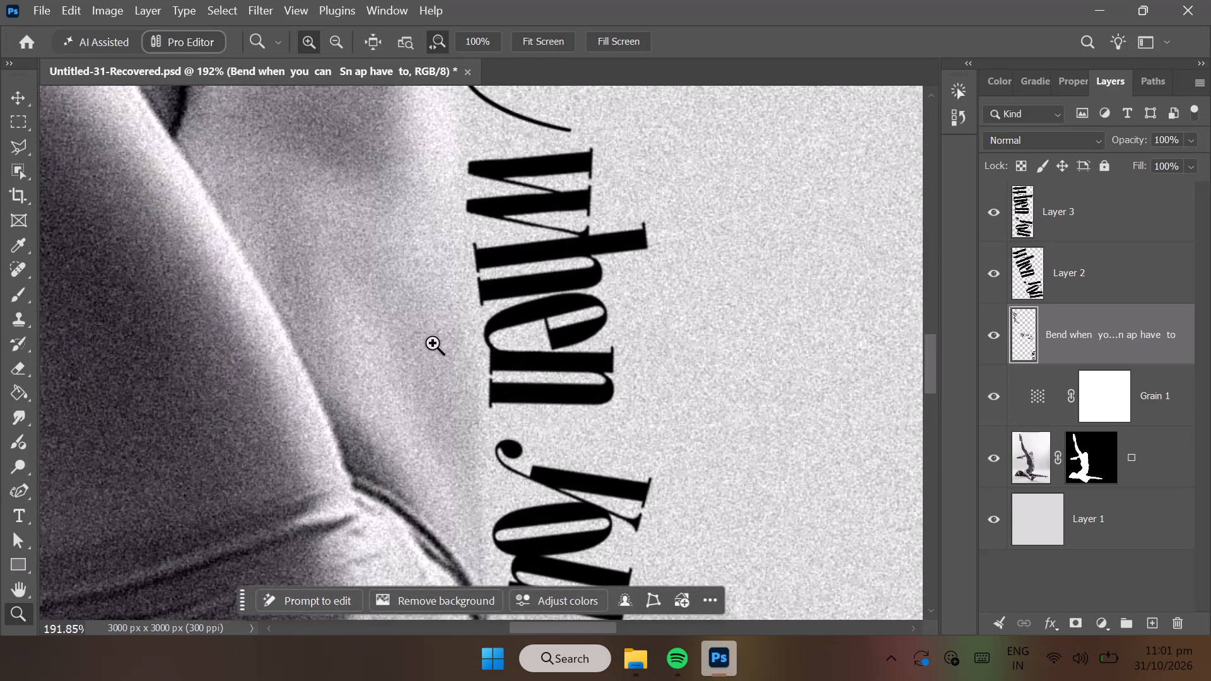
click(15, 140)
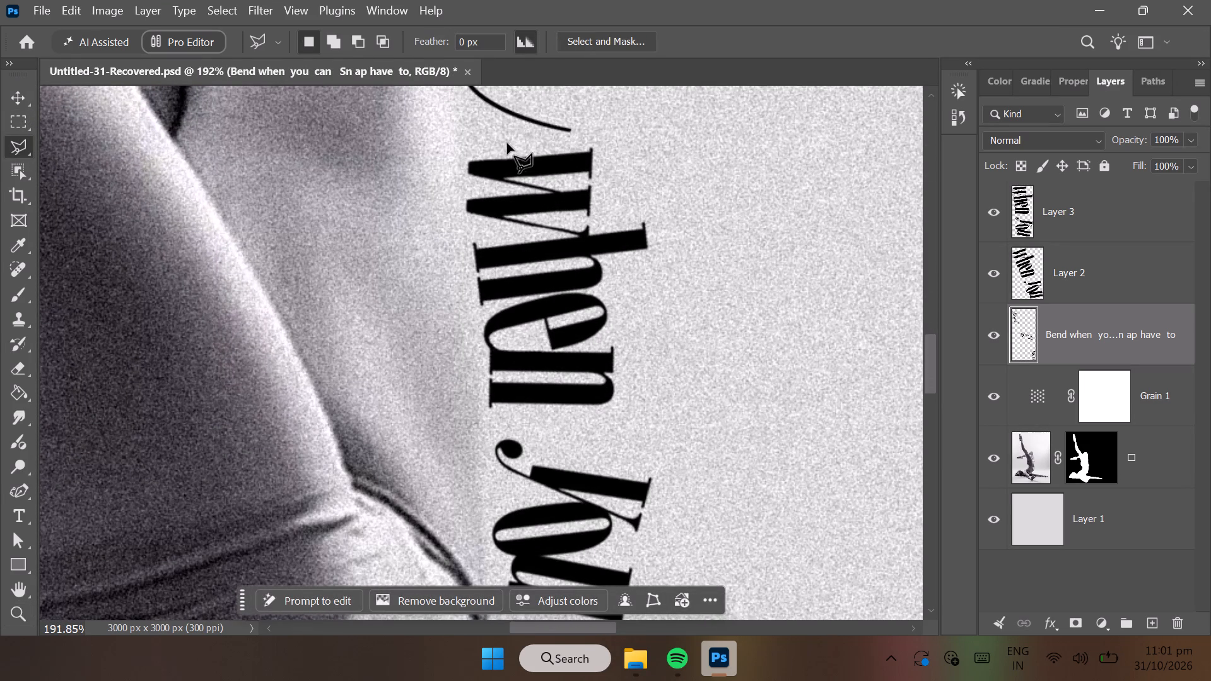
click(455, 149)
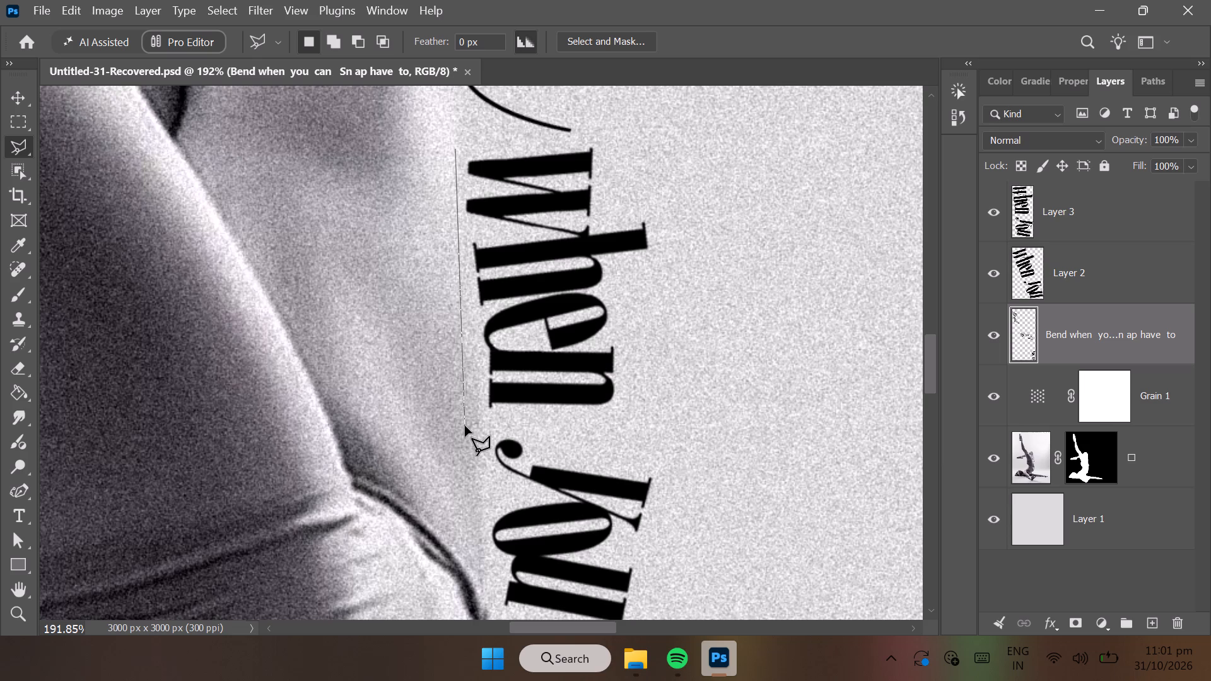
click(465, 421)
click(620, 424)
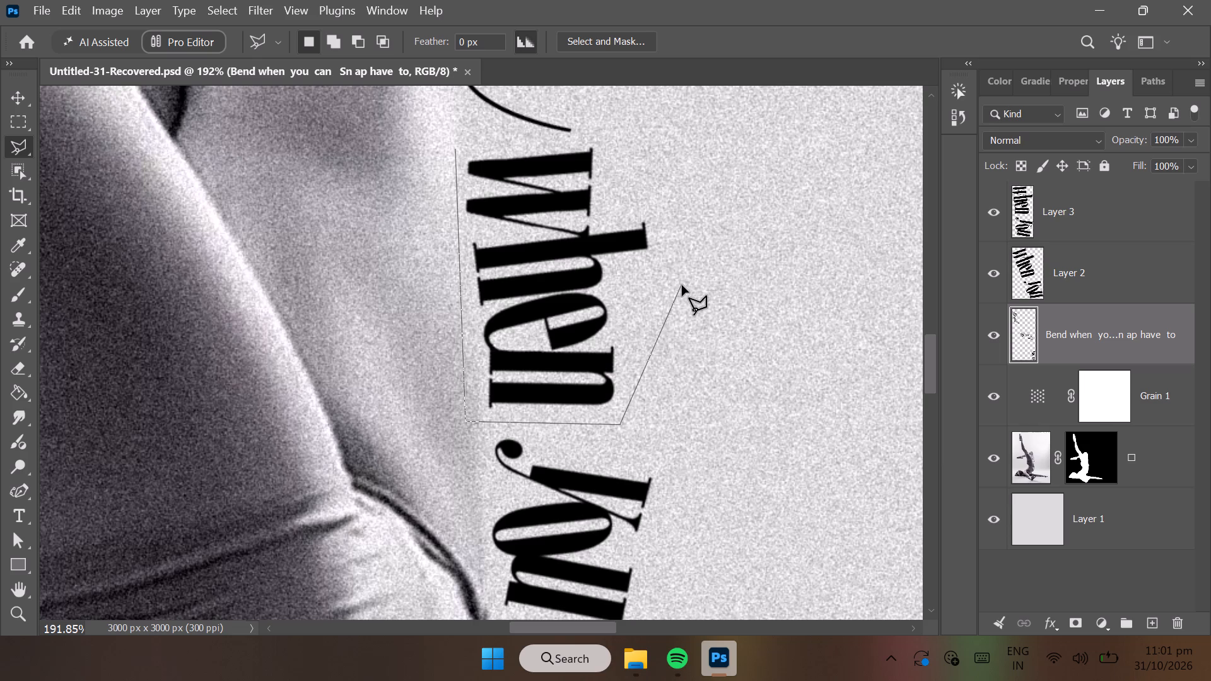
click(687, 226)
click(594, 134)
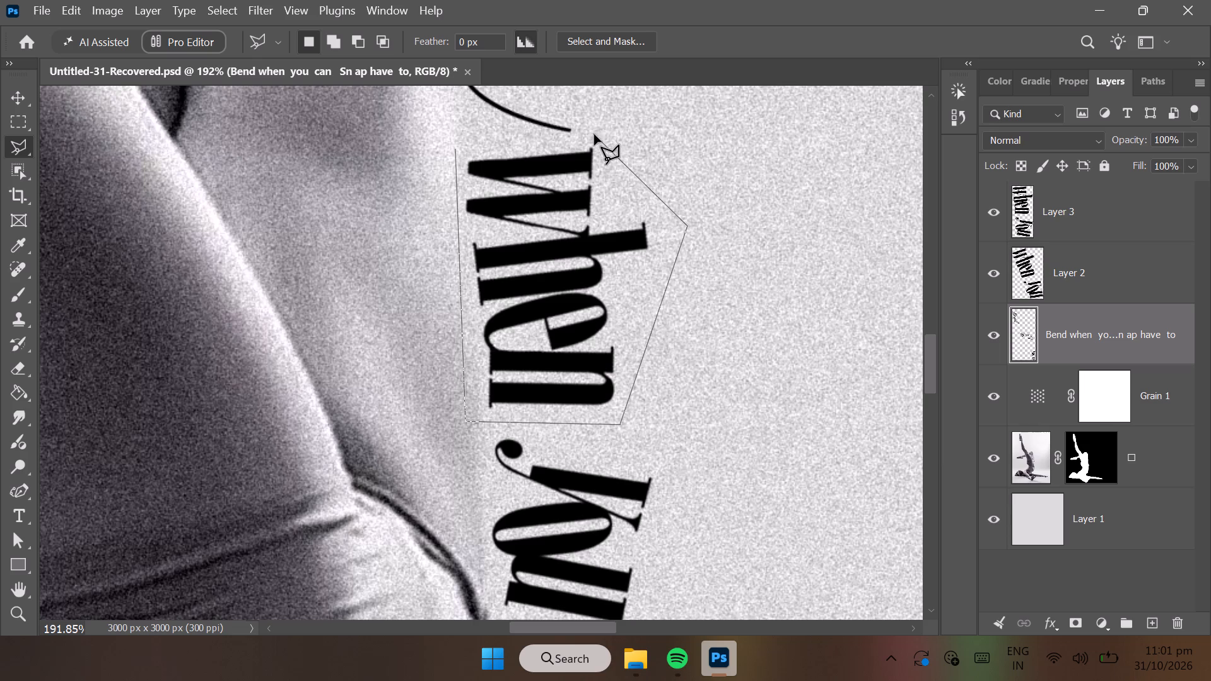
click(457, 150)
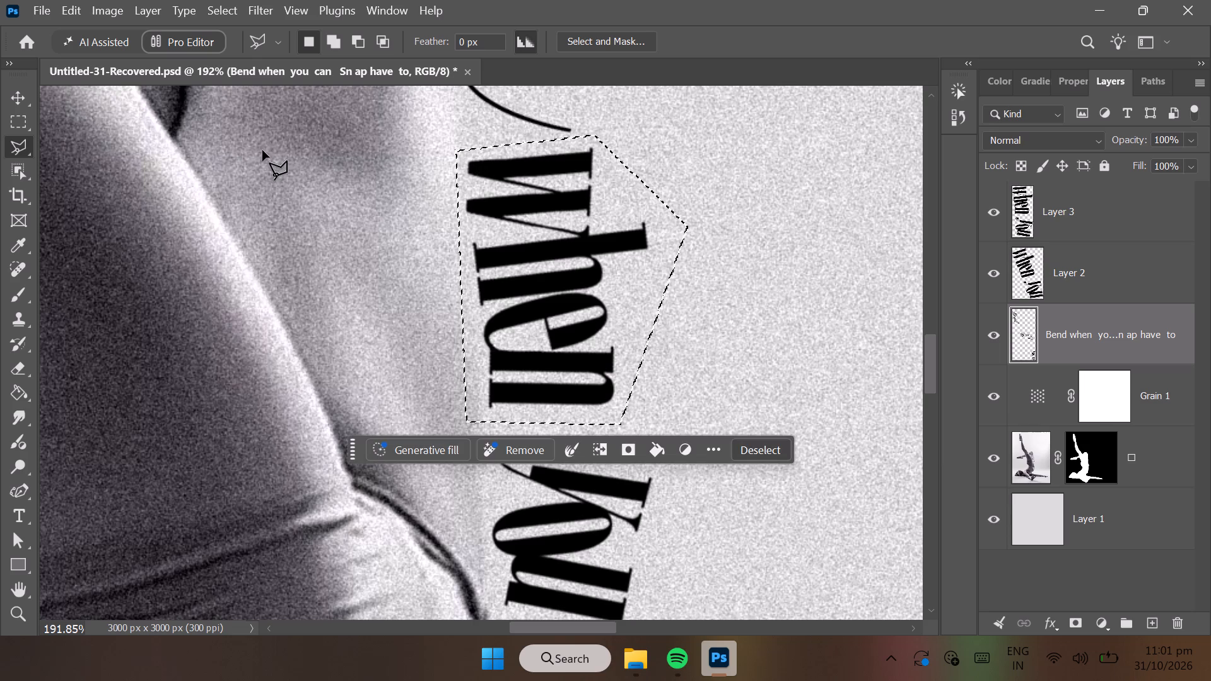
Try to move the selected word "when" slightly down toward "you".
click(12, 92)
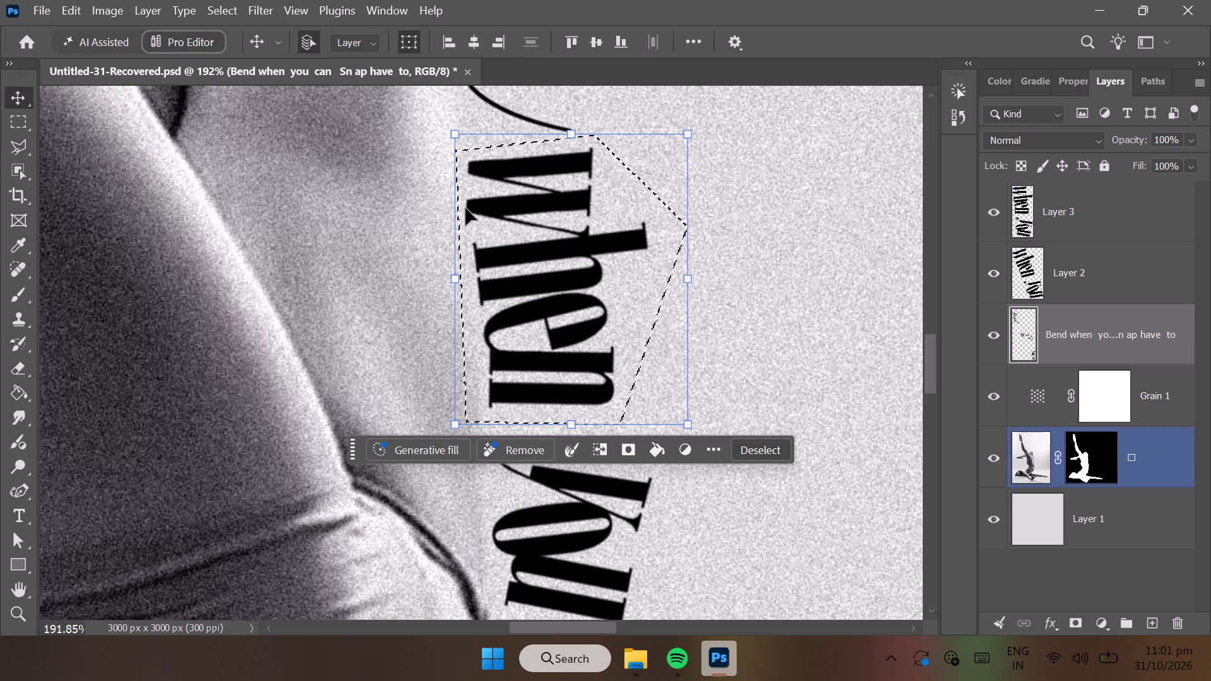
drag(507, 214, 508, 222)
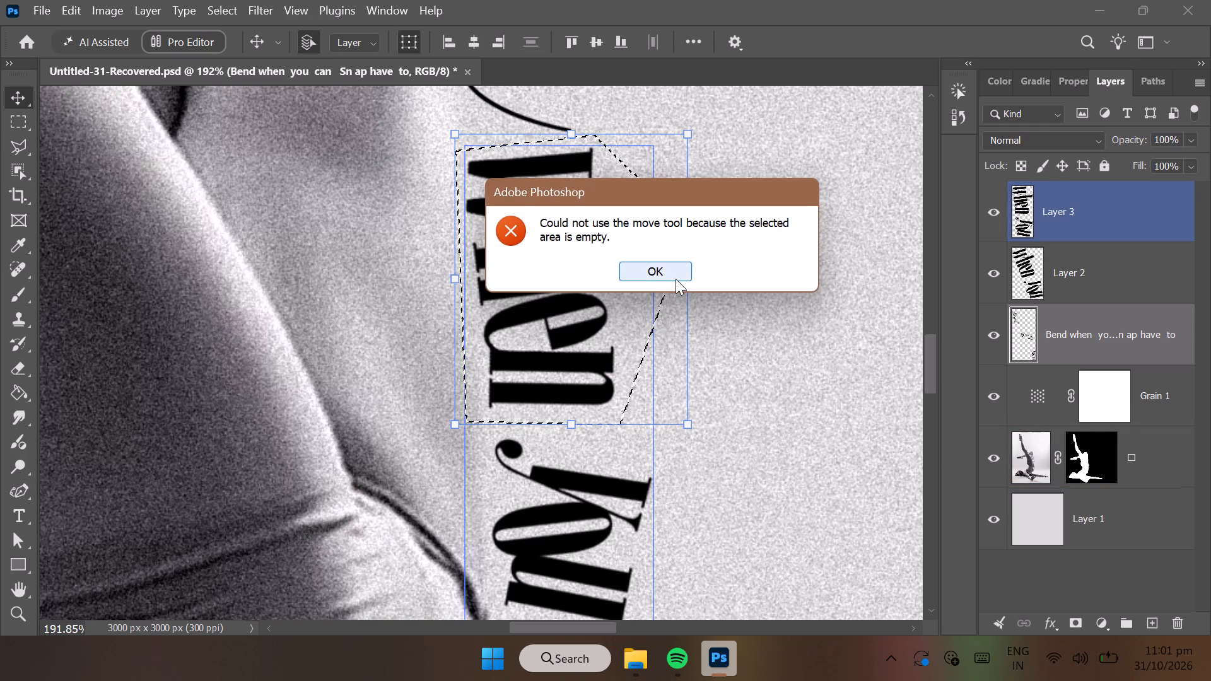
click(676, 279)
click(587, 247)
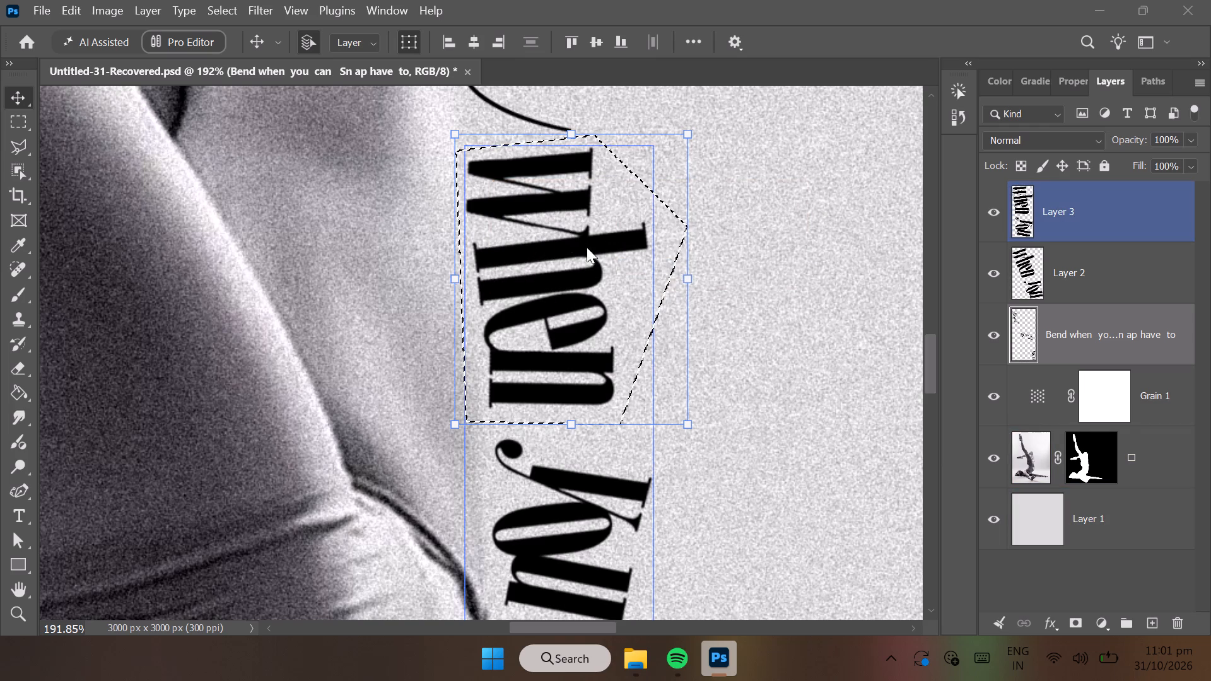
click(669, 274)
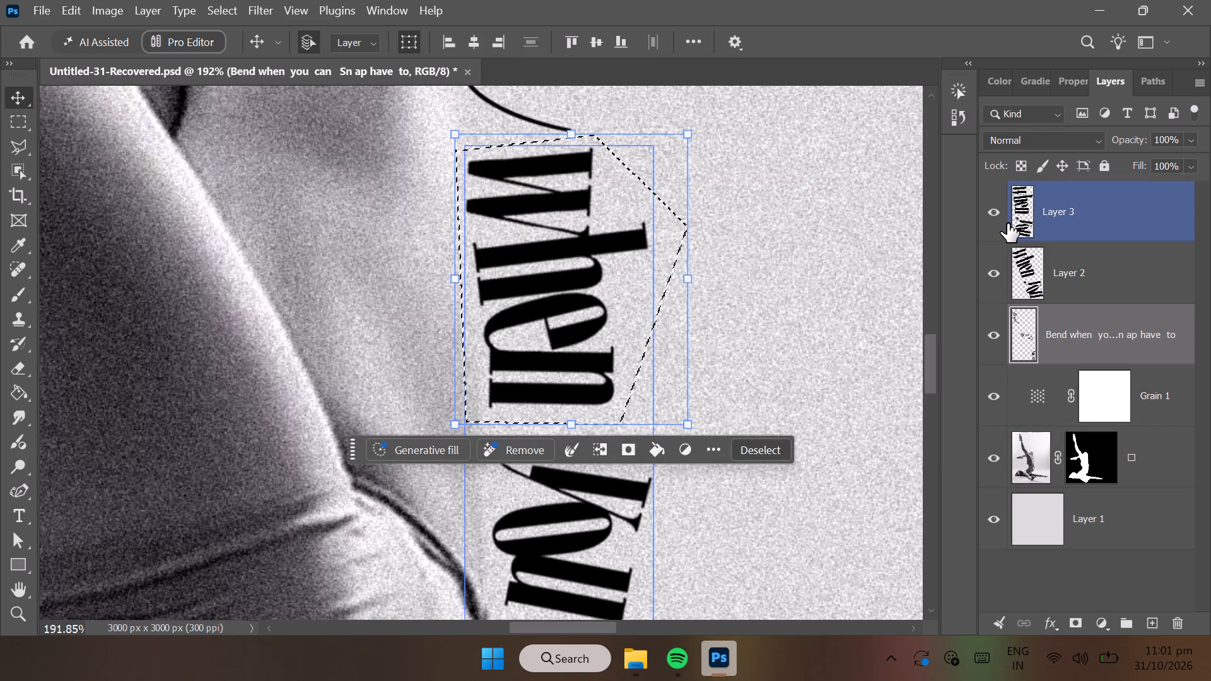
Make Layer 3 active, move the selected word "when" about 14 px down toward "you", and deselect.
click(1007, 223)
drag(561, 249, 563, 266)
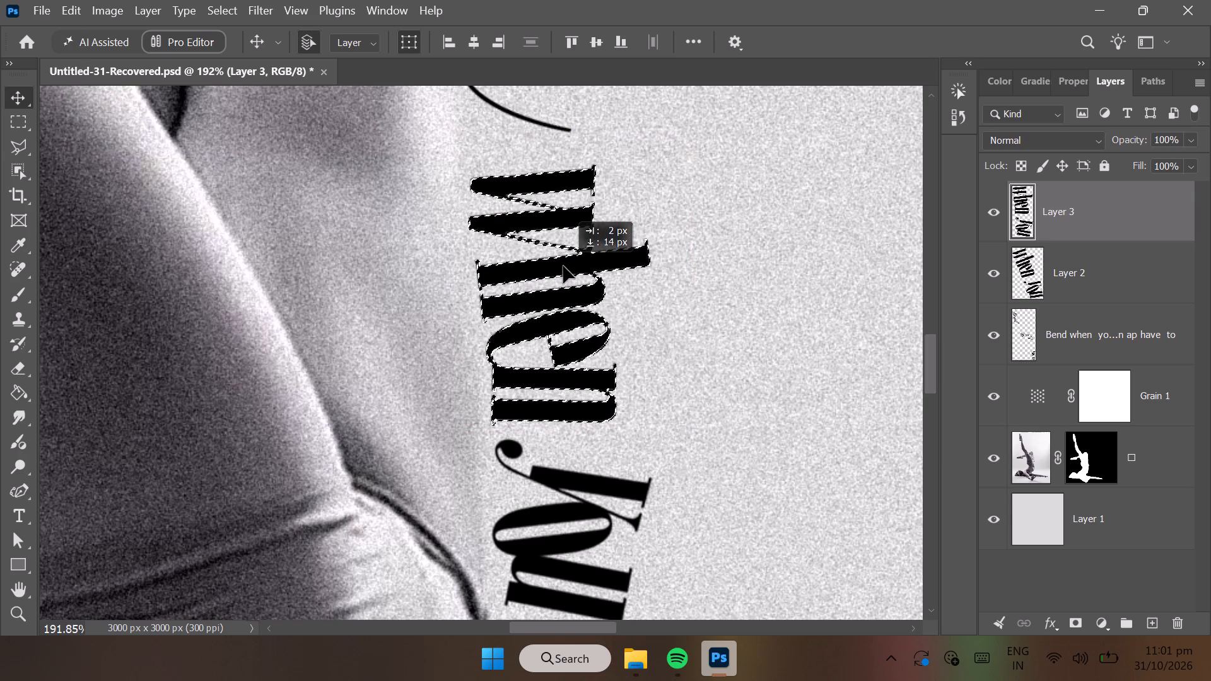
drag(563, 266, 561, 266)
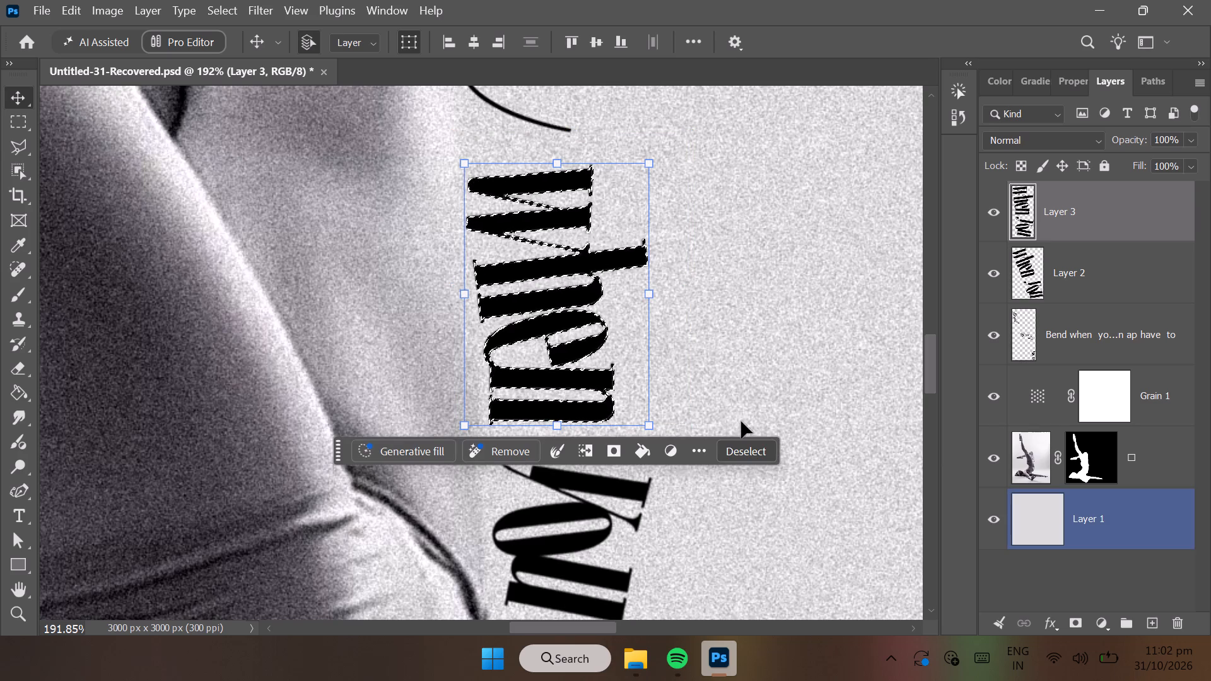
click(742, 443)
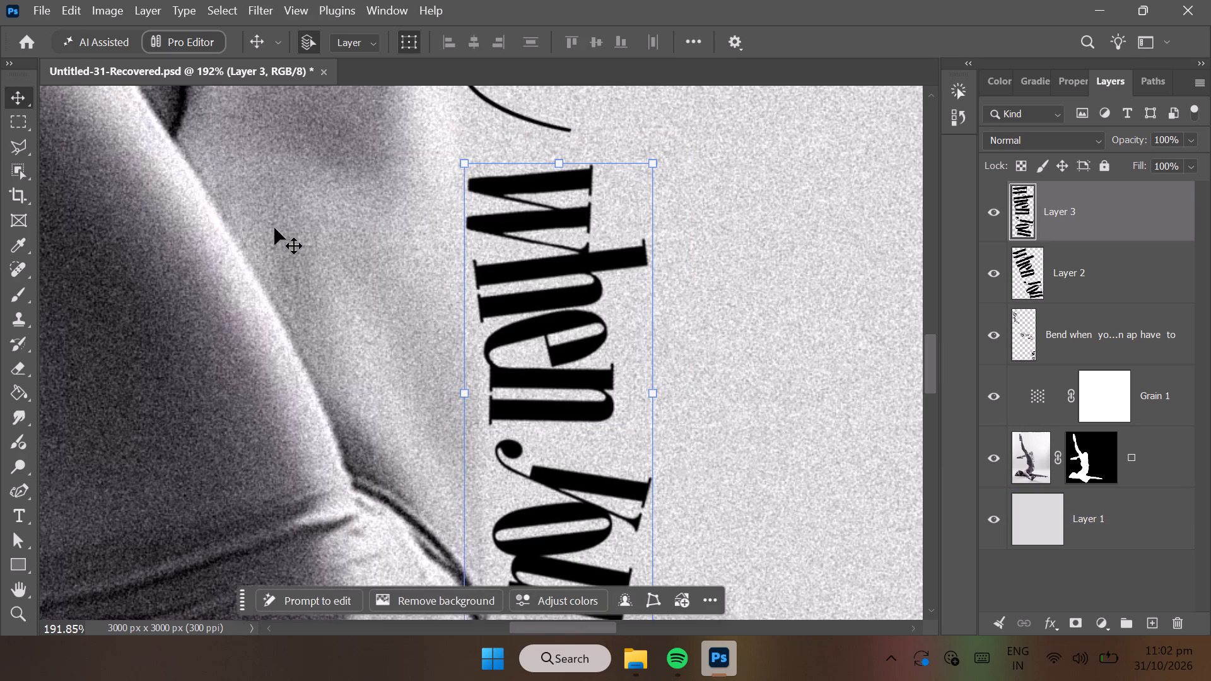
scroll(380, 307, down, 3)
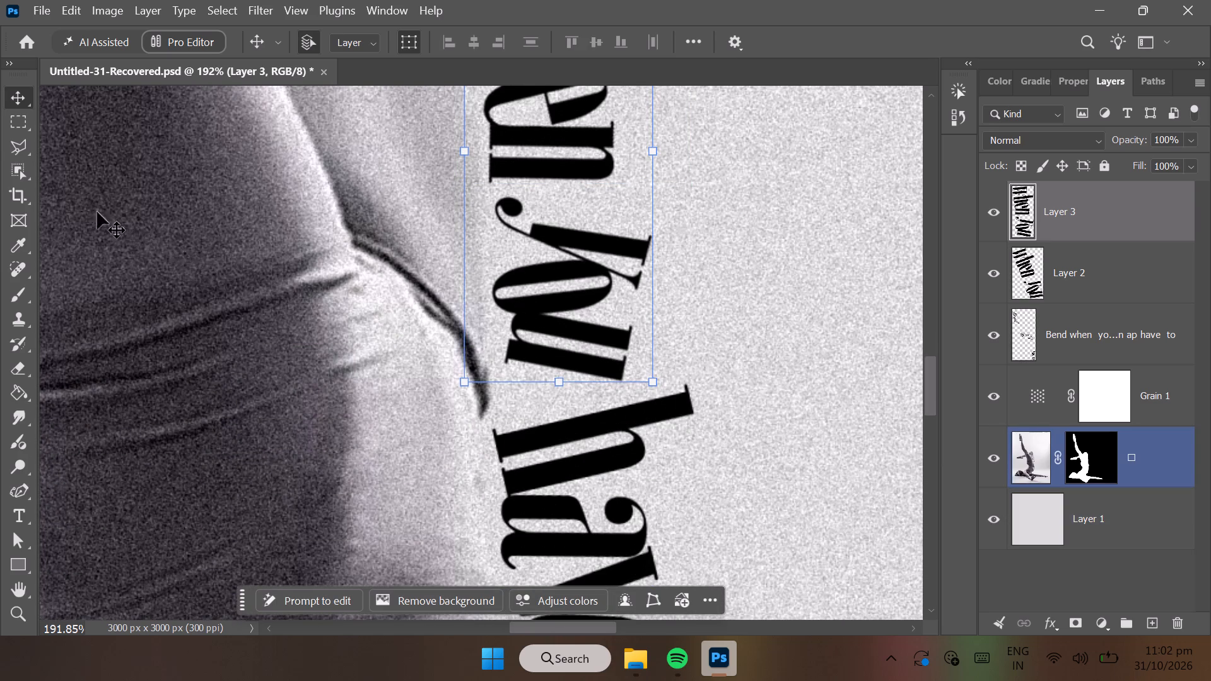
Outline the word "you" between "when" and "have" with a polygonal lasso selection.
click(6, 146)
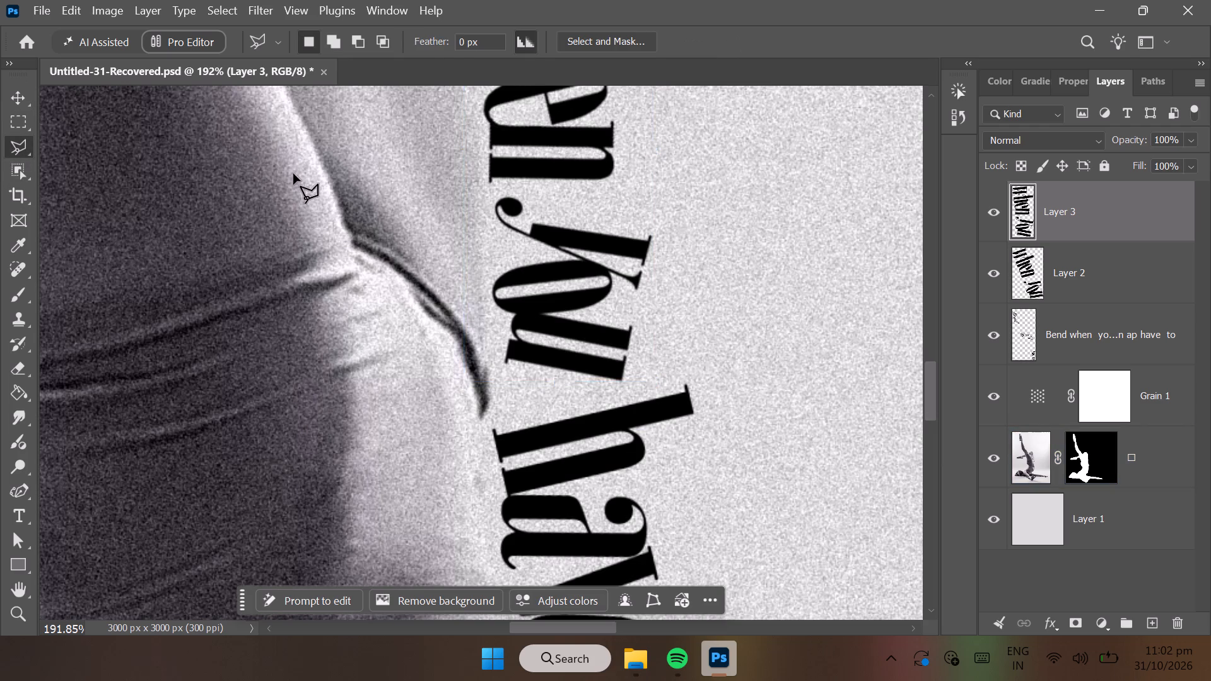
click(469, 204)
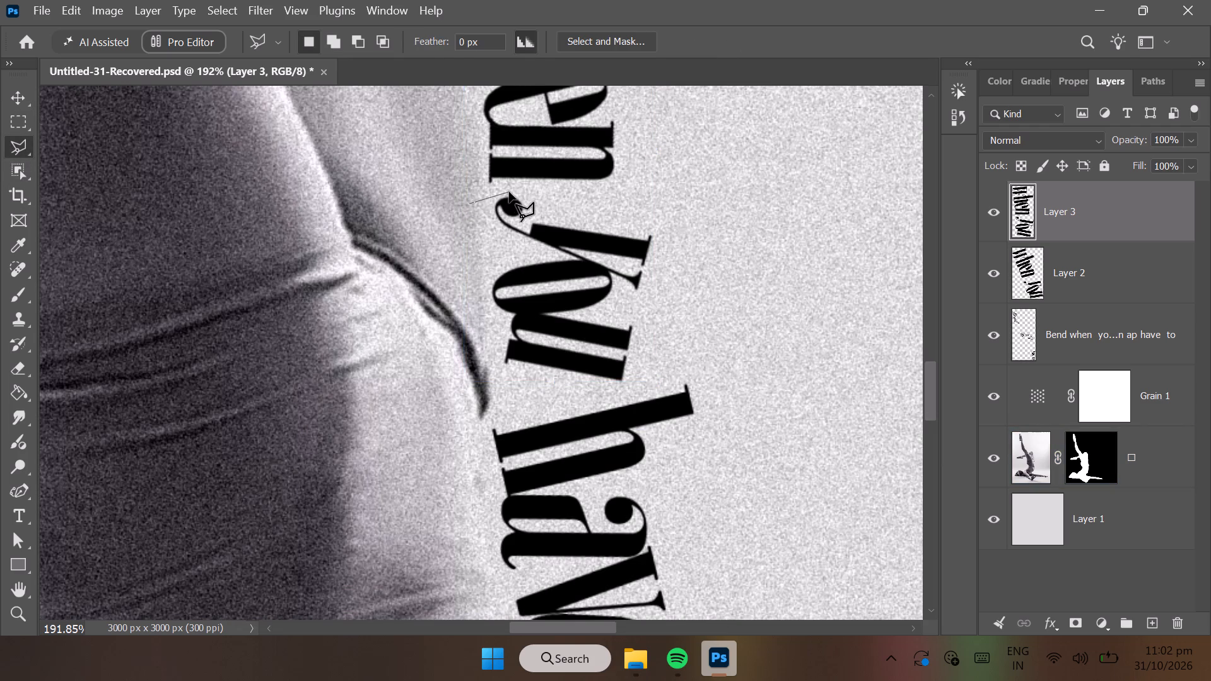
click(509, 192)
click(559, 197)
click(720, 231)
click(626, 395)
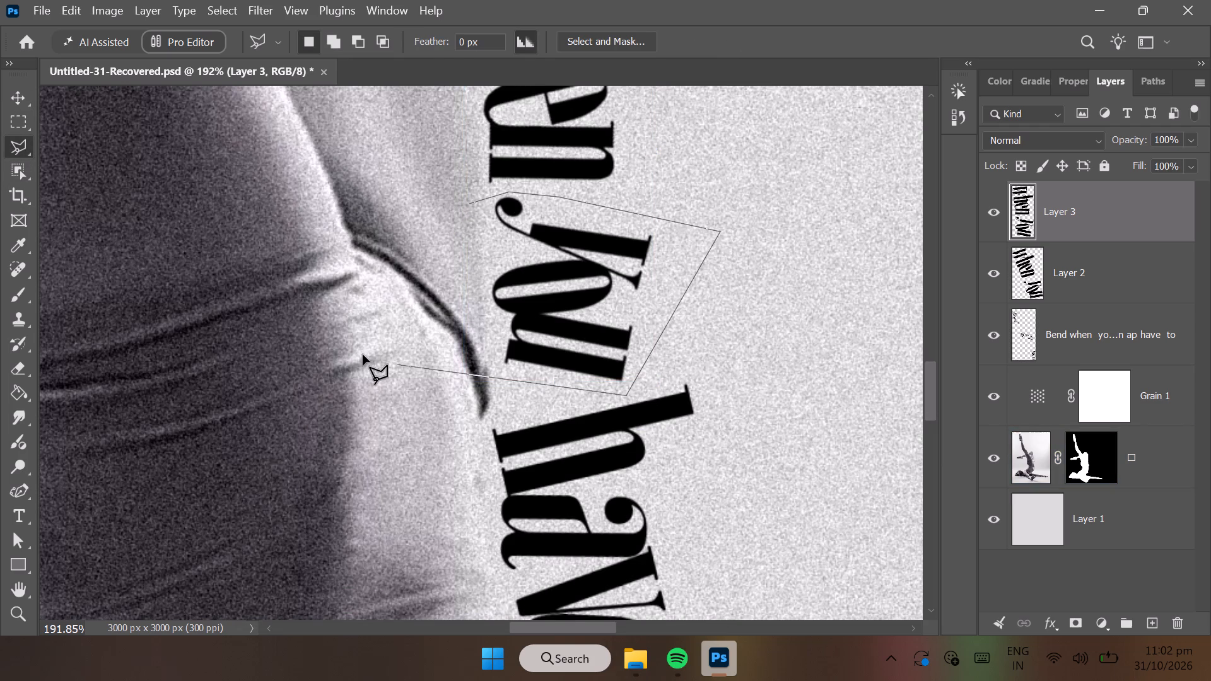
click(392, 336)
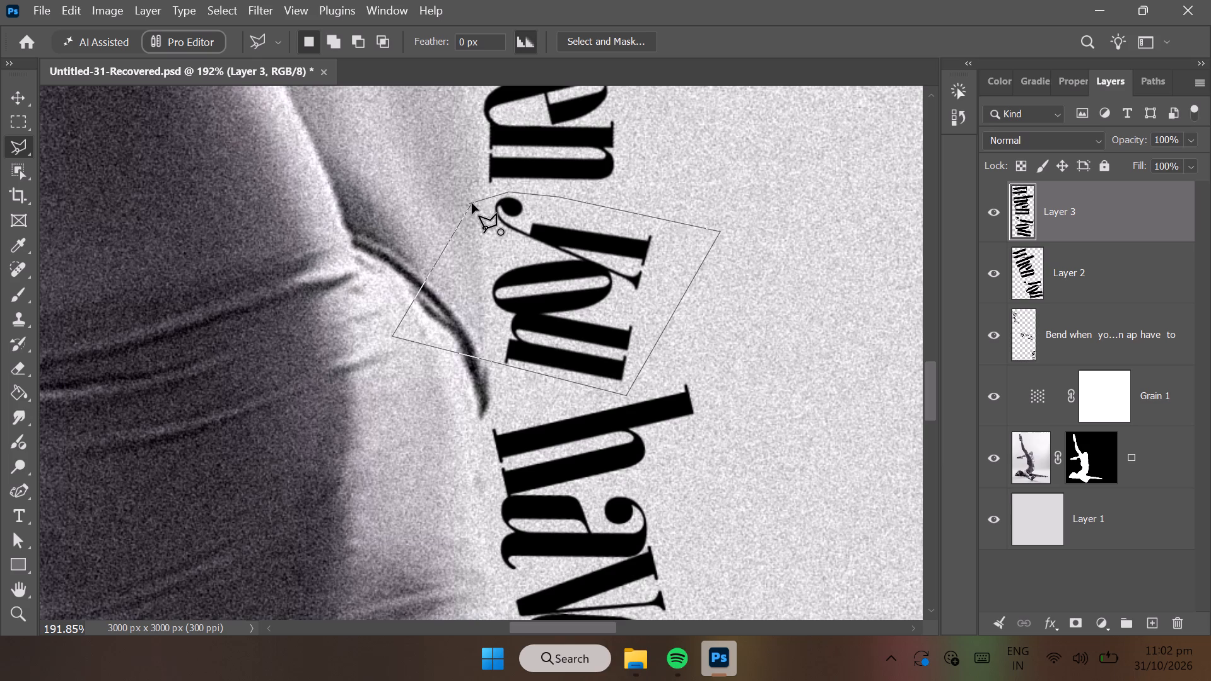
click(472, 203)
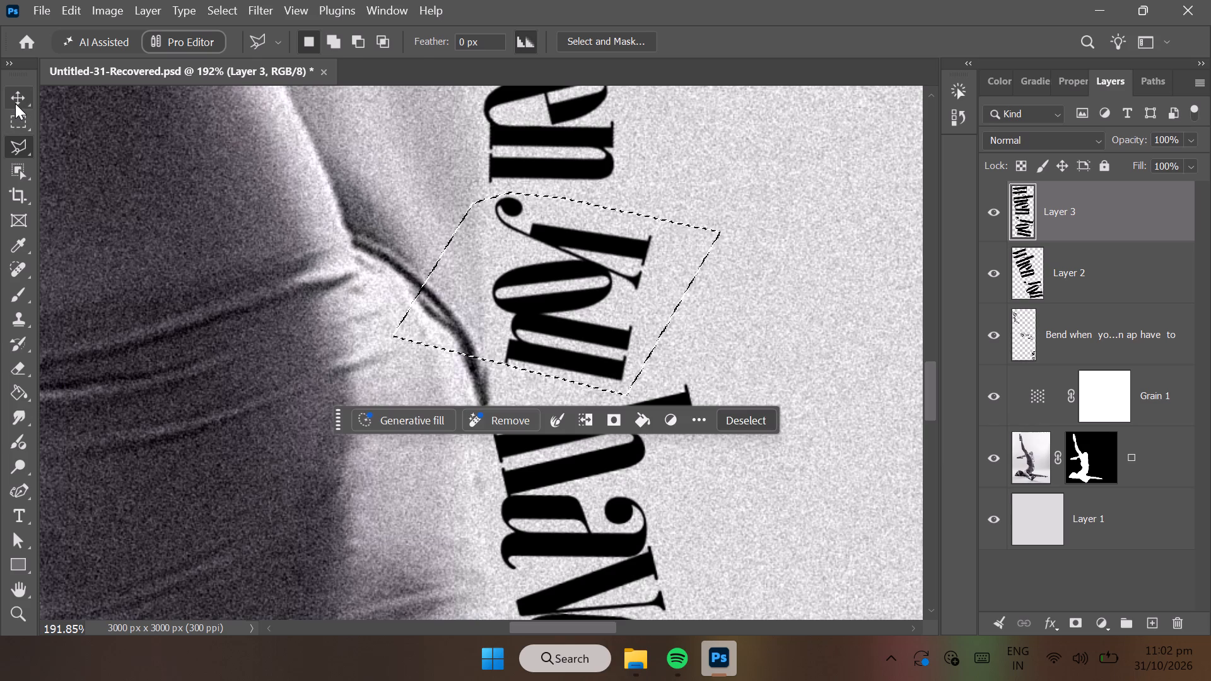
Move the selected word "you" on Layer 3 about 12 px down toward "have", and deselect.
click(15, 103)
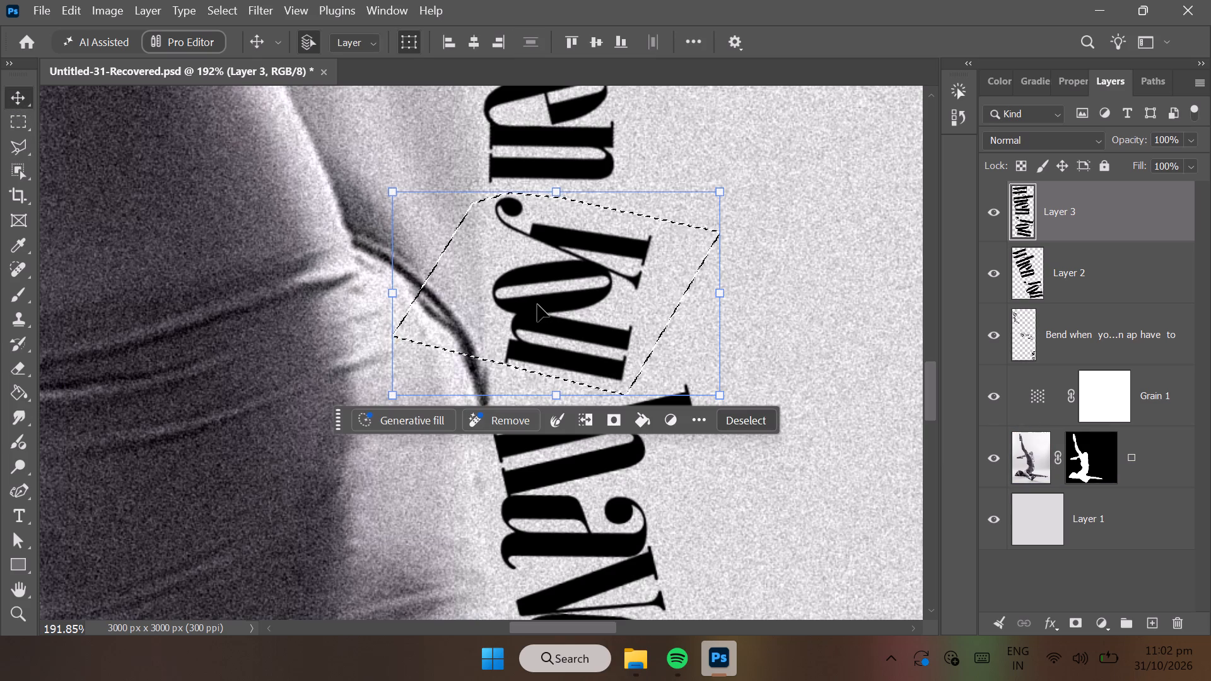
click(537, 305)
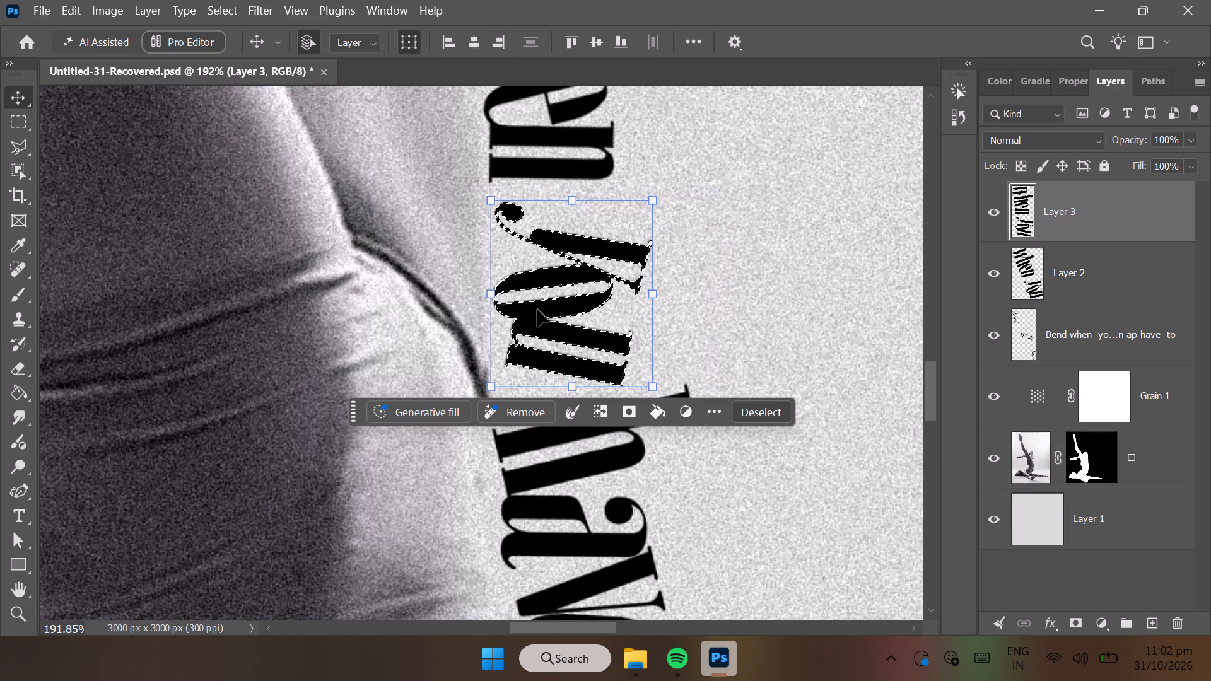
key(Down)
key(Down)
key(Down)
key(Down)
key(Down)
key(Down)
key(Down)
key(Down)
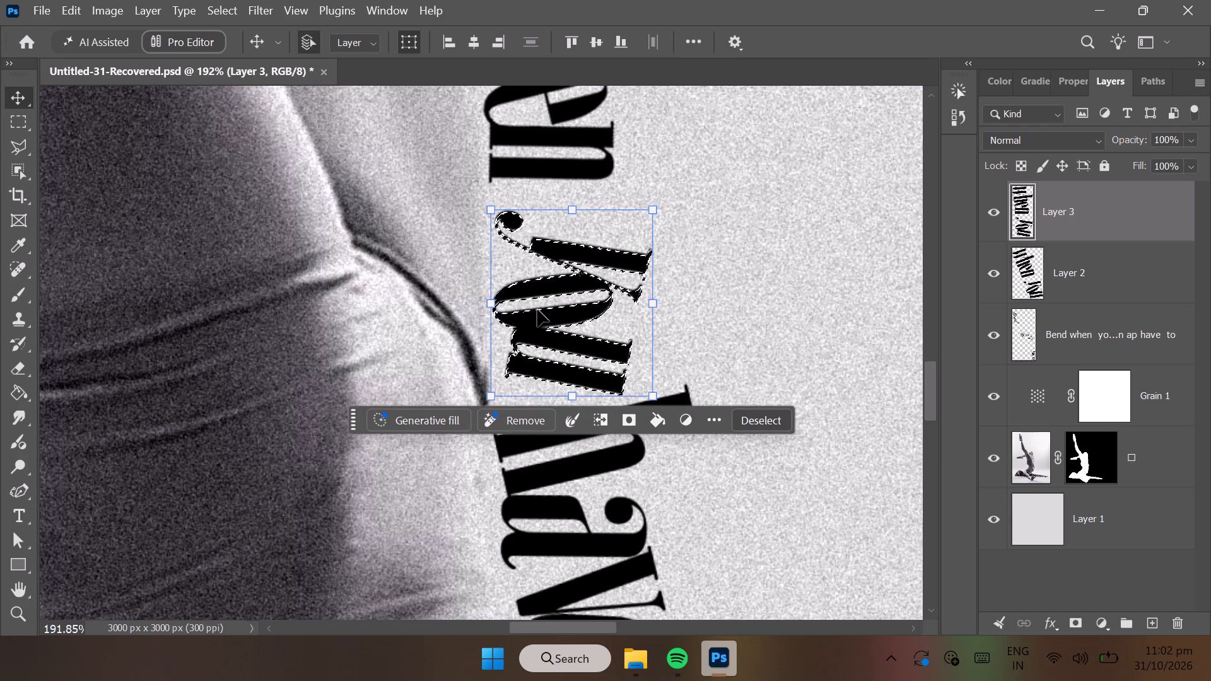
key(Down)
key(Down)
key(Down)
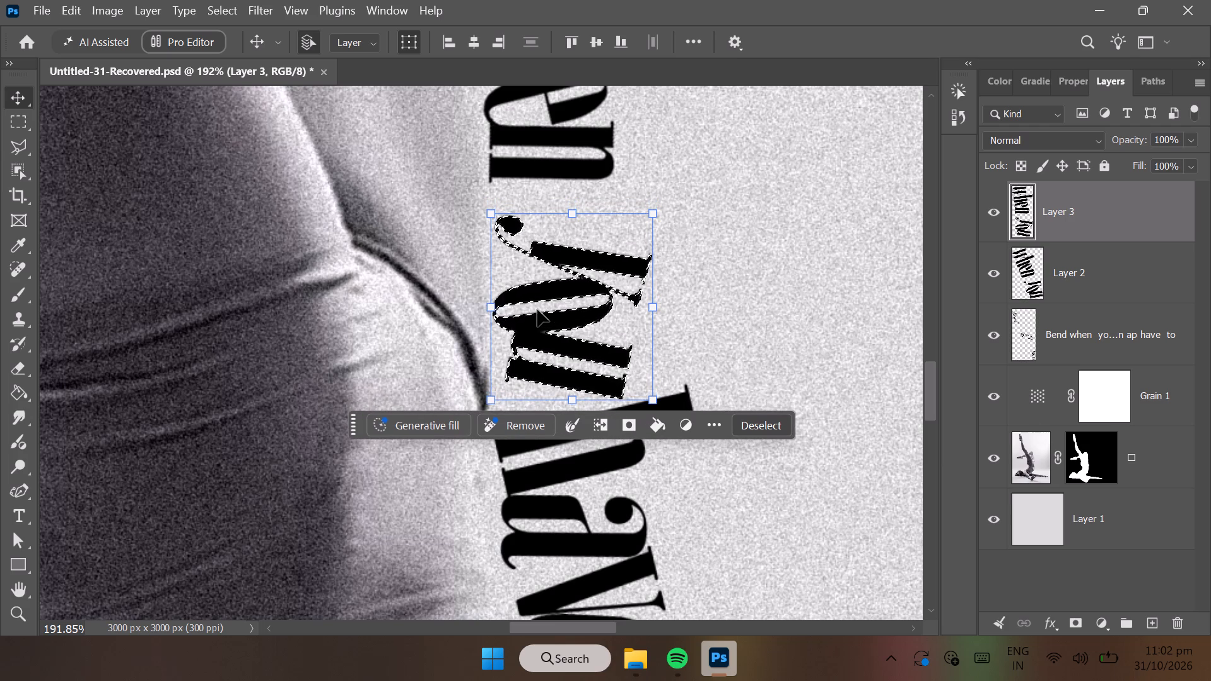
key(Down)
click(768, 421)
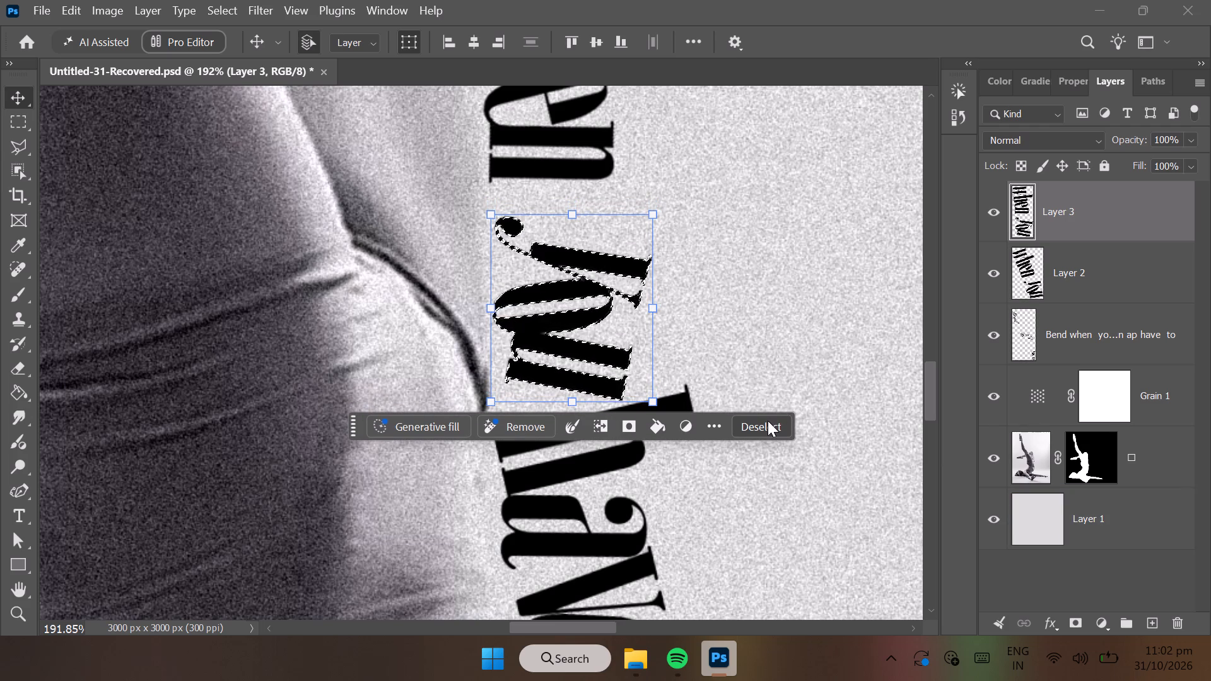
Outline the word "have" below "you", beside the dancer's body, with a polygonal lasso selection.
scroll(705, 428, down, 2)
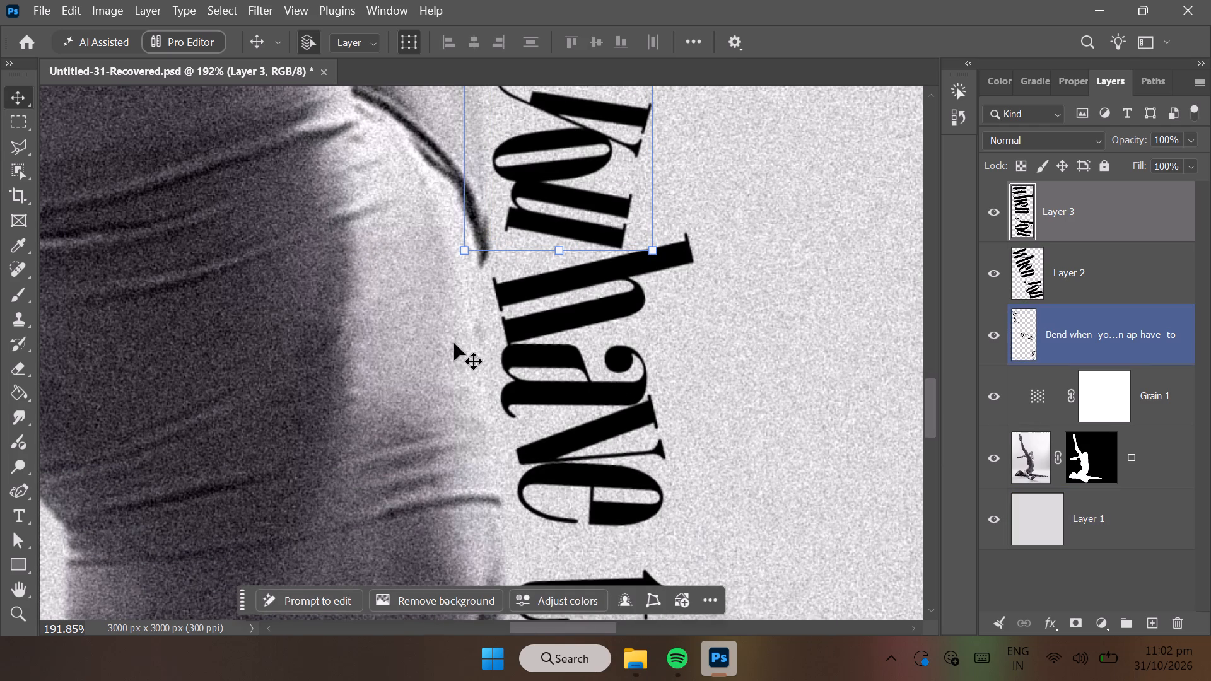
click(26, 148)
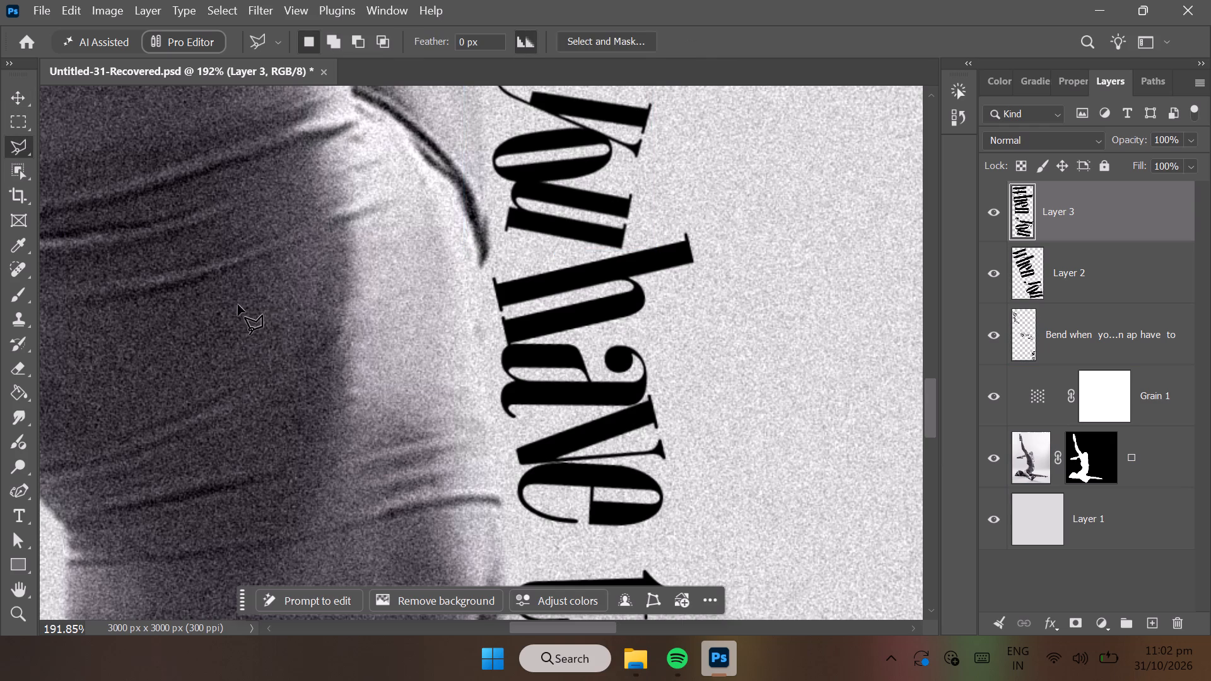
click(466, 295)
click(494, 257)
click(566, 265)
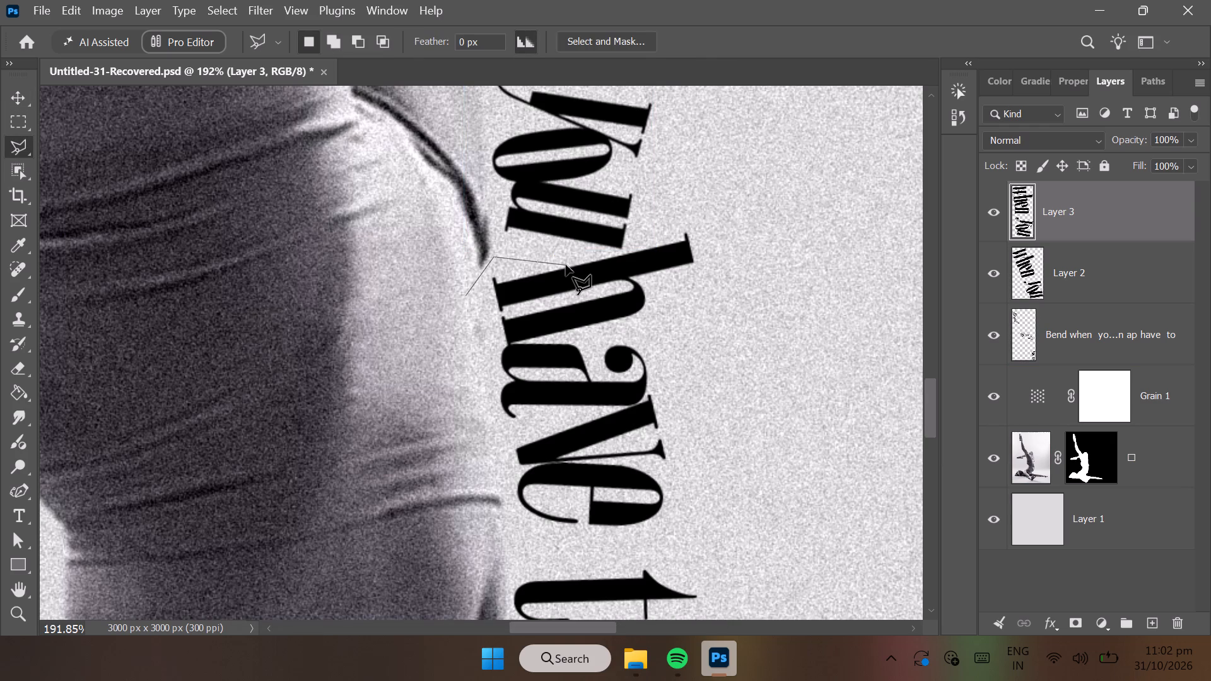
click(699, 207)
click(727, 281)
click(697, 435)
click(680, 552)
click(549, 554)
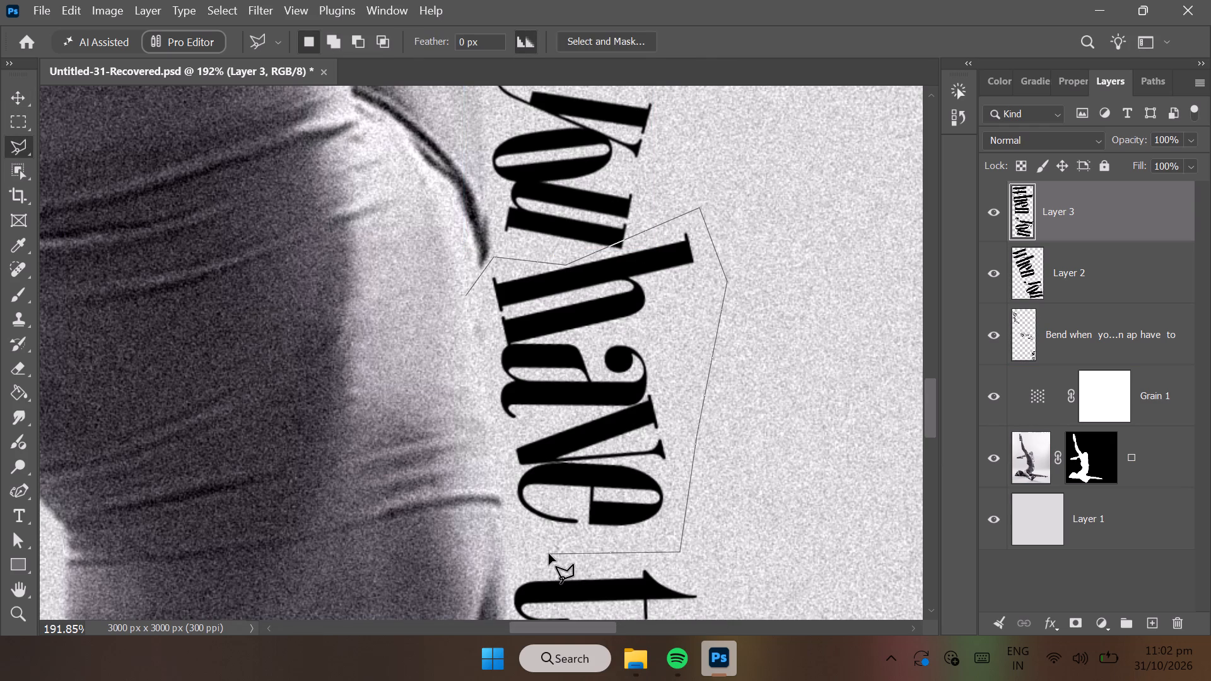
click(460, 535)
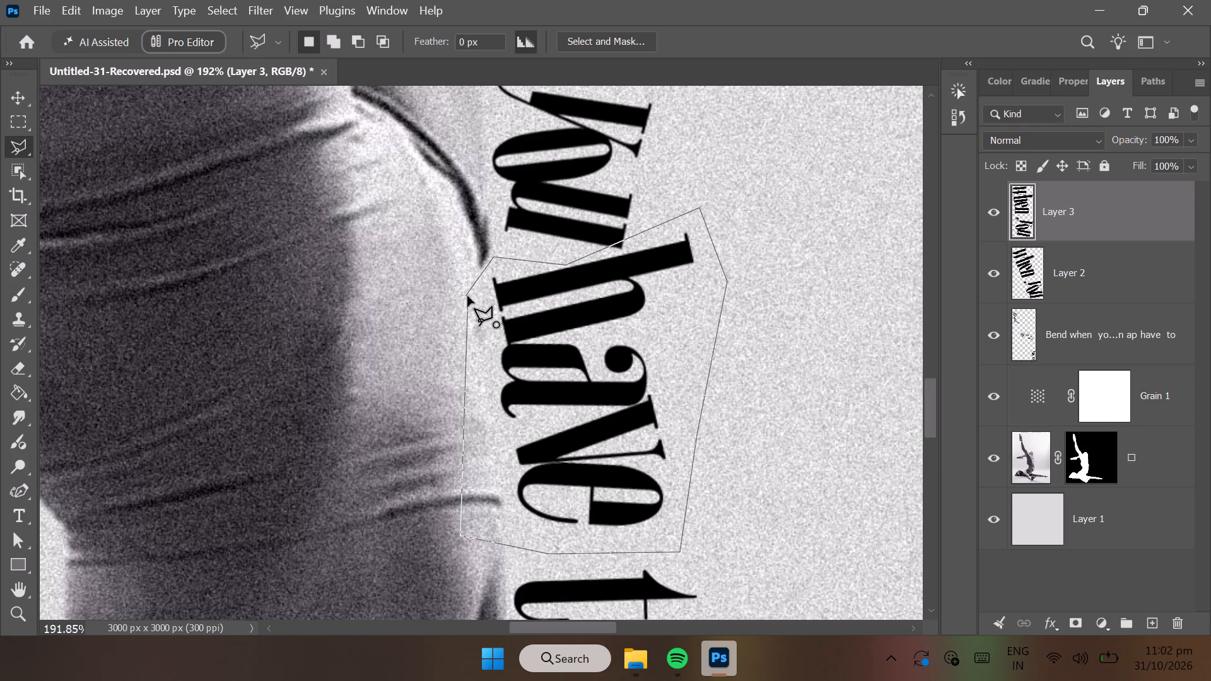
click(467, 295)
Make the "Bend when you can Snap have to" layer active, move the selected word "have" about 29 px down and 1 px left, and deselect.
scroll(564, 343, down, 1)
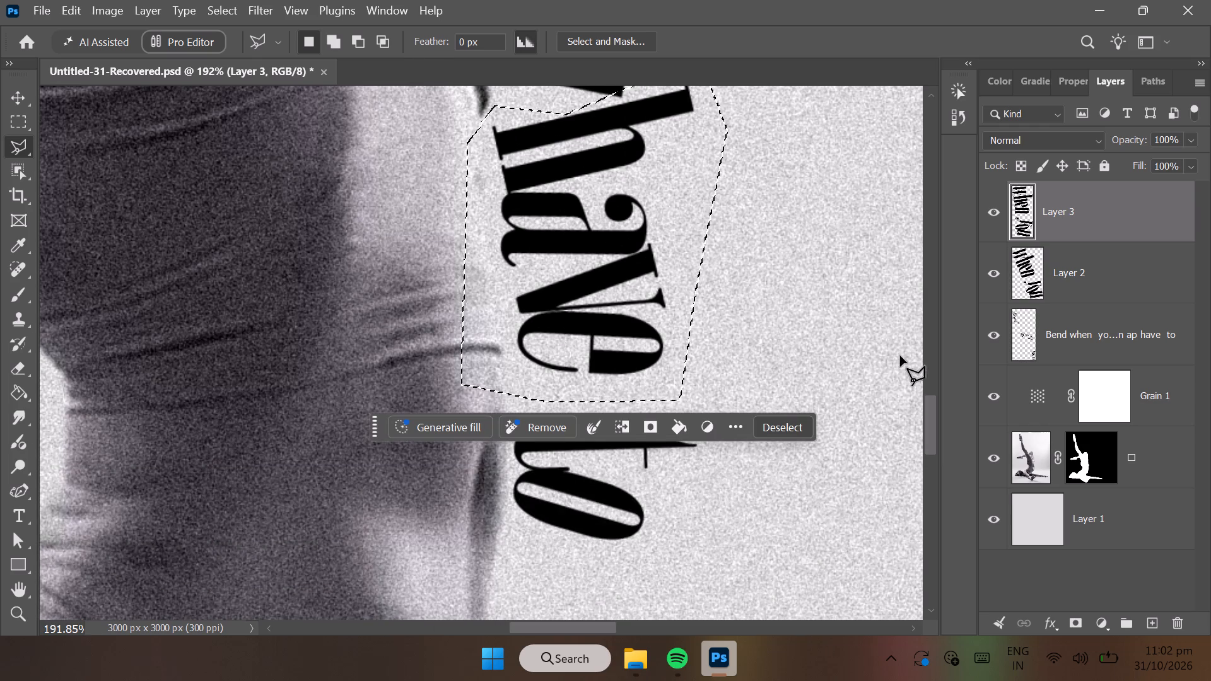
click(1041, 335)
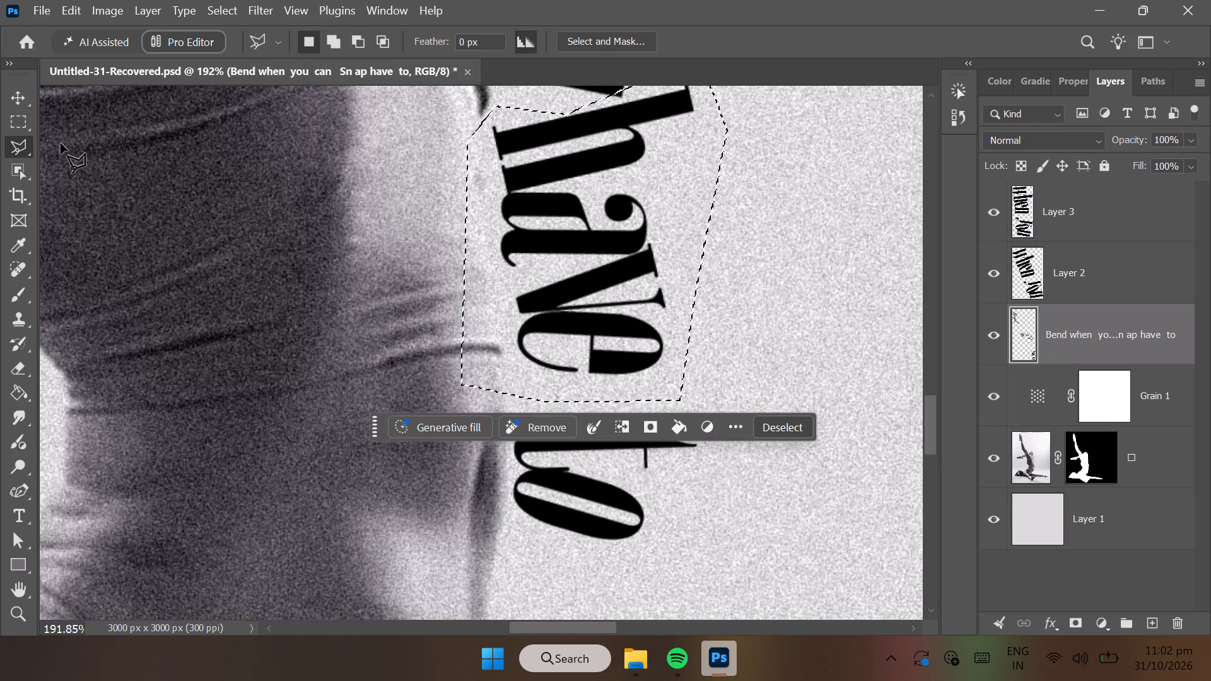
click(13, 94)
key(Down)
key(Down)
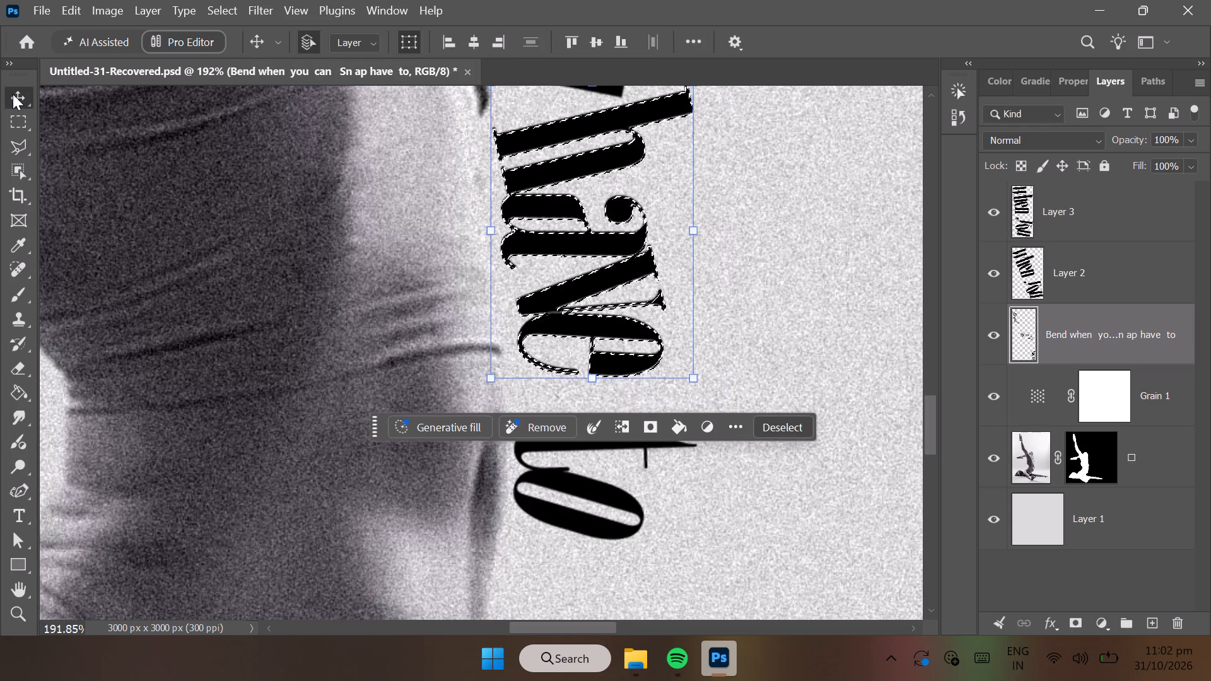
key(Down)
key(Down)
key(Down)
key(Down)
key(Down)
key(Down)
key(Down)
key(Down)
key(Down)
key(Down)
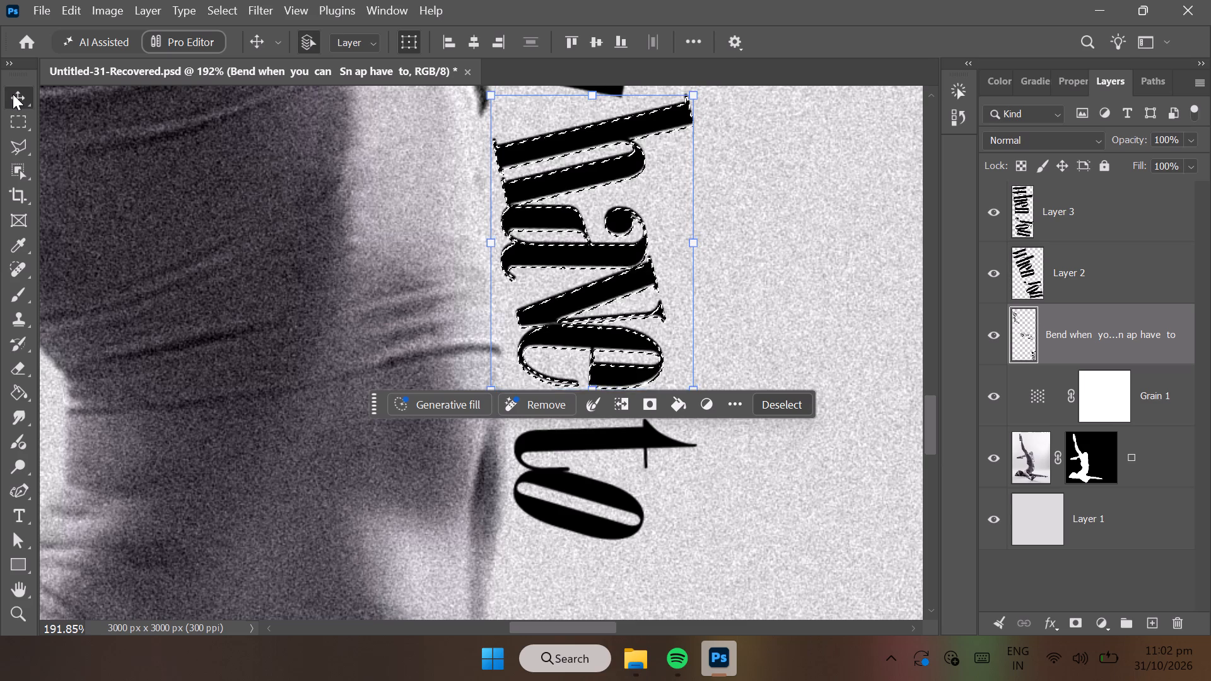
key(Down)
key(Down)
key(Down)
key(Down)
key(Down)
key(Down)
key(Down)
key(Down)
key(Down)
key(Down)
key(Down)
key(Down)
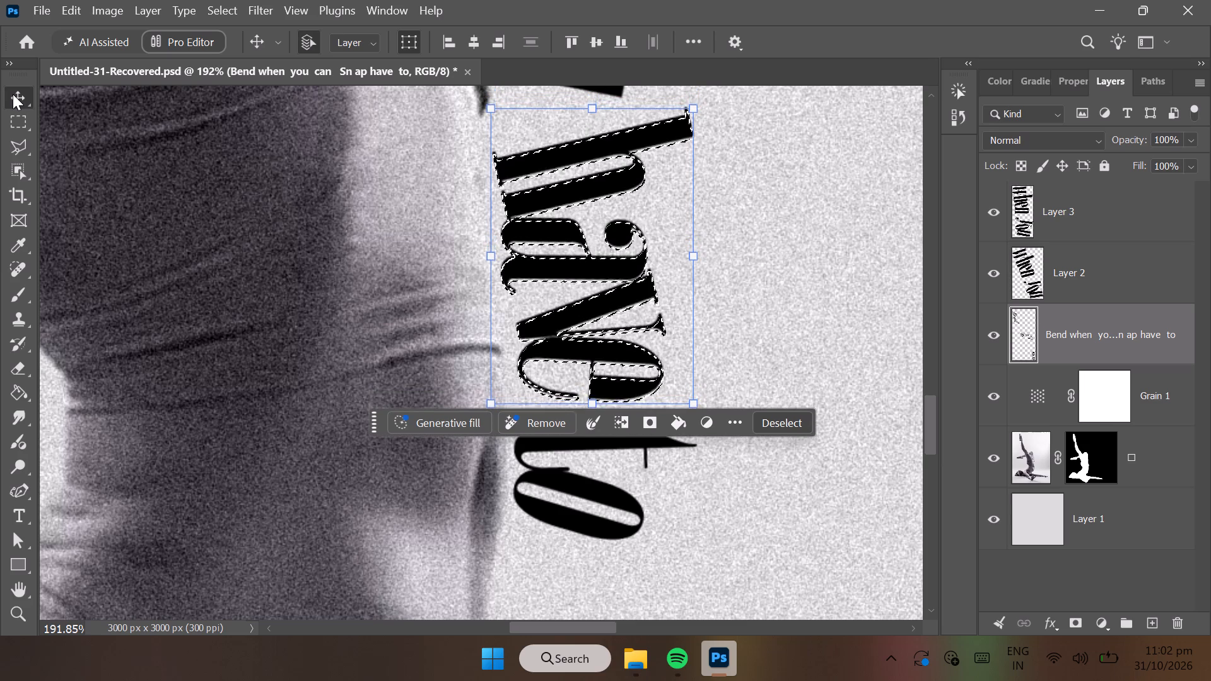
key(Down)
key(Down)
key(Down)
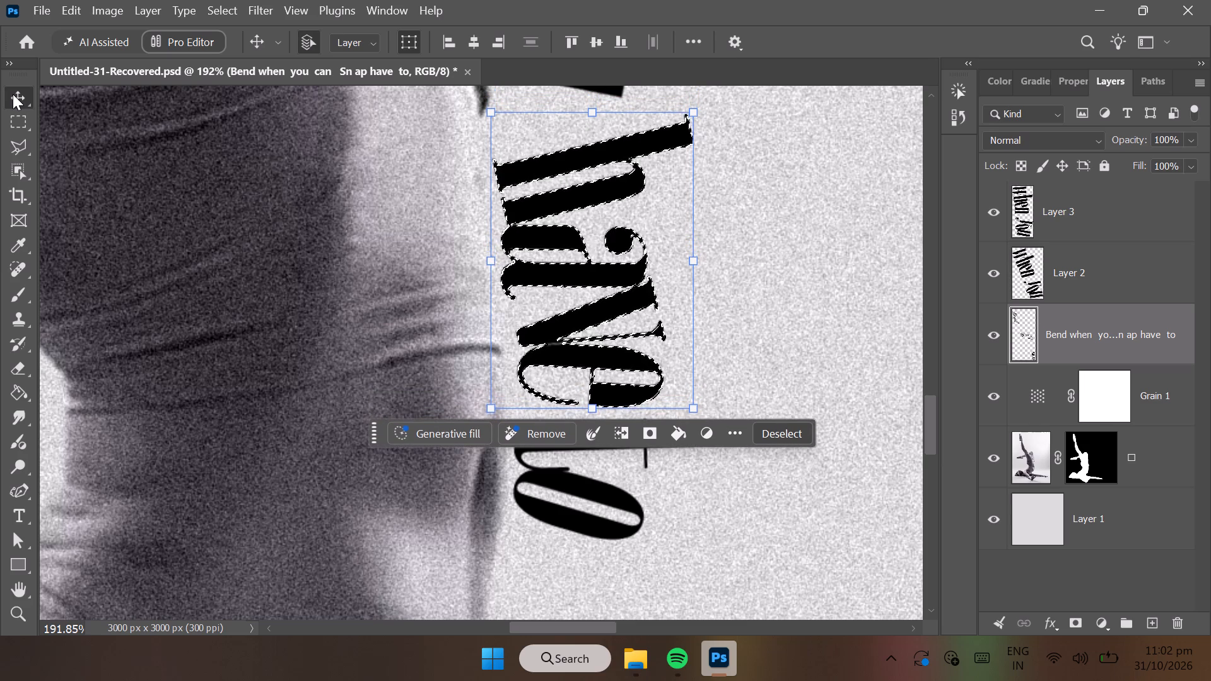
key(Down)
key(Down)
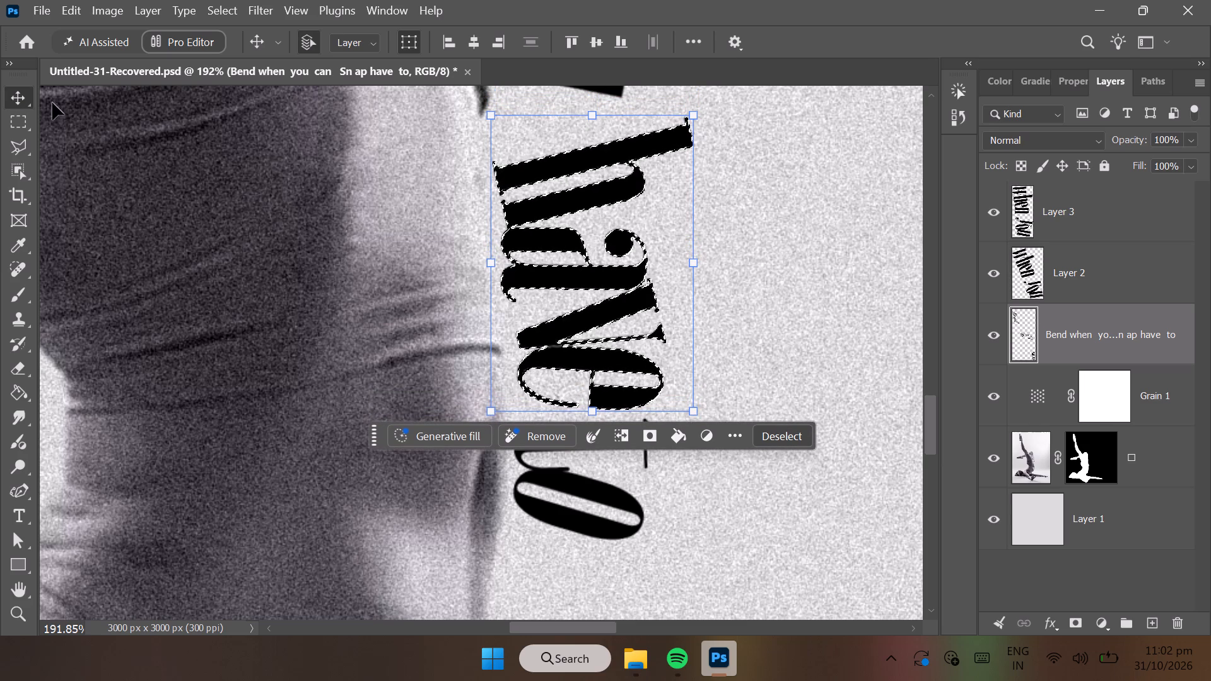
key(Left)
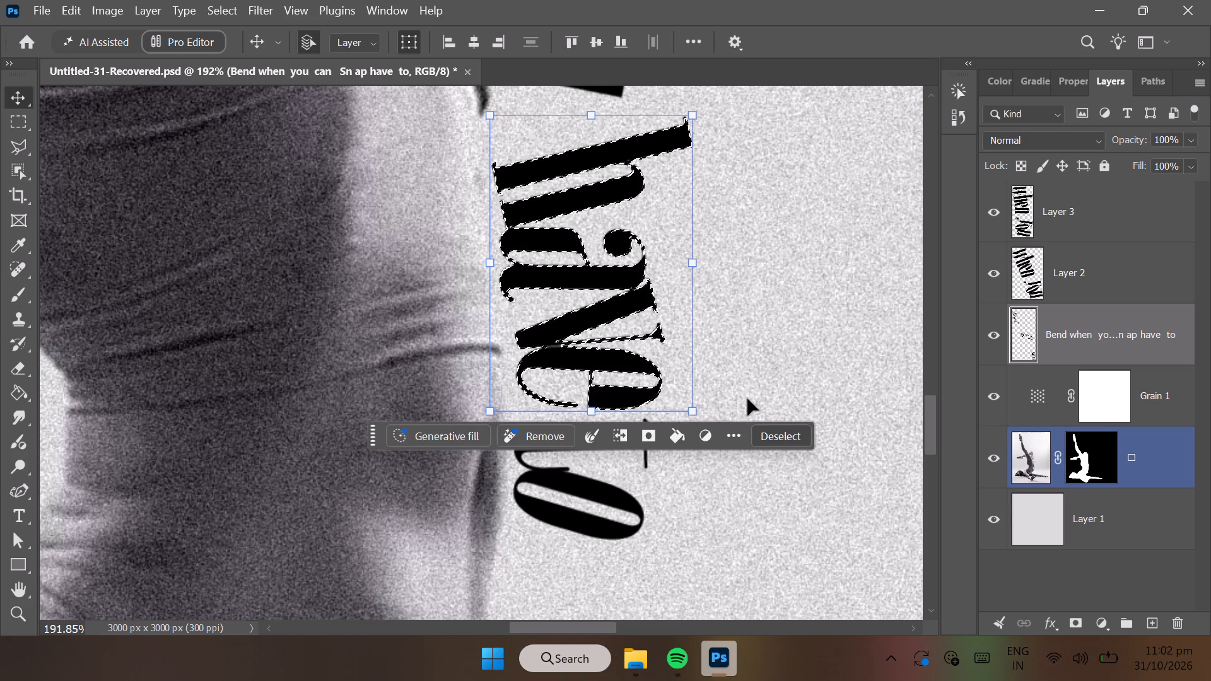
click(771, 438)
Outline the word "to" below "have" with a polygonal lasso selection.
scroll(681, 429, down, 2)
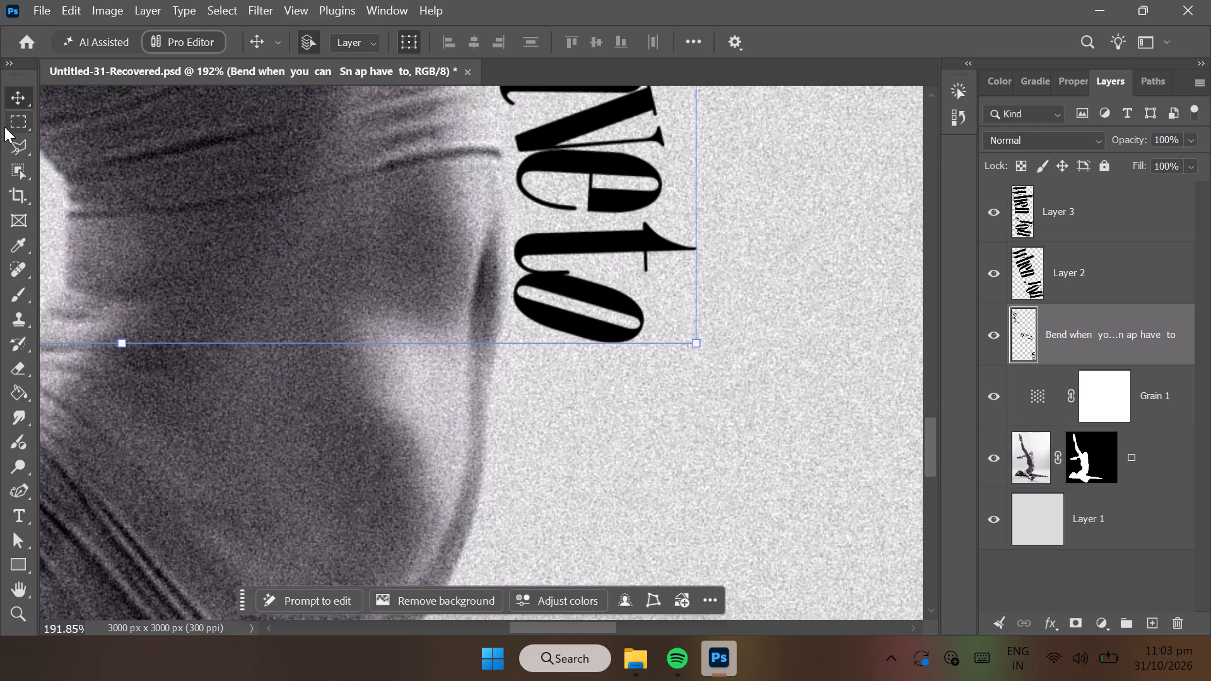
click(13, 138)
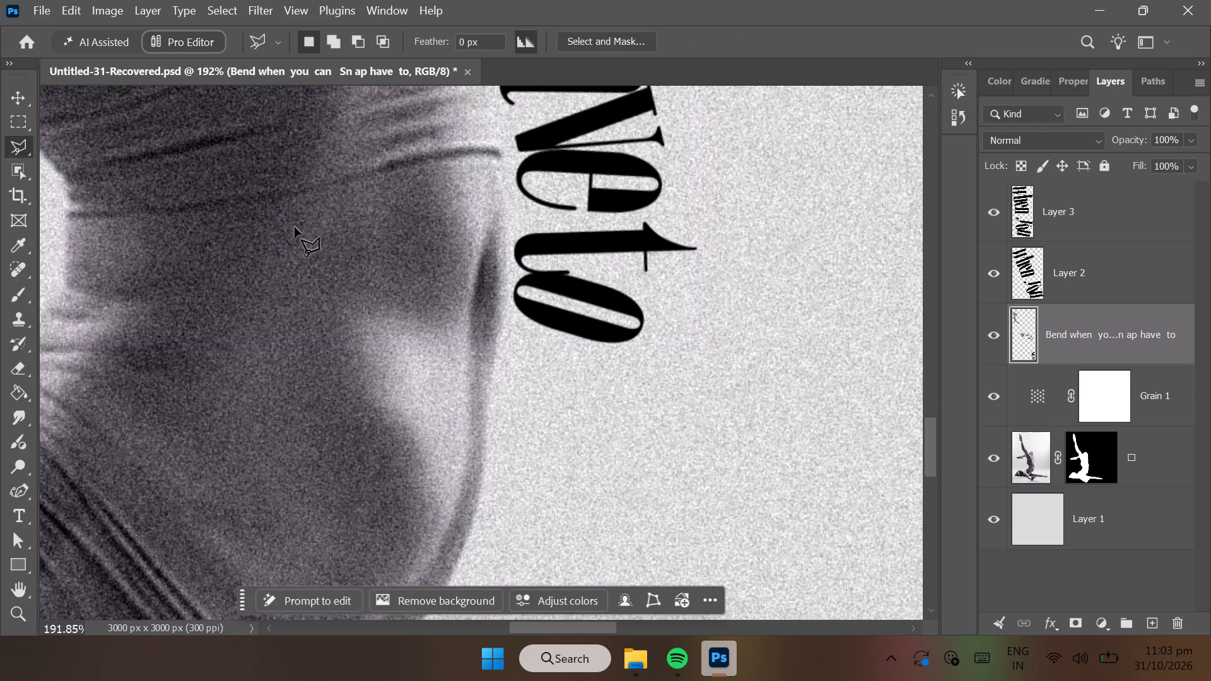
click(504, 231)
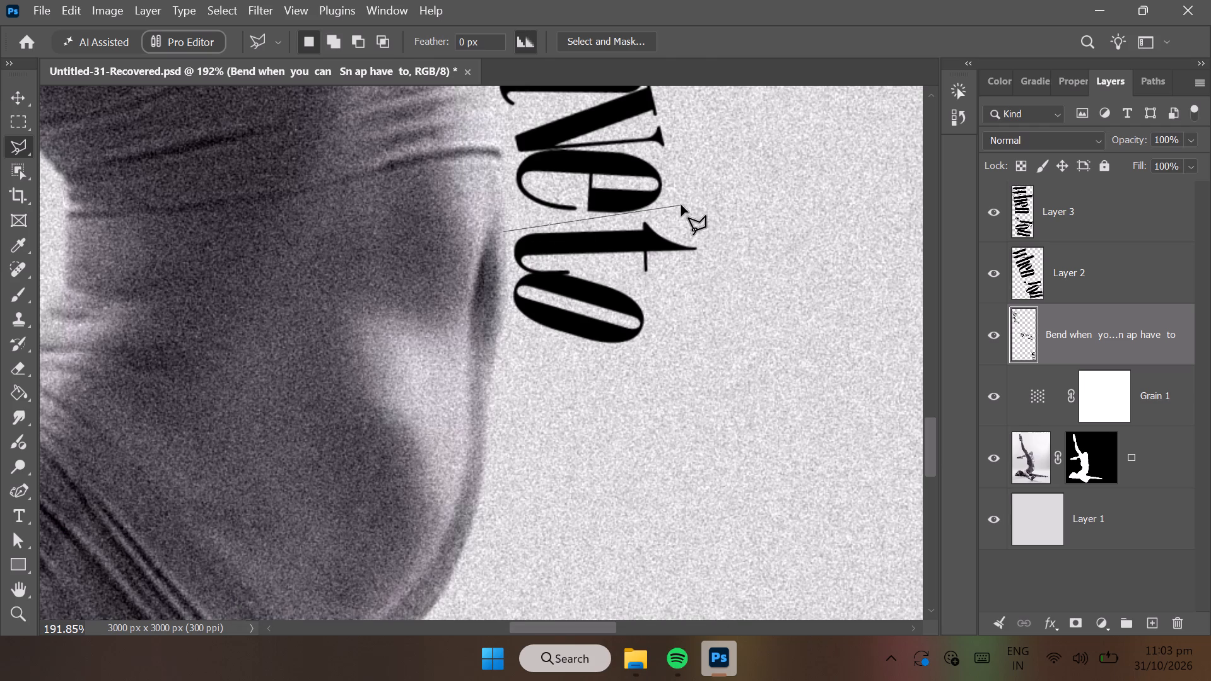
click(681, 212)
click(715, 243)
click(689, 294)
click(631, 407)
click(472, 321)
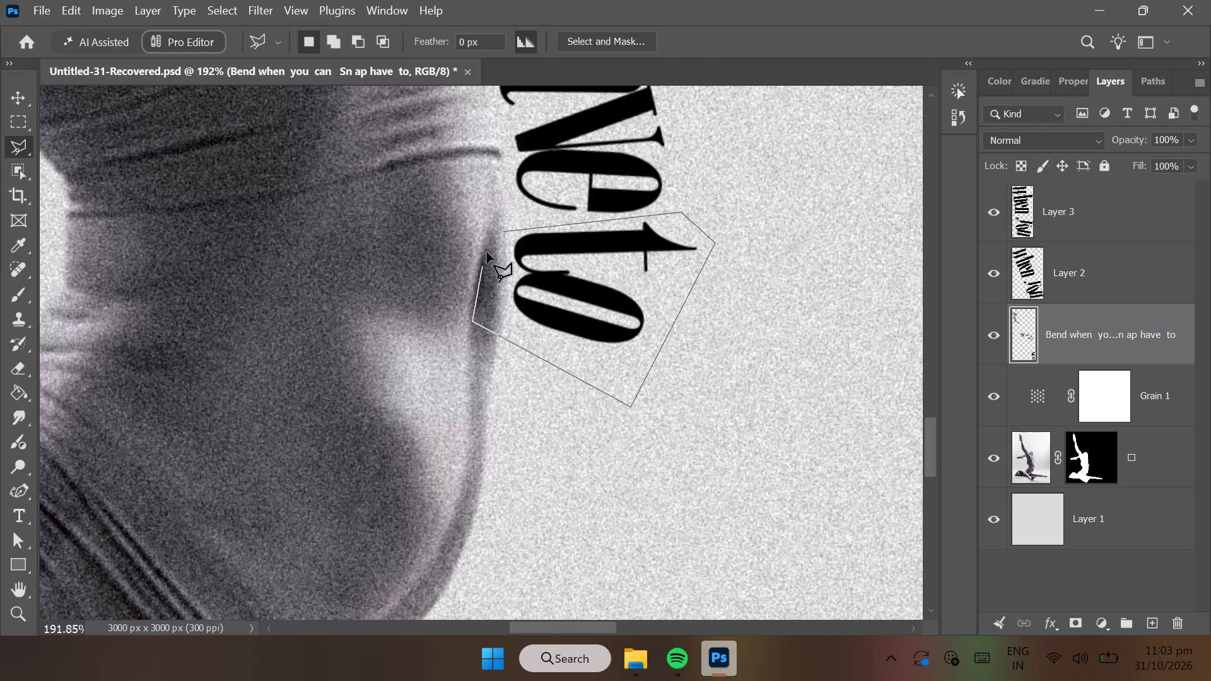
click(503, 232)
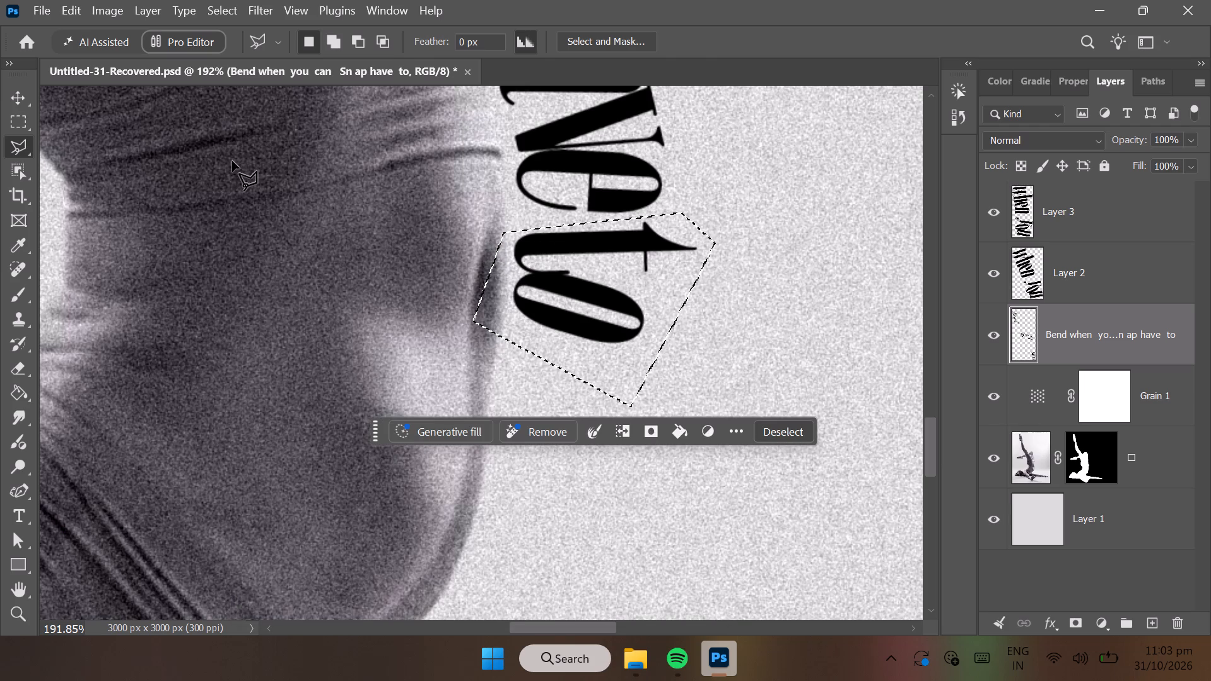
Move the selected word "to" about 28 px down and 2 px left, away from "have".
click(10, 98)
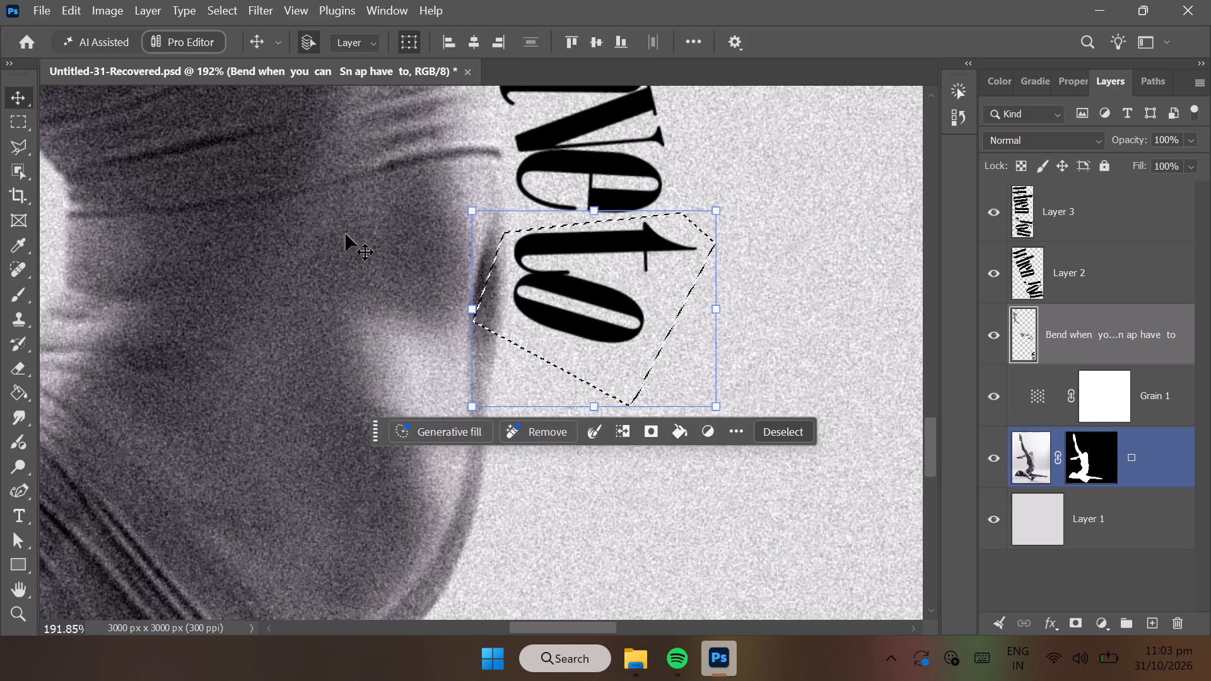
key(Down)
key(Down)
key(Down)
key(Down)
key(Down)
key(Down)
key(Down)
key(Down)
key(Down)
key(Down)
key(Down)
key(Down)
key(Down)
key(Down)
key(Down)
key(Down)
key(Down)
key(Down)
key(Down)
key(Down)
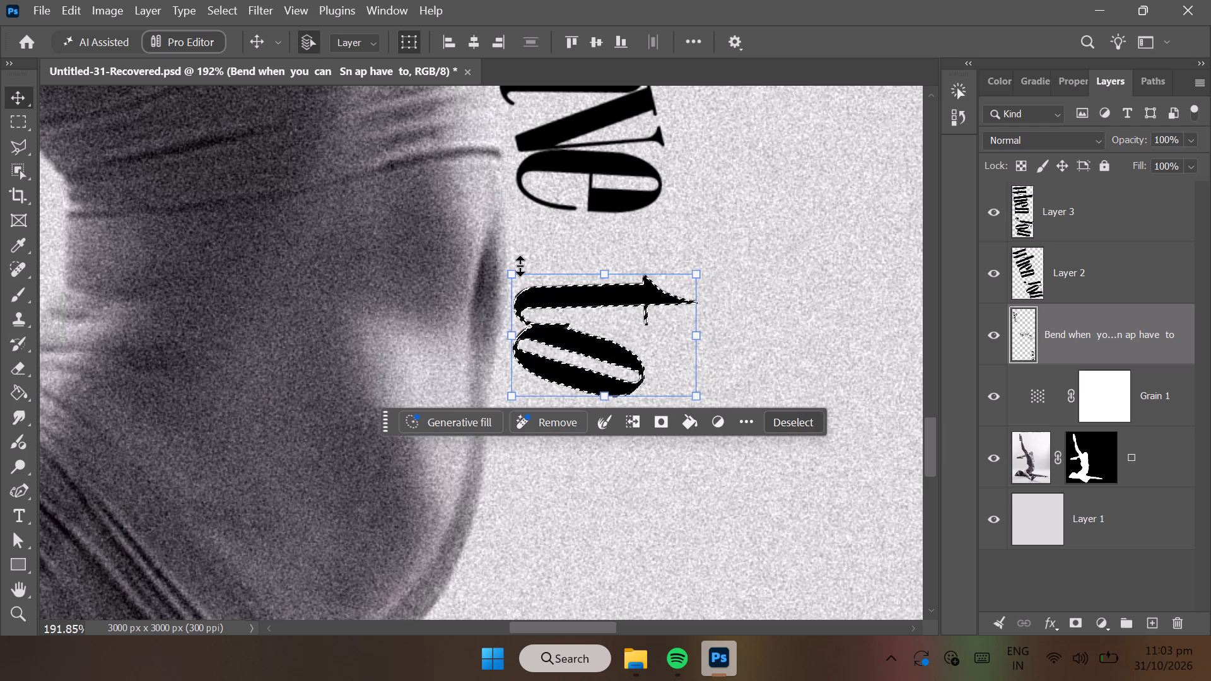
key(Left)
key(Left)
key(Up)
key(Up)
key(Up)
key(Up)
key(Up)
key(Up)
key(Up)
key(Up)
key(Up)
key(Up)
key(Up)
key(Up)
key(Up)
key(Up)
key(Up)
key(Up)
key(Up)
key(Up)
key(Up)
key(Up)
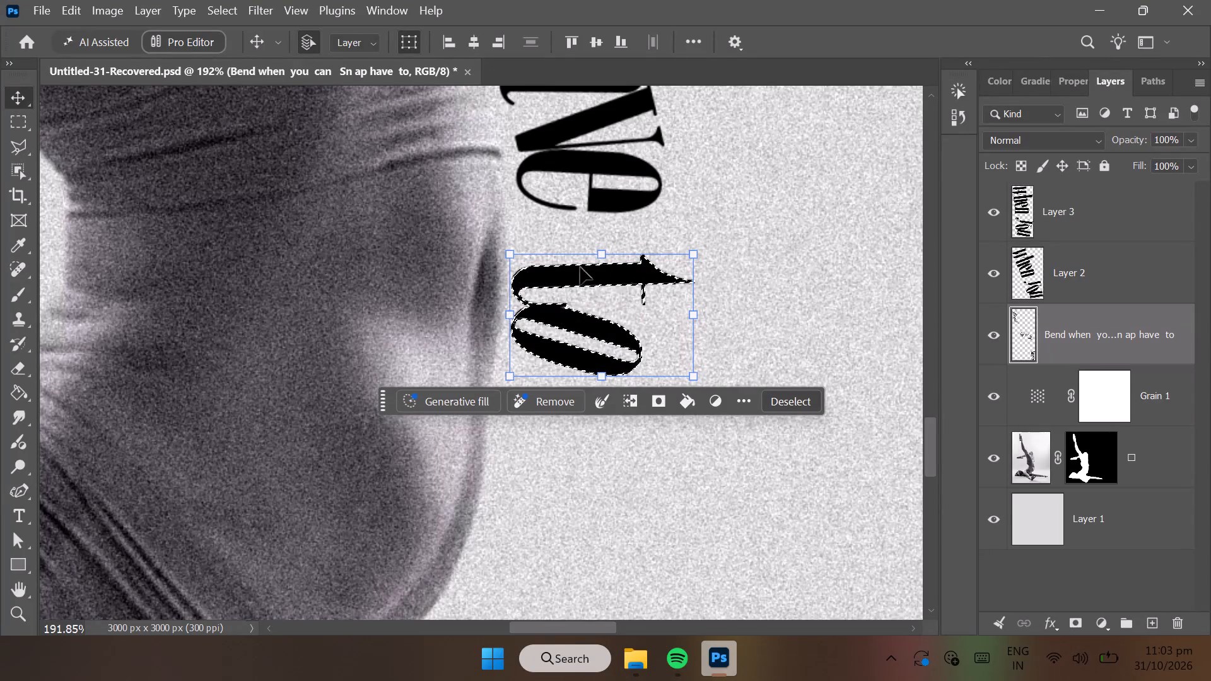
Rotate the selected word "to" about 7° clockwise, apply the rotation and deselect.
drag(706, 244, 713, 255)
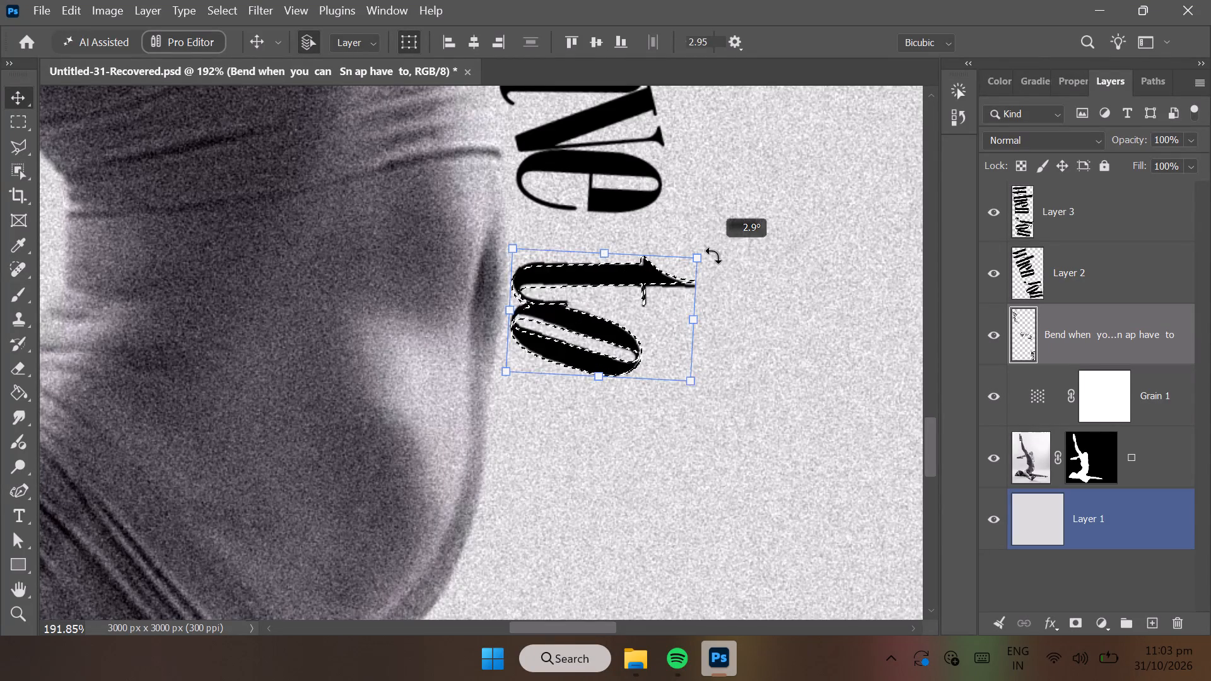
drag(713, 255, 714, 258)
click(752, 433)
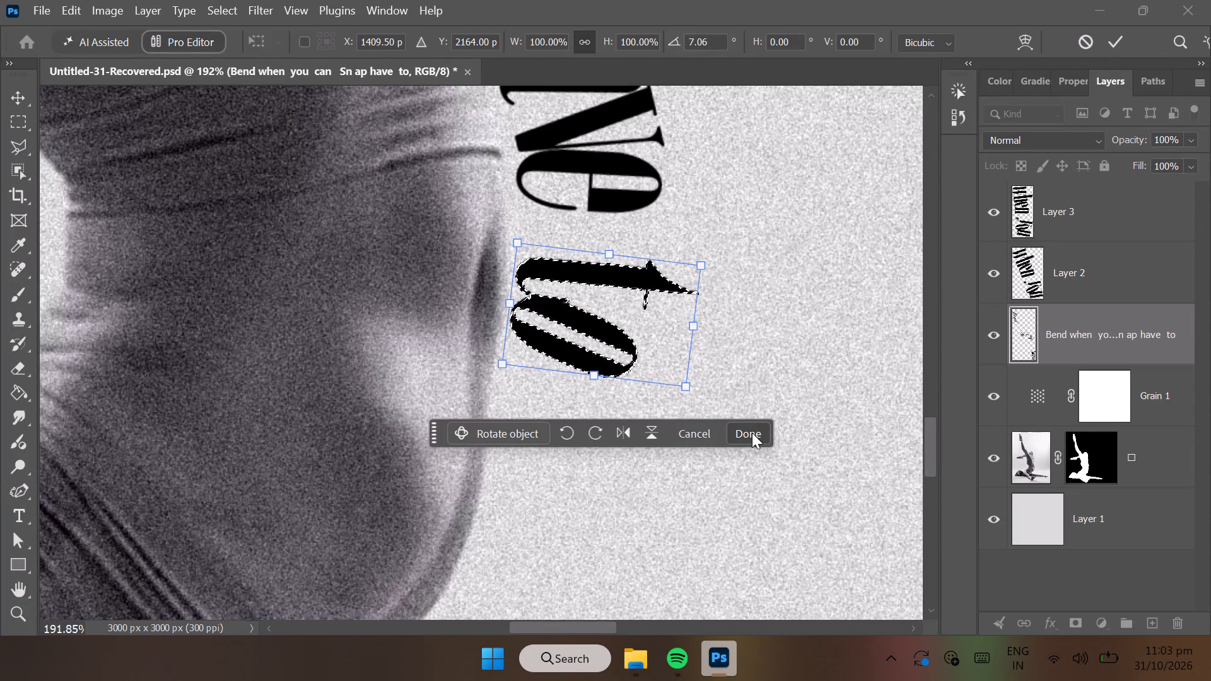
click(793, 420)
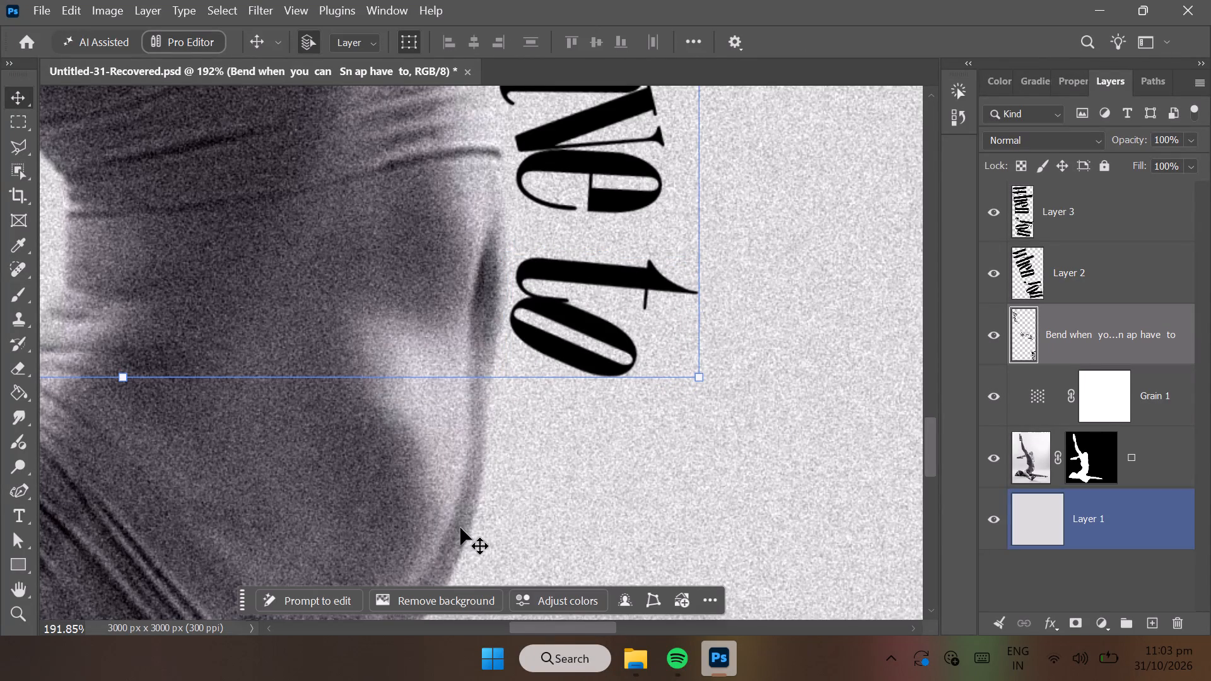
Outline the letter "n" of "Sn", above the dancer's knee, with a polygonal lasso selection.
click(6, 619)
drag(294, 504, 193, 552)
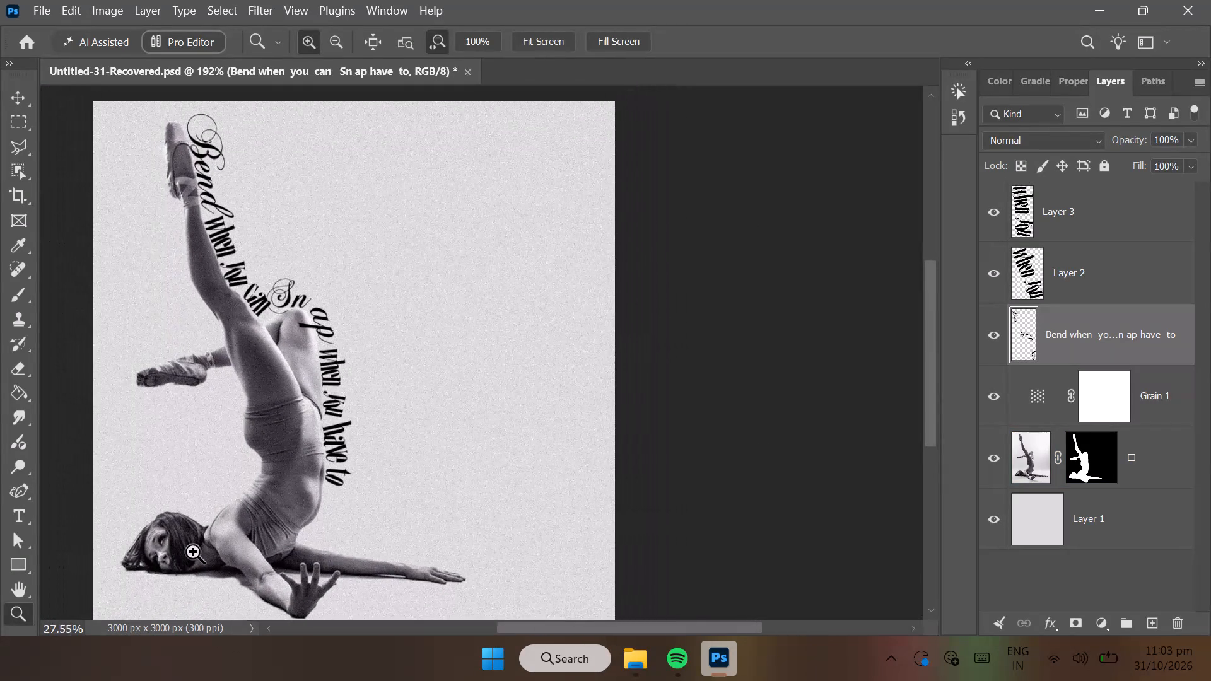
drag(193, 552, 192, 552)
scroll(261, 471, left, 1)
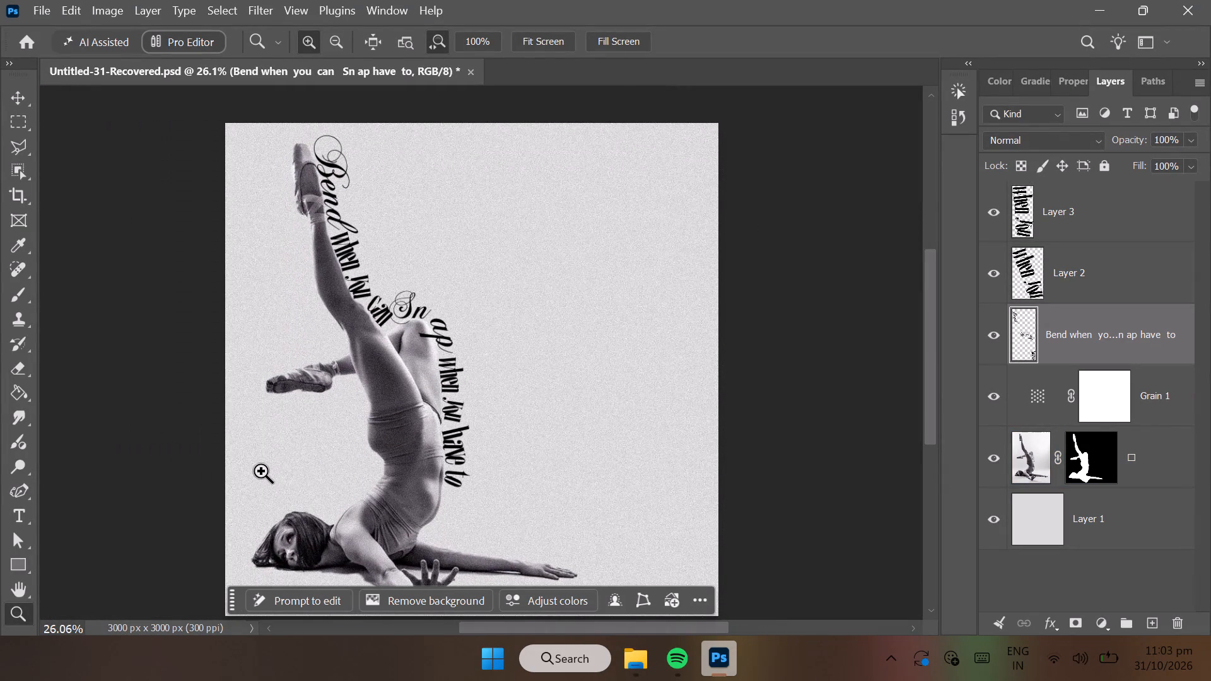
scroll(261, 471, left, 1)
drag(393, 294, 496, 345)
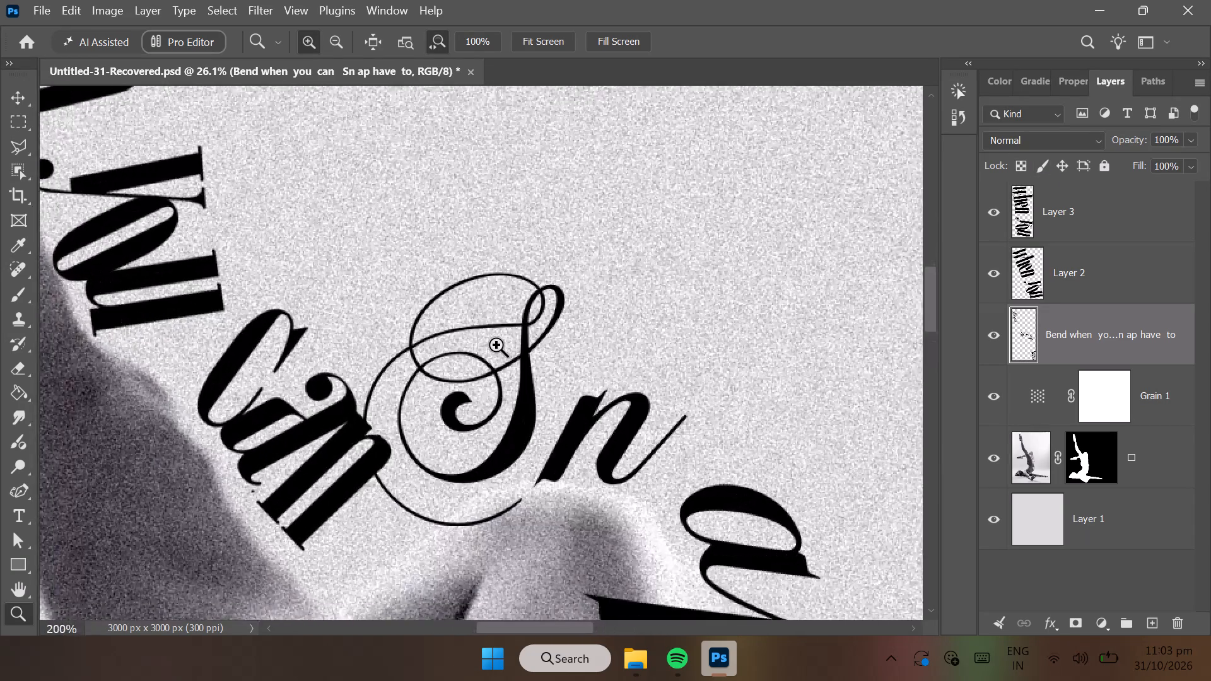
drag(496, 345, 501, 346)
scroll(501, 346, down, 2)
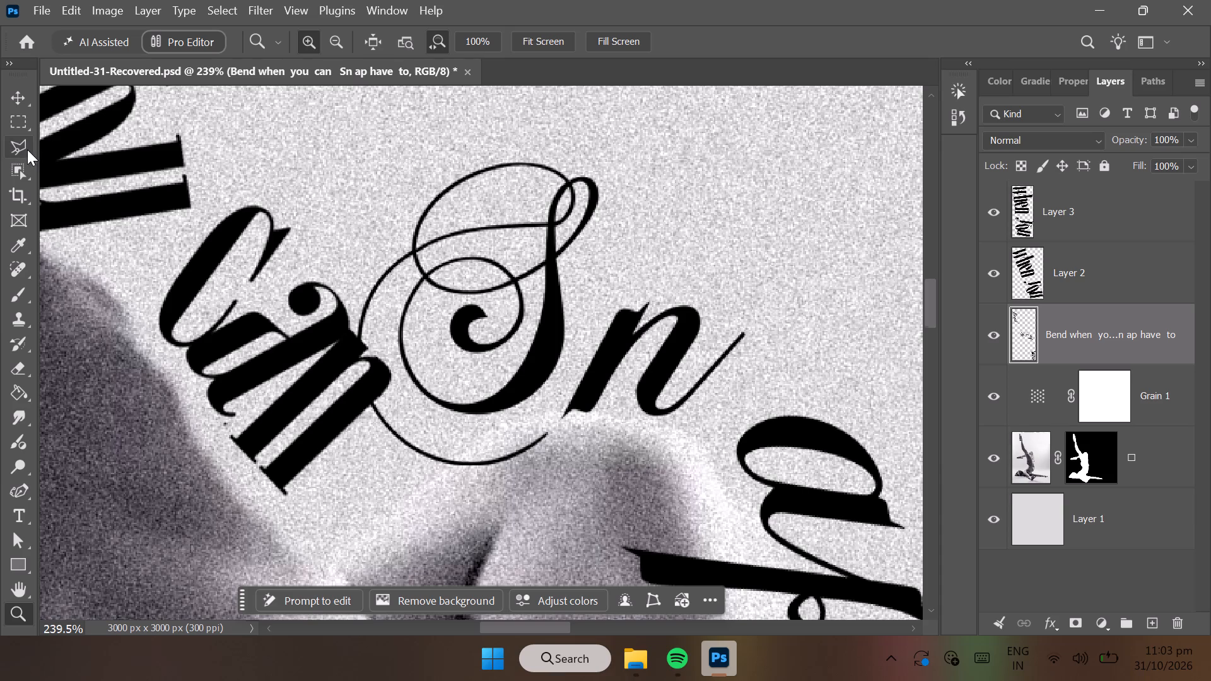
drag(27, 149, 416, 328)
click(571, 434)
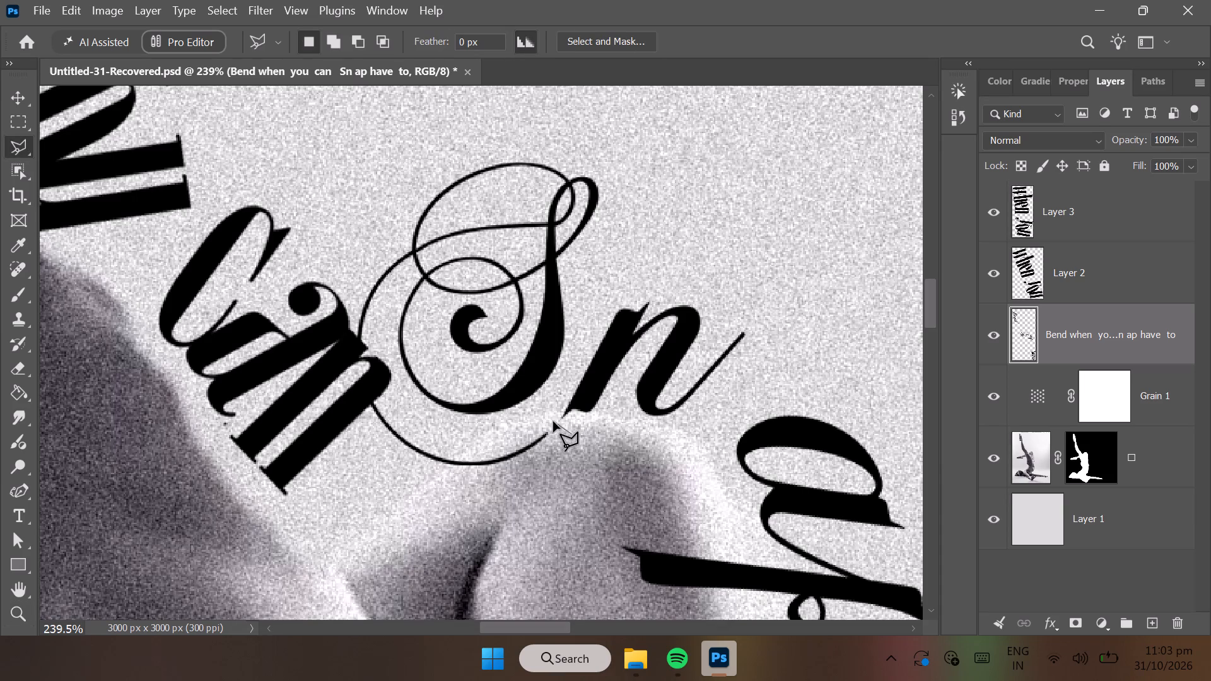
click(551, 419)
click(582, 324)
click(621, 277)
click(751, 295)
click(776, 364)
click(679, 434)
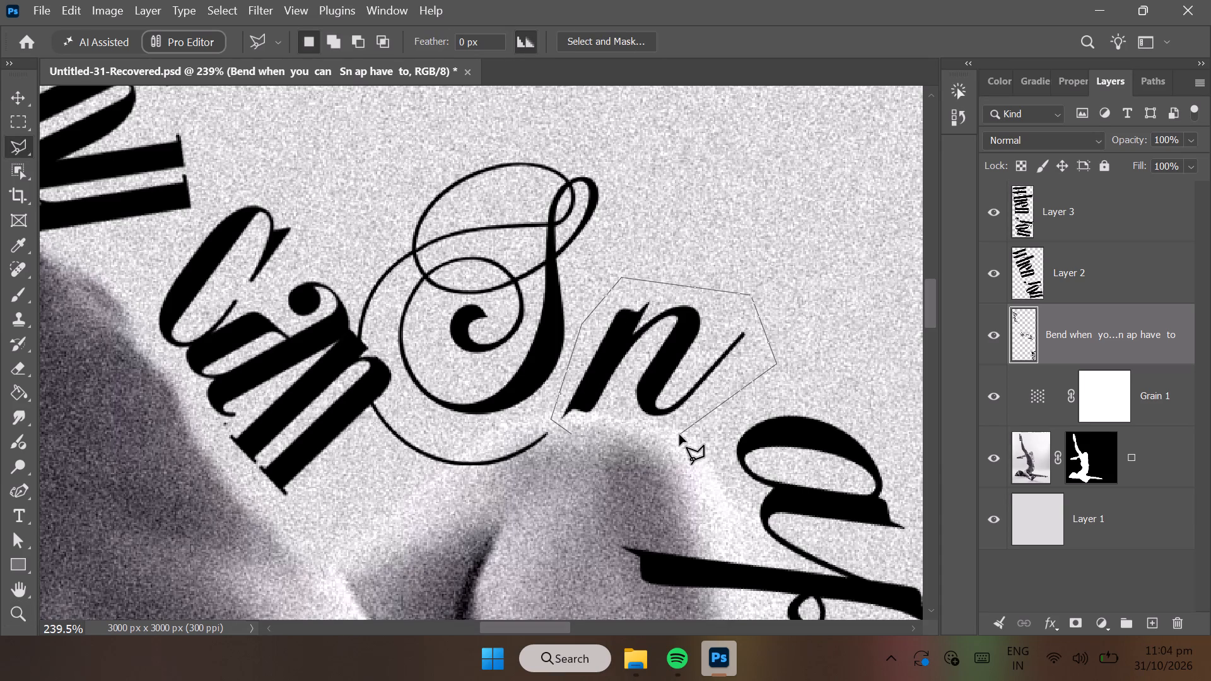
click(571, 438)
click(560, 425)
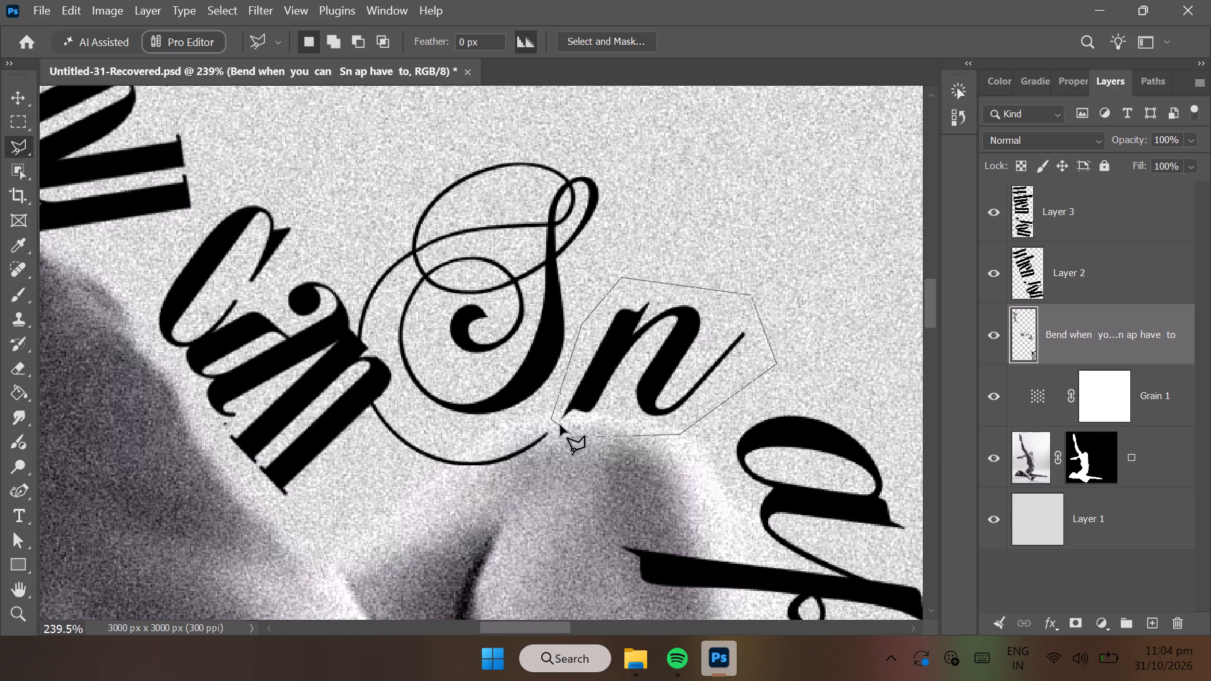
click(571, 433)
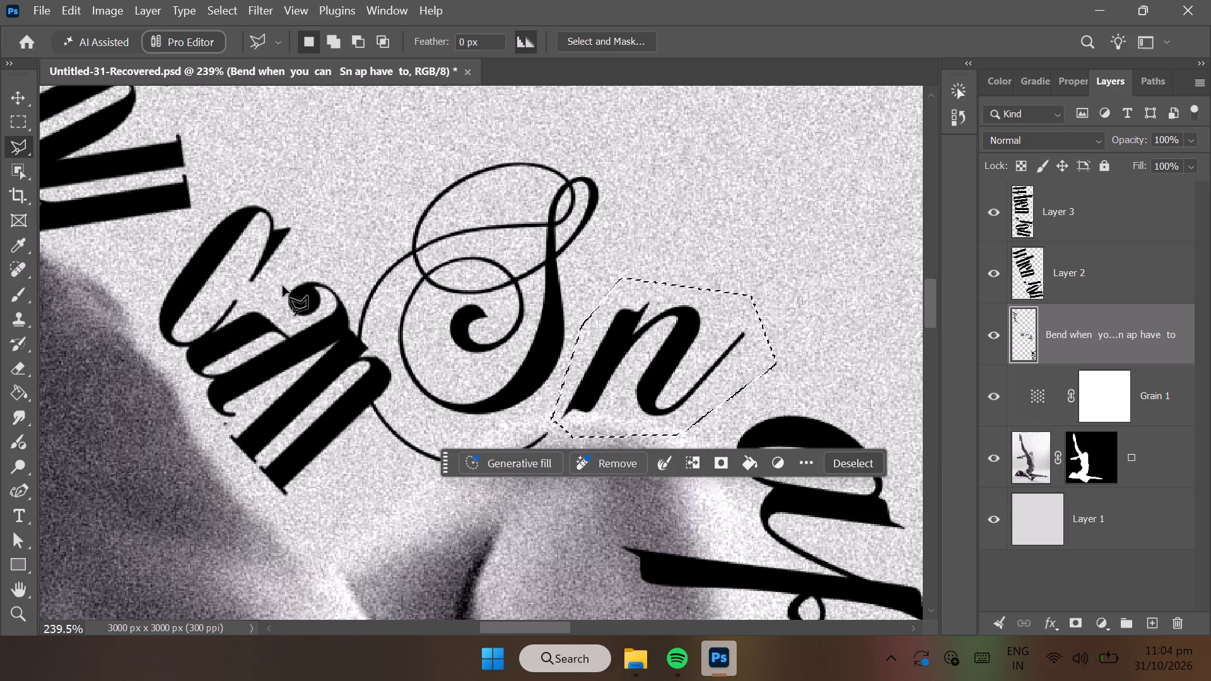
Move the selected letter "n" 6 px left and 3 px down, closer to the "S", and deselect.
click(27, 99)
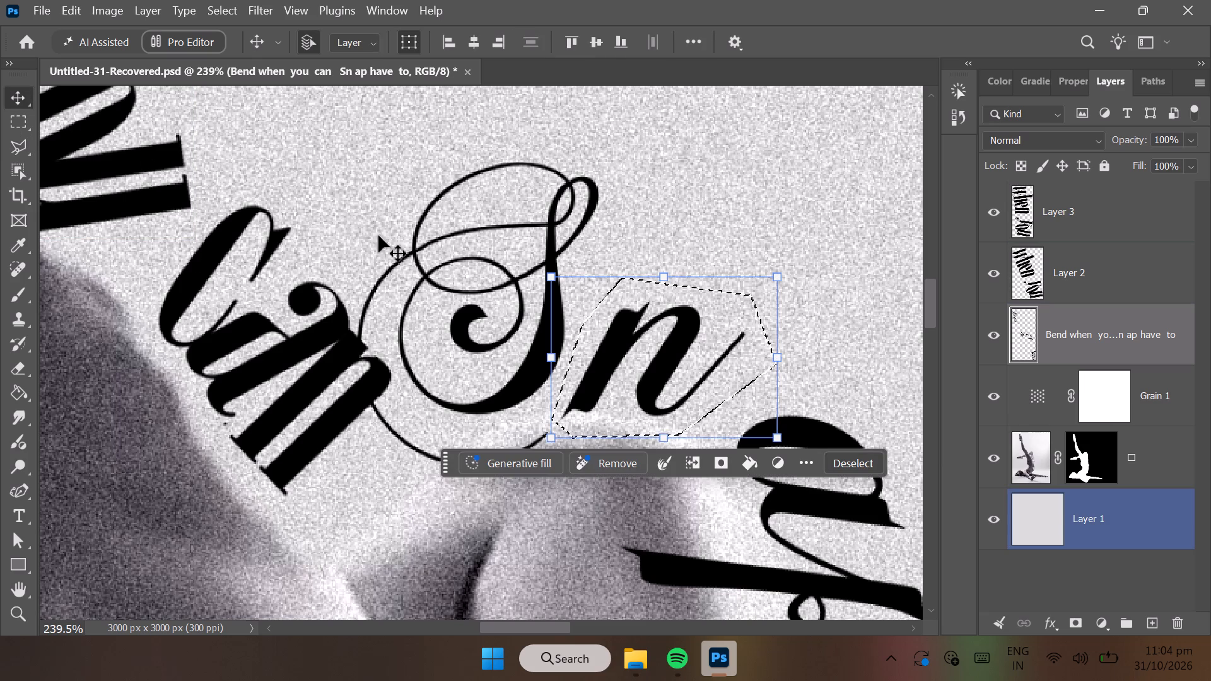
key(Down)
key(Down)
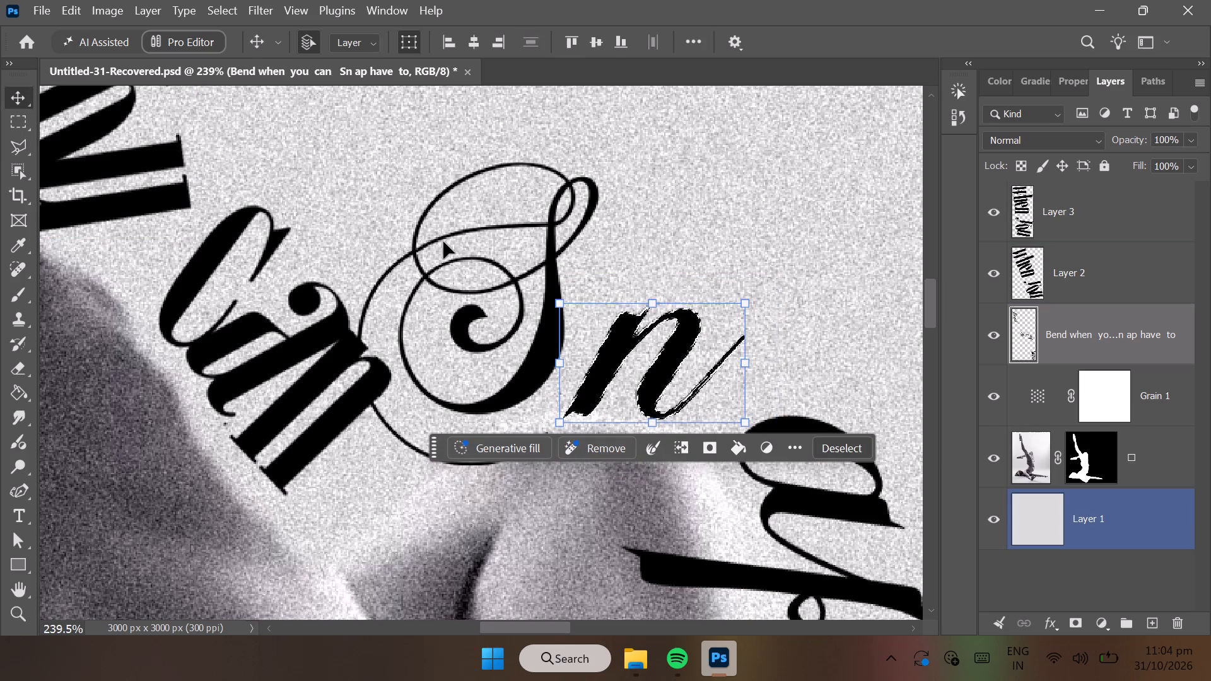
key(Left)
key(Left)
key(Left)
key(Left)
key(Left)
key(Left)
key(Down)
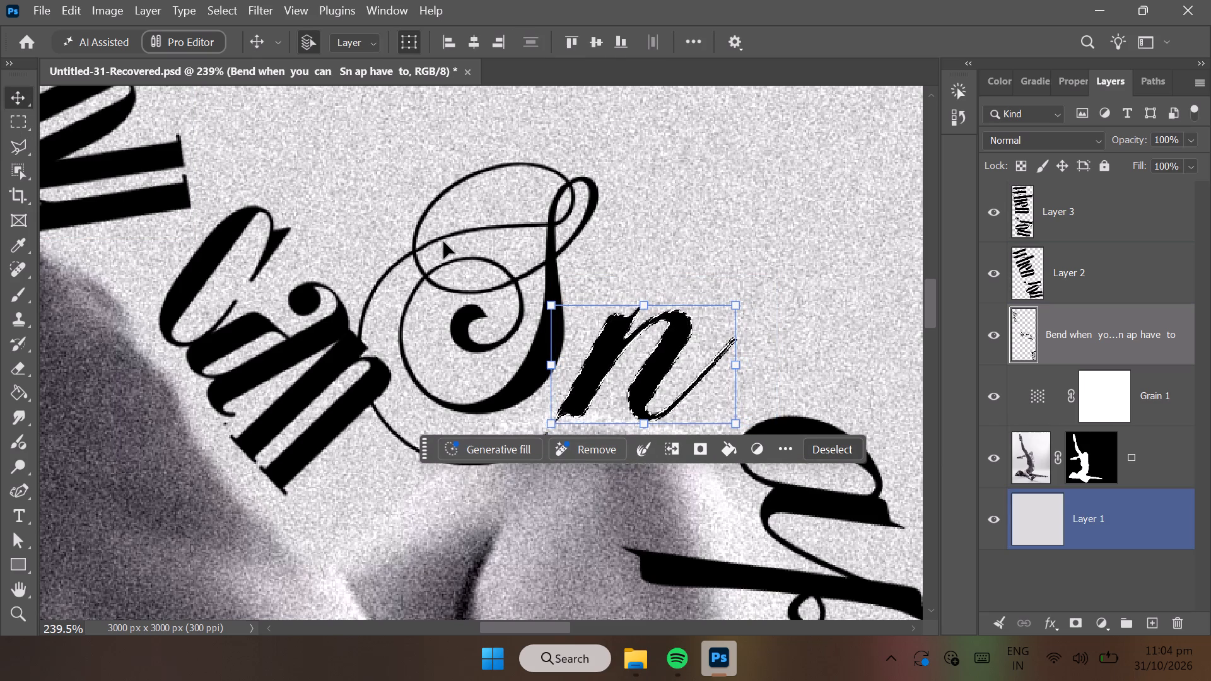
click(833, 448)
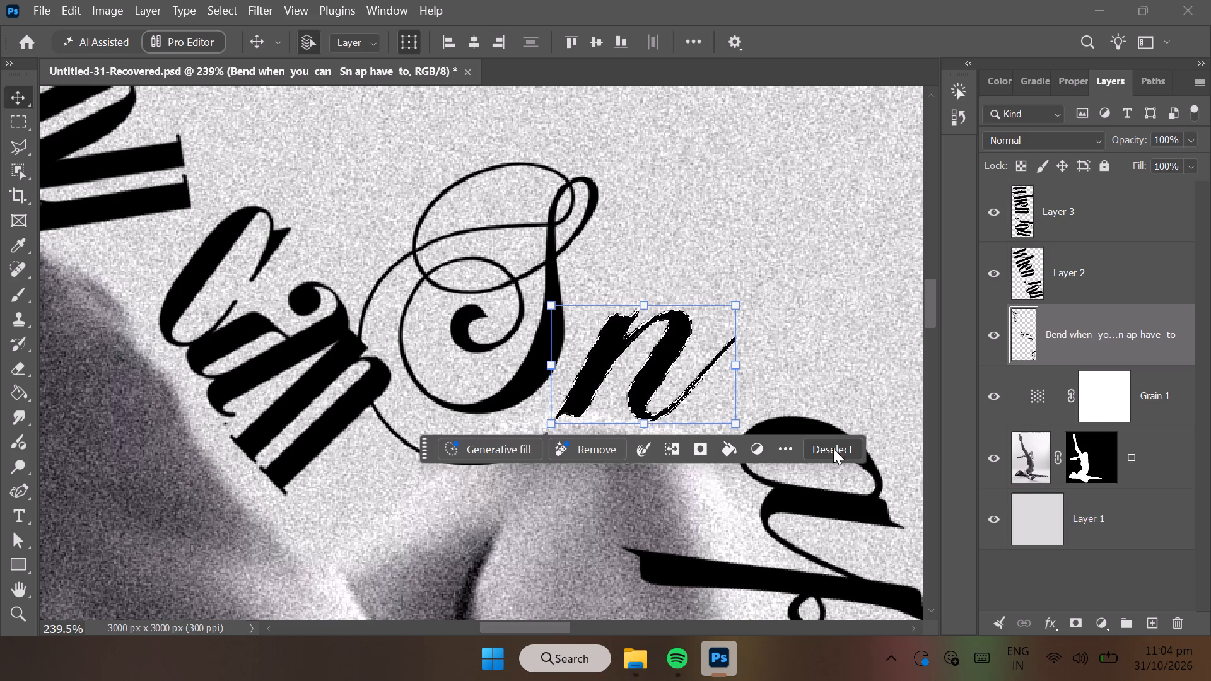
Outline the letters "ap", beside the dancer's knee, with a polygonal lasso selection.
click(25, 621)
drag(219, 493, 119, 532)
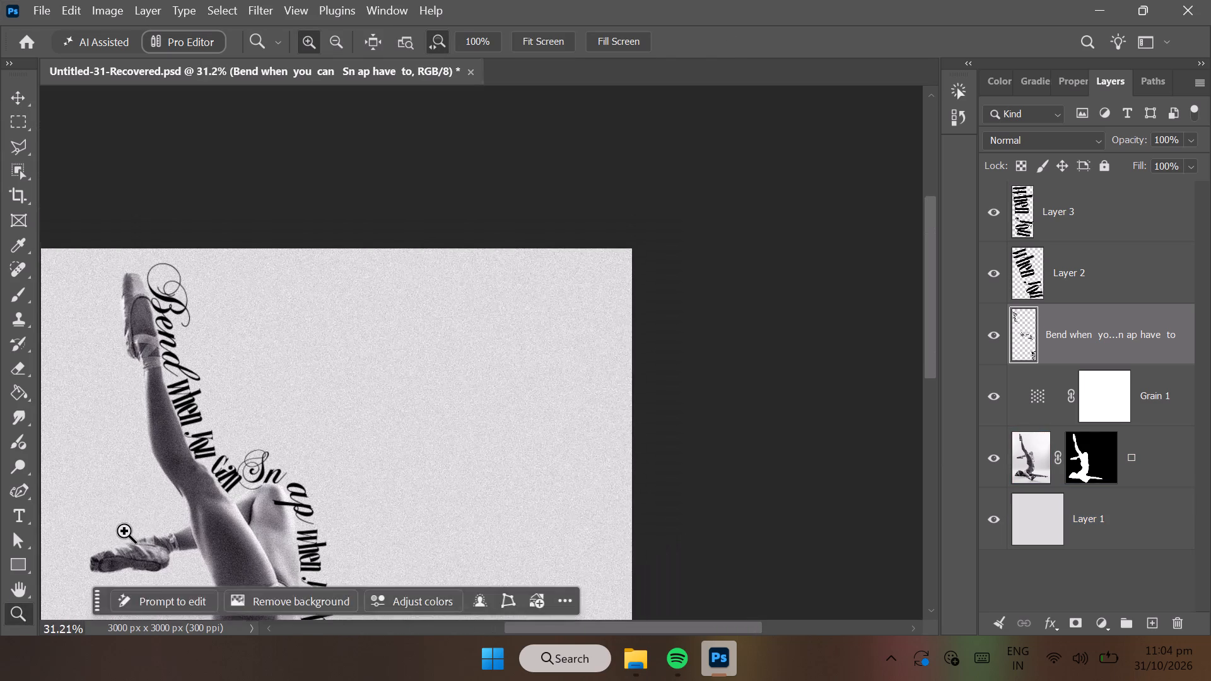
scroll(194, 521, down, 1)
drag(324, 375, 344, 378)
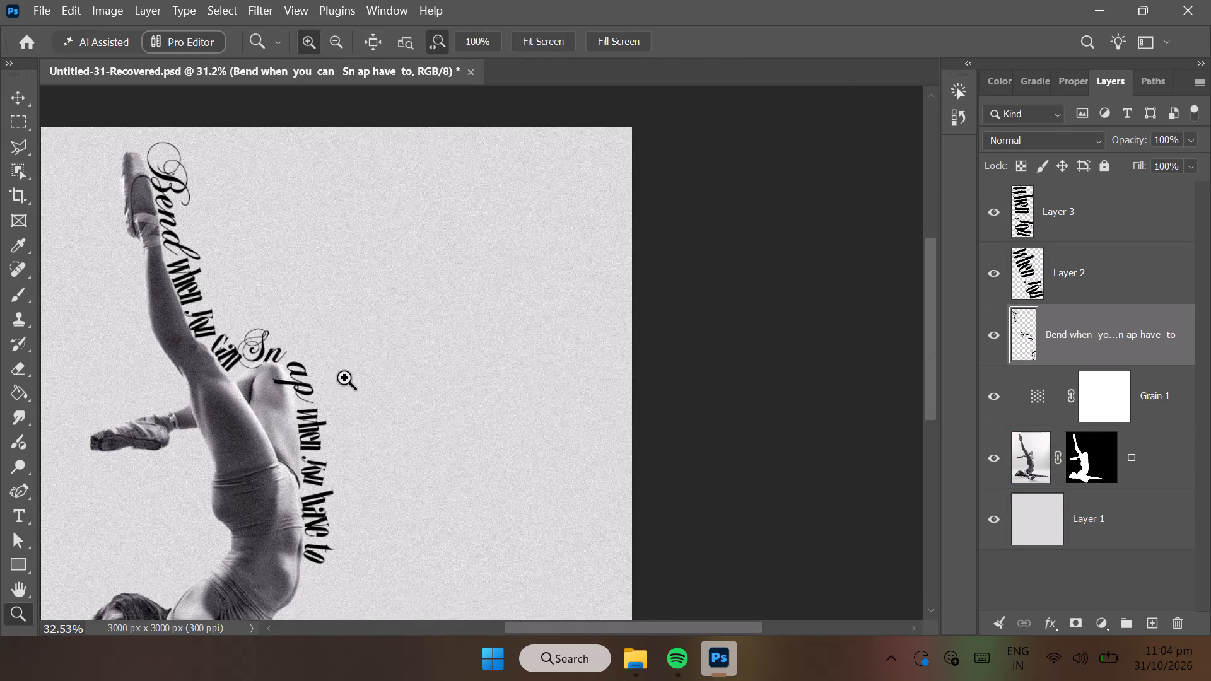
drag(344, 378, 397, 404)
scroll(397, 404, left, 3)
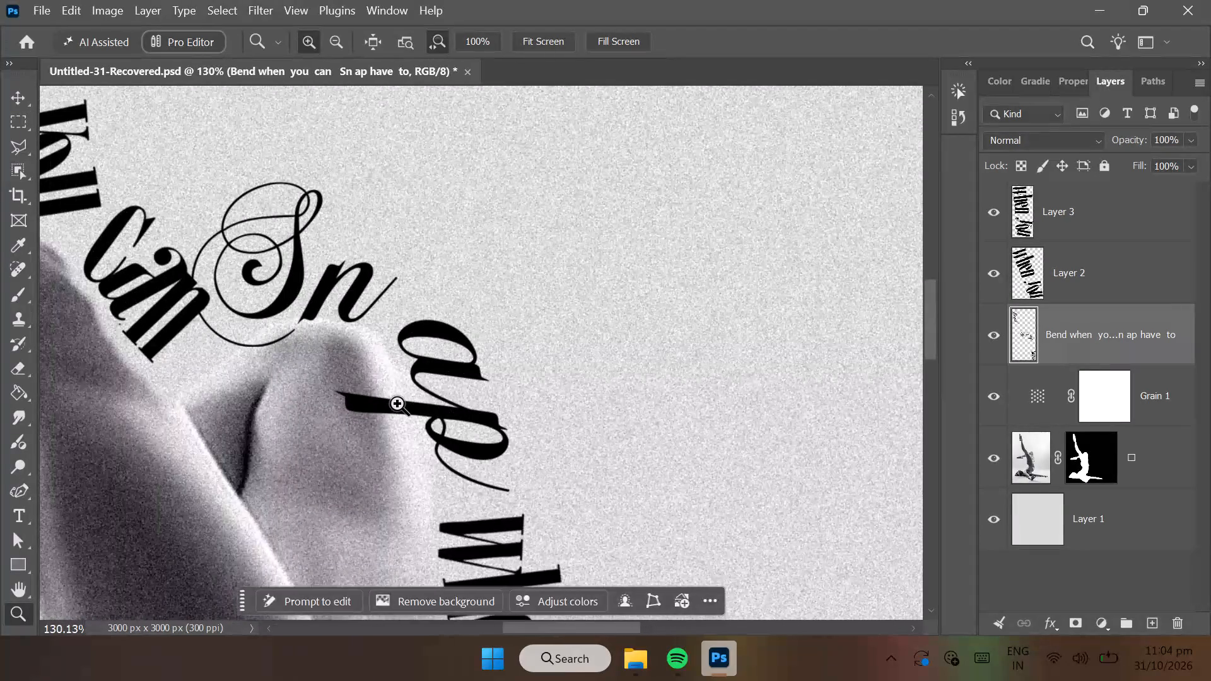
drag(397, 404, 426, 407)
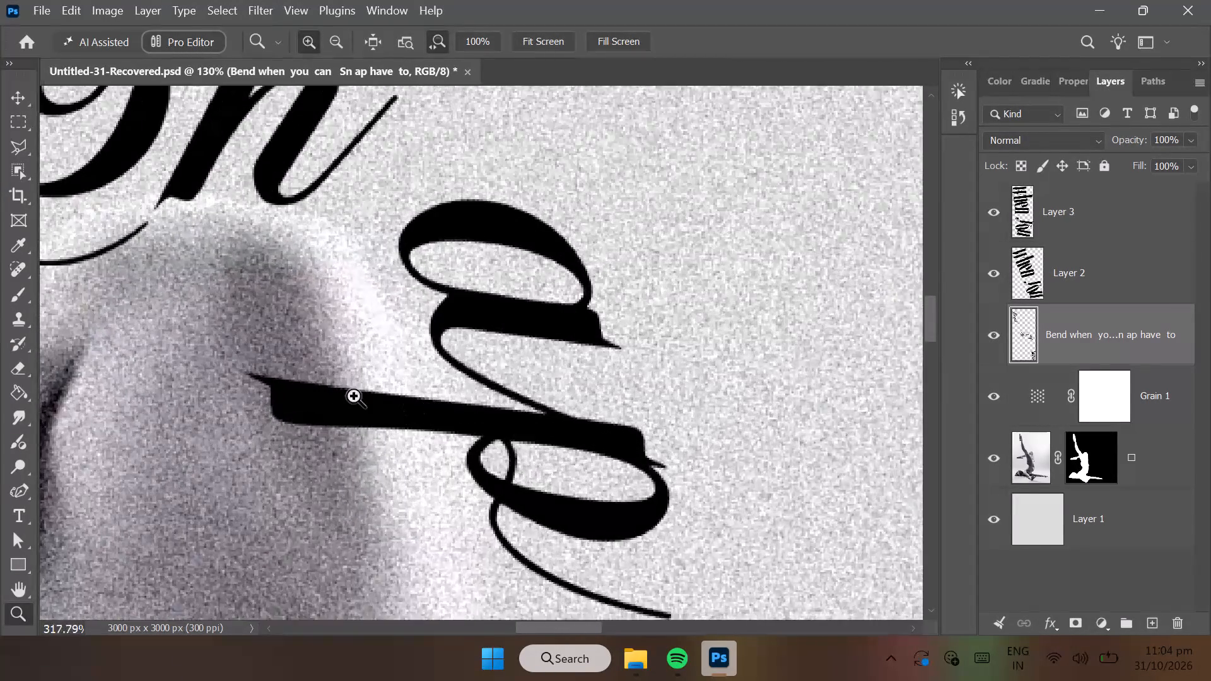
drag(360, 395, 336, 395)
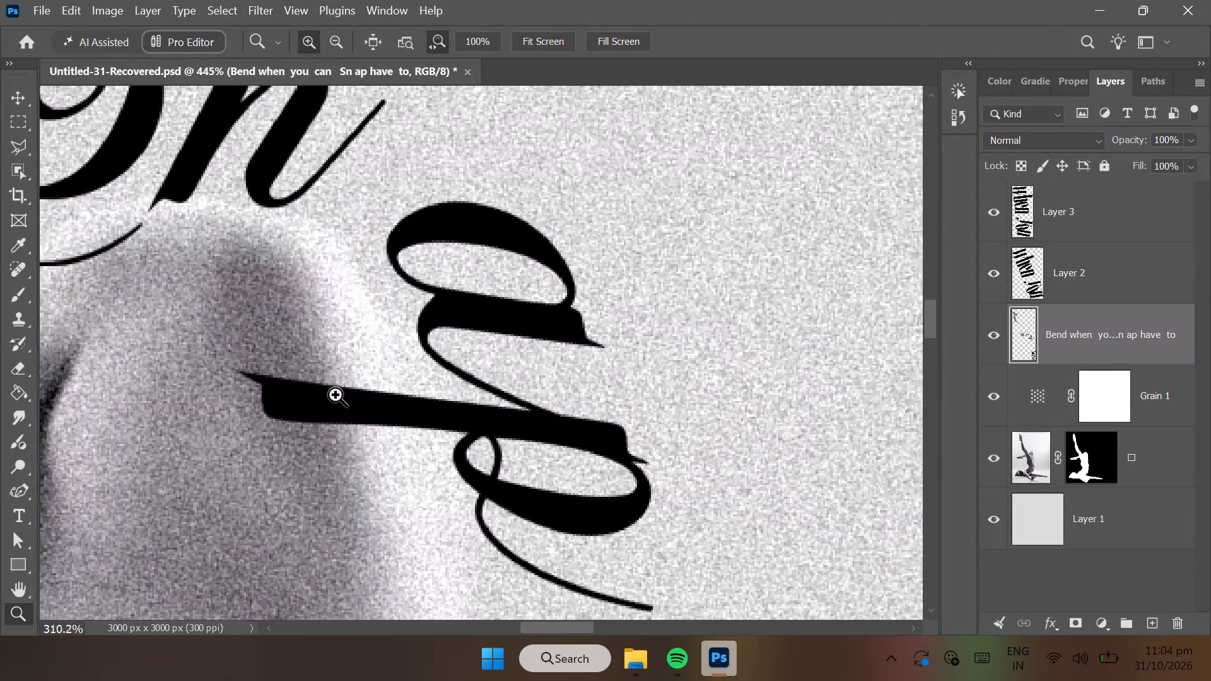
drag(336, 395, 332, 395)
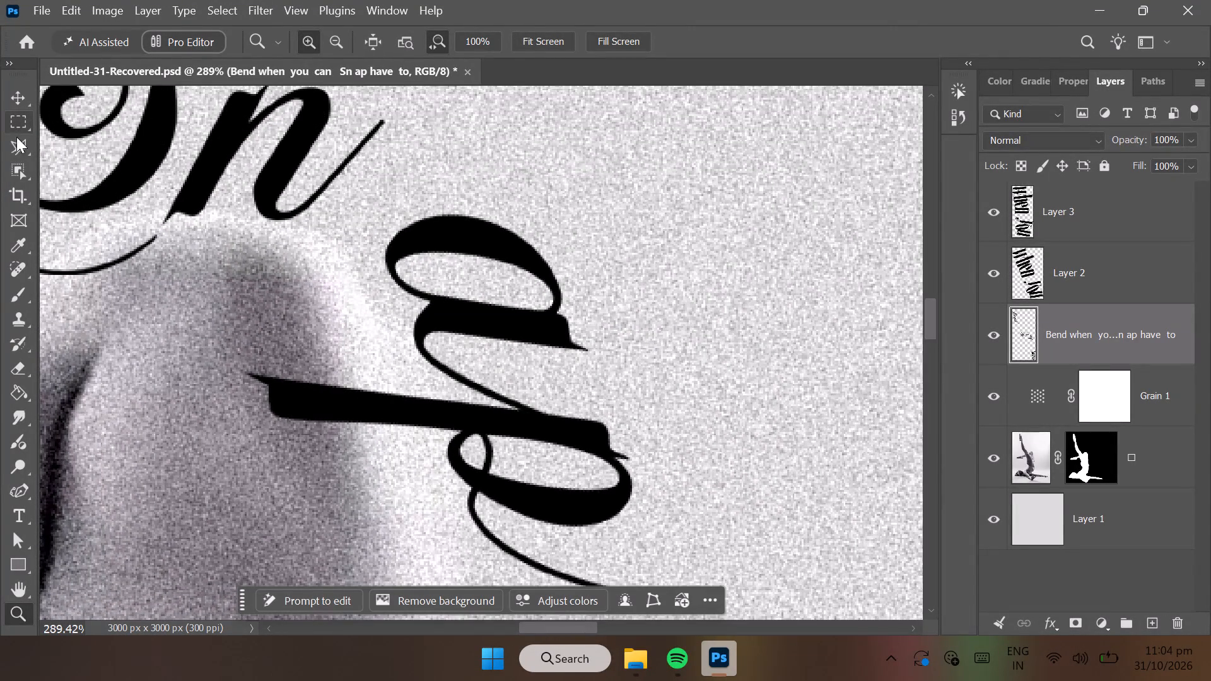
click(16, 141)
click(341, 303)
click(366, 214)
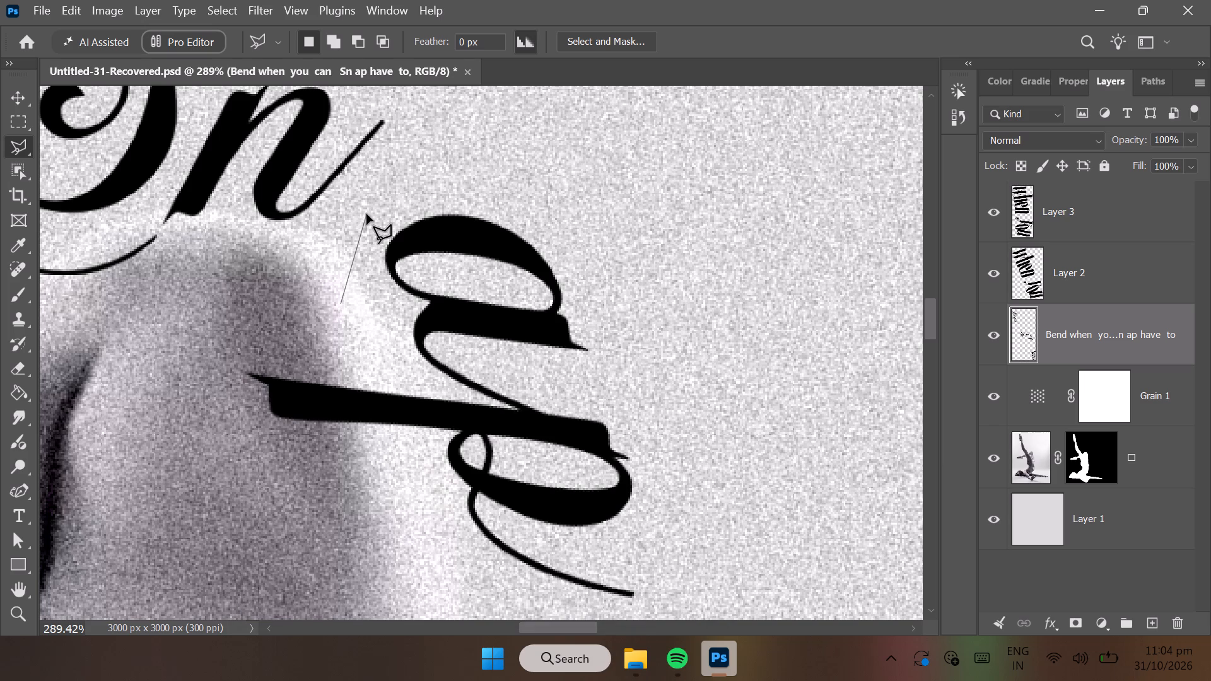
click(592, 188)
click(677, 424)
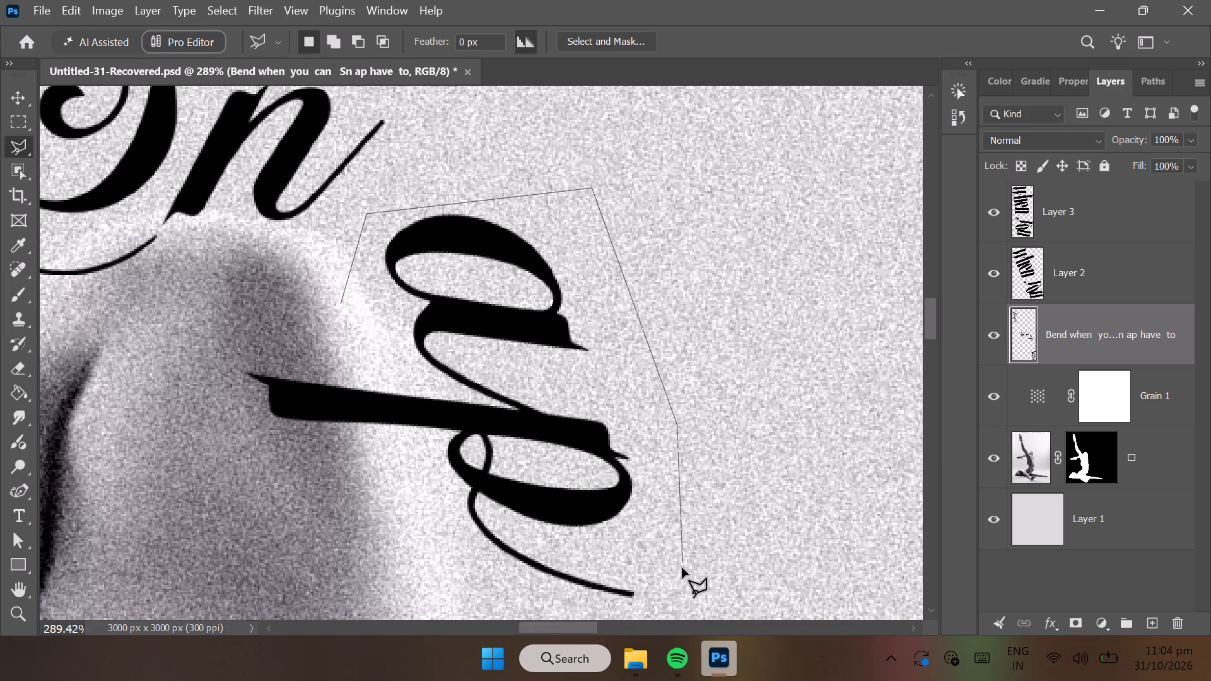
click(681, 571)
click(645, 603)
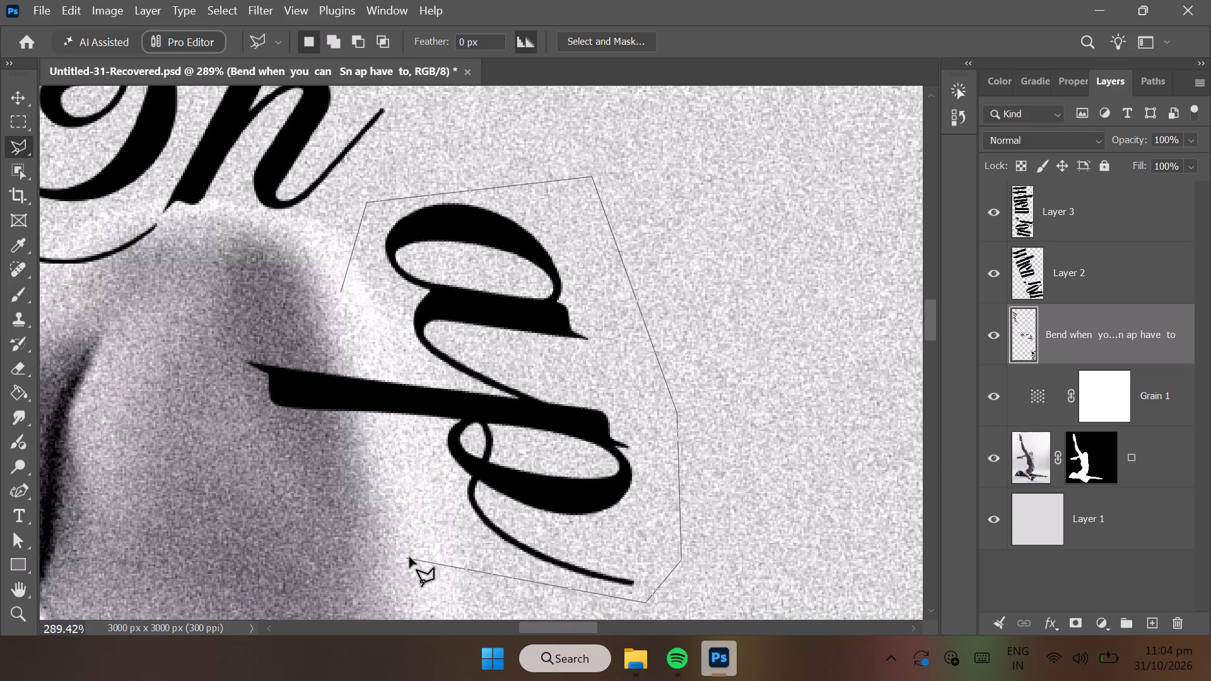
click(387, 546)
click(259, 458)
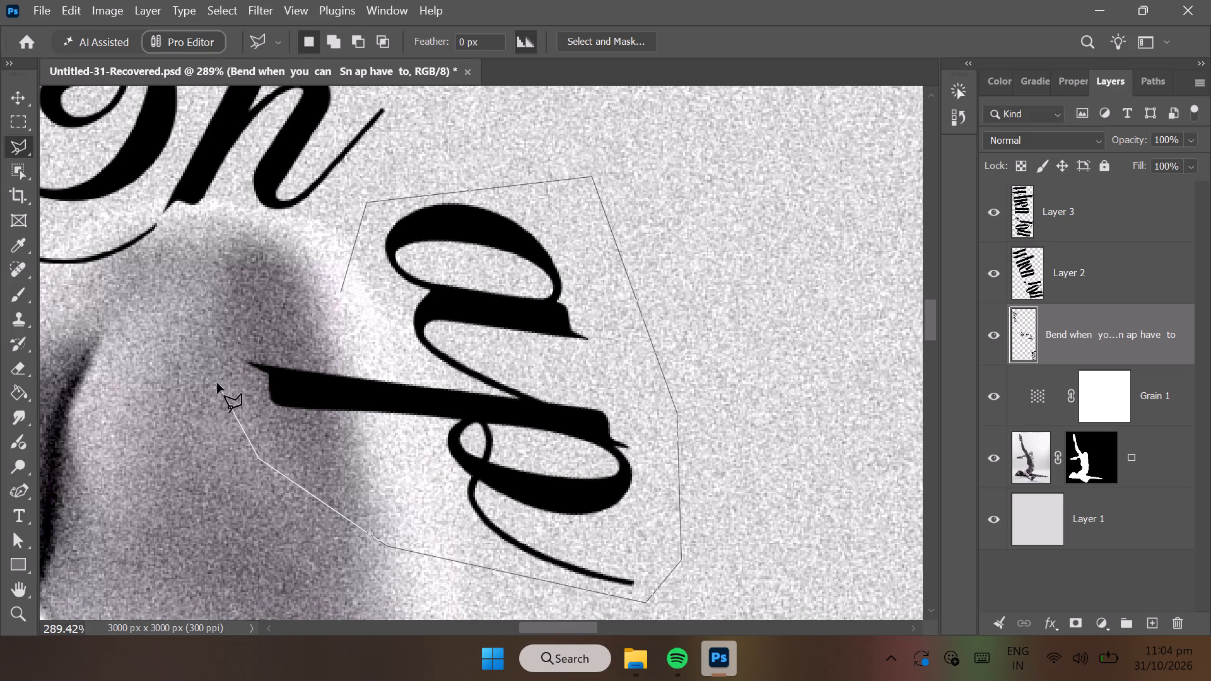
click(217, 383)
click(218, 333)
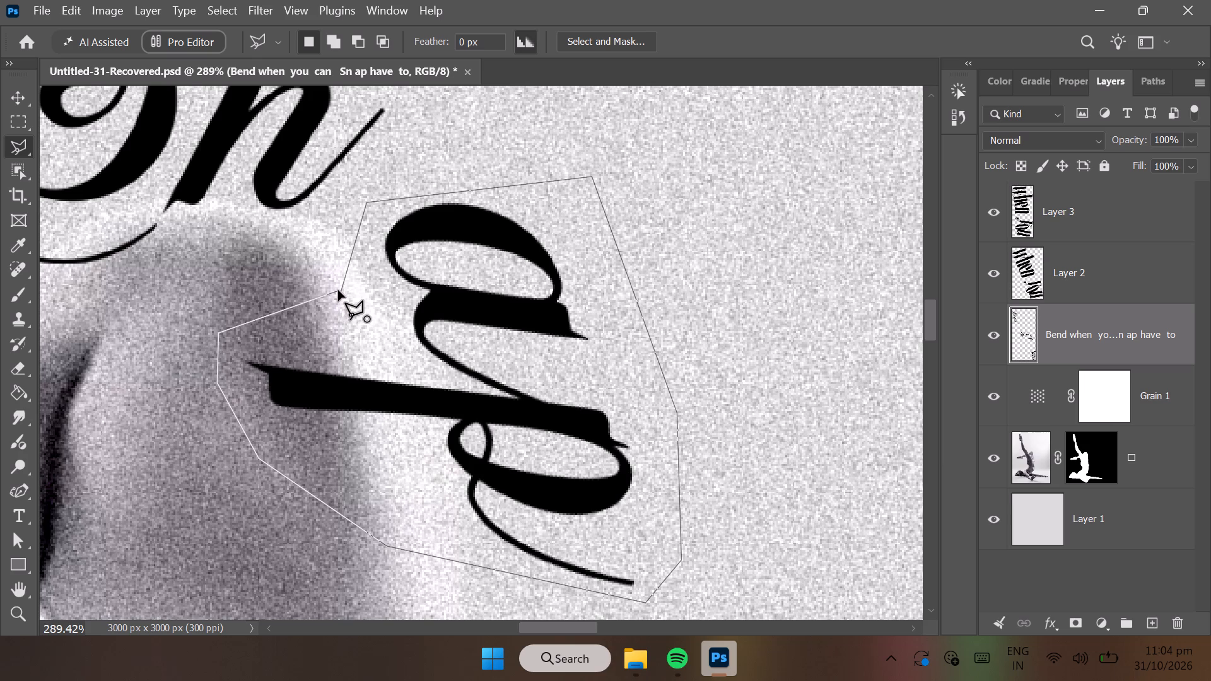
click(339, 290)
Move the selected letters "ap" about 15 px left and 3 px up, toward "Sn", and deselect.
click(18, 88)
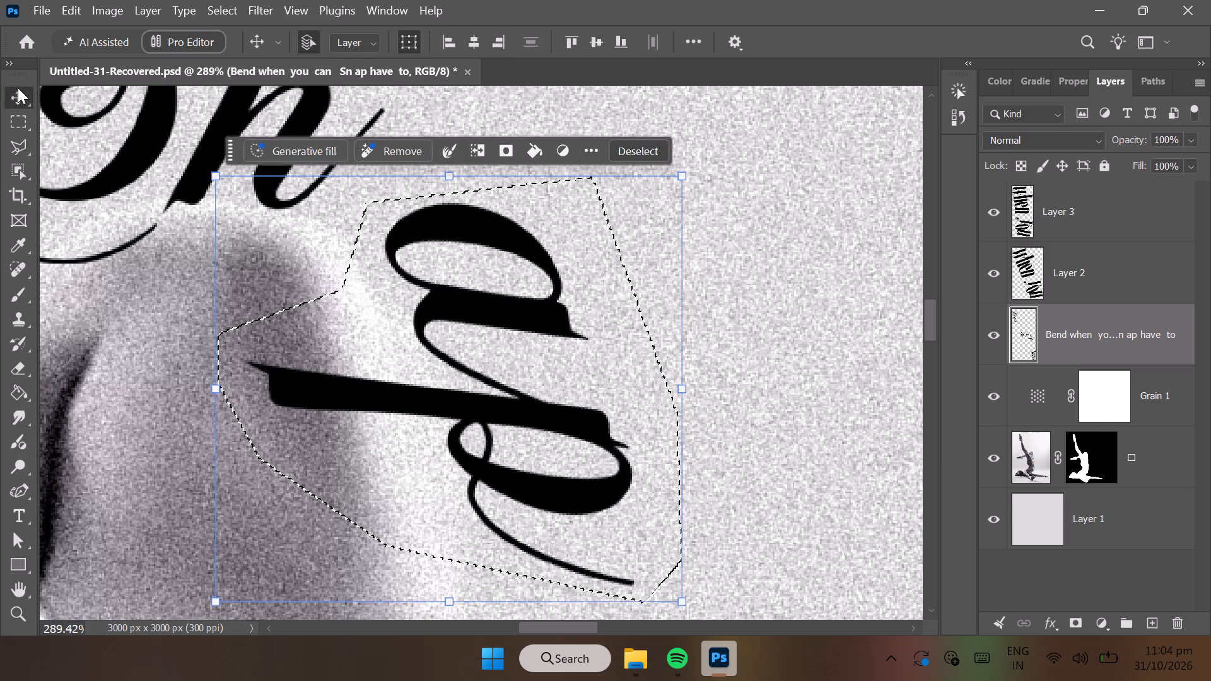
drag(437, 300, 431, 301)
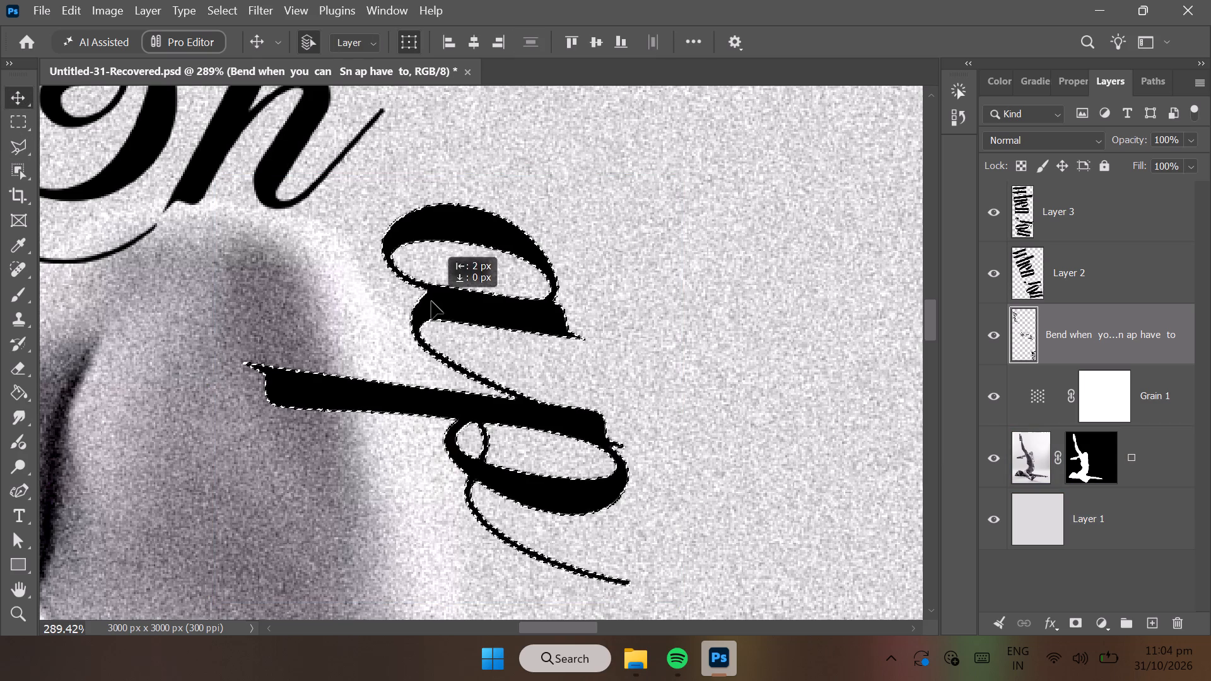
drag(431, 301, 409, 295)
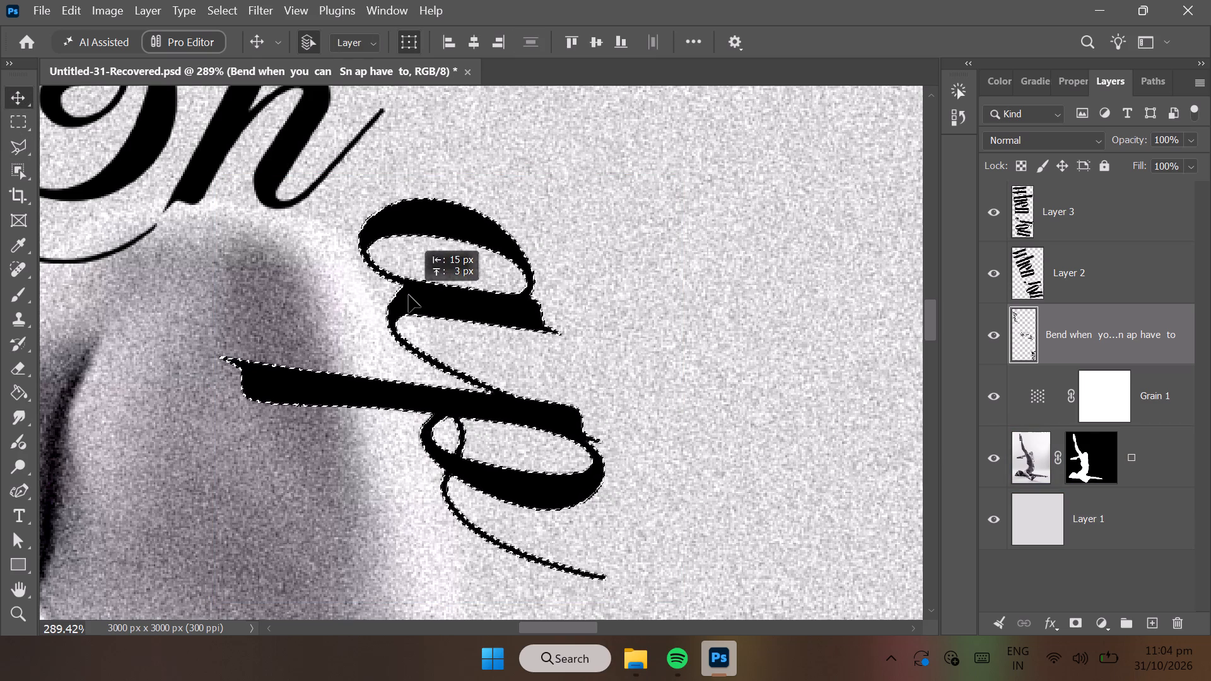
drag(409, 295, 409, 296)
scroll(453, 380, up, 1)
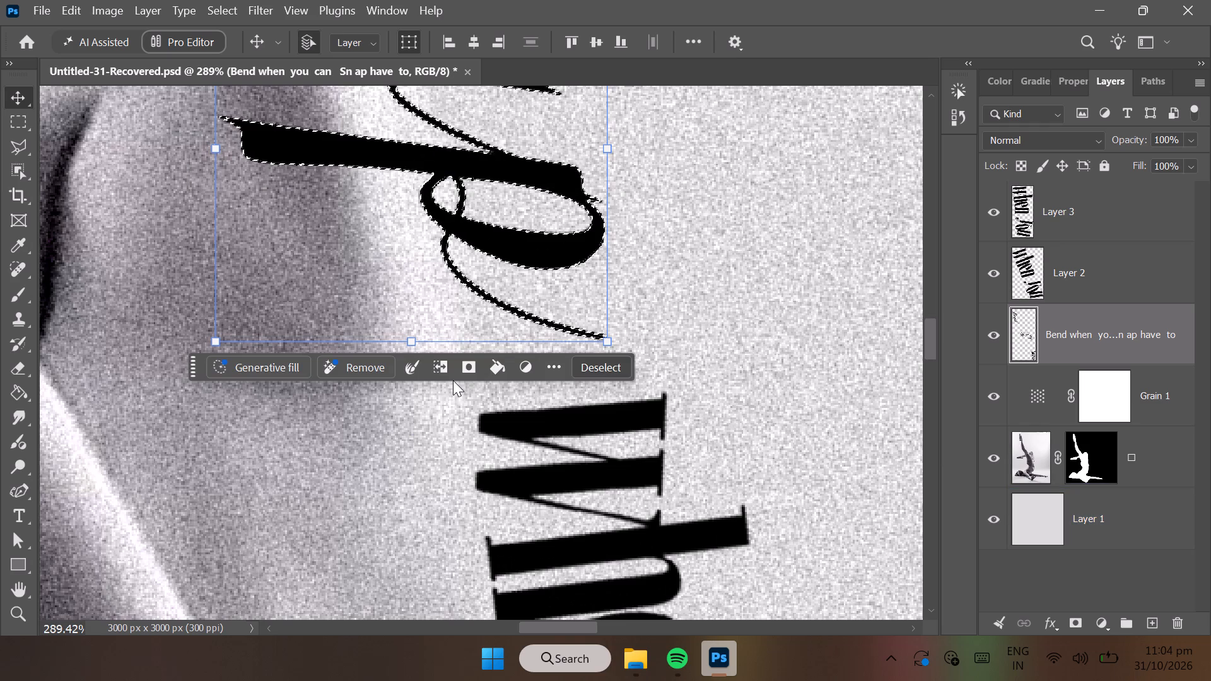
scroll(442, 268, up, 1)
ctrl+scroll(442, 268, down, 1)
ctrl+scroll(442, 268, up, 2)
ctrl+scroll(442, 268, down, 1)
ctrl+scroll(442, 268, up, 1)
scroll(442, 268, up, 3)
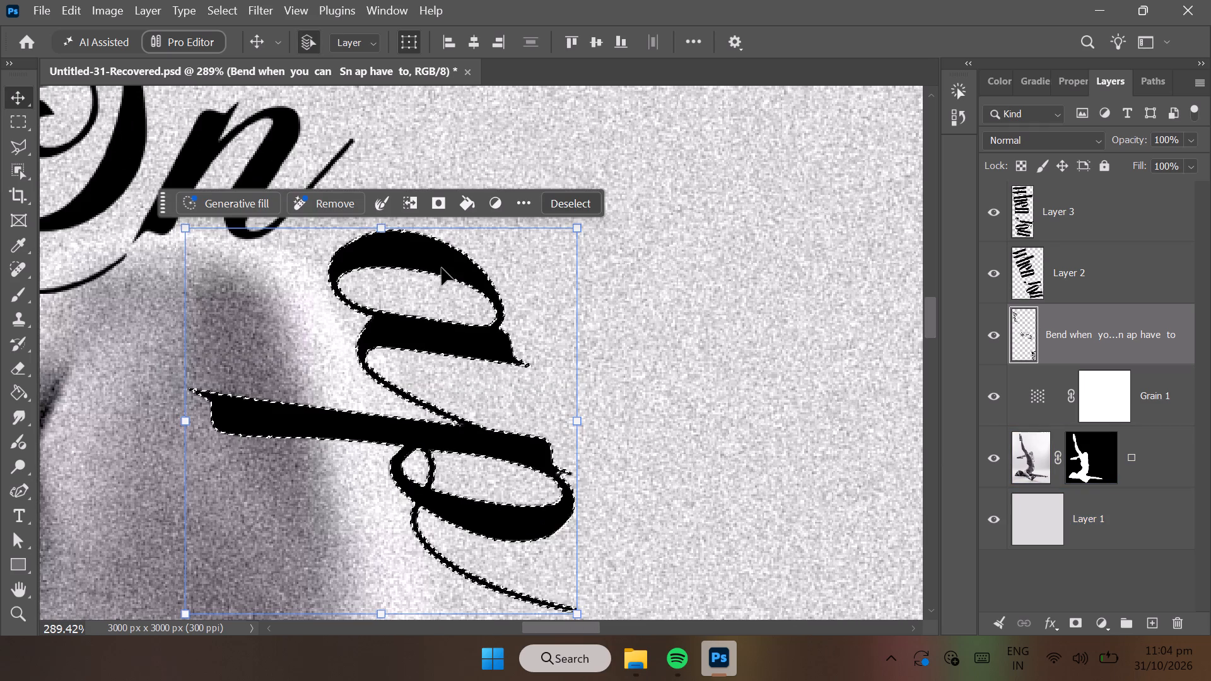
click(565, 211)
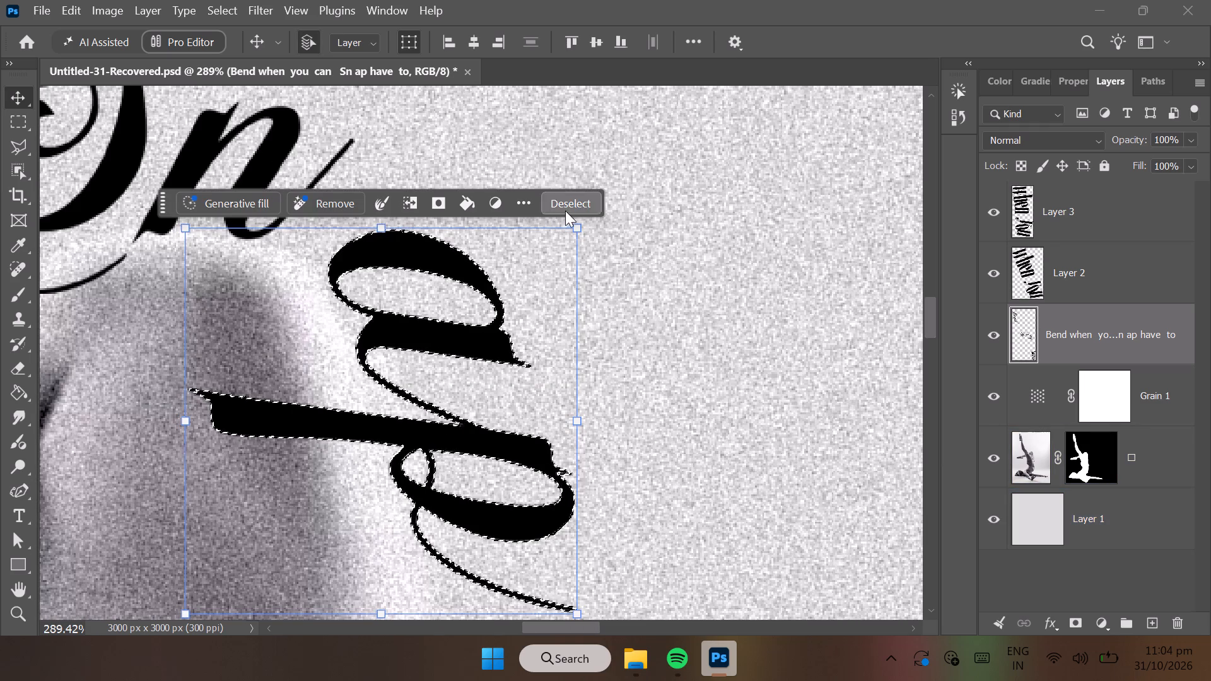
click(9, 614)
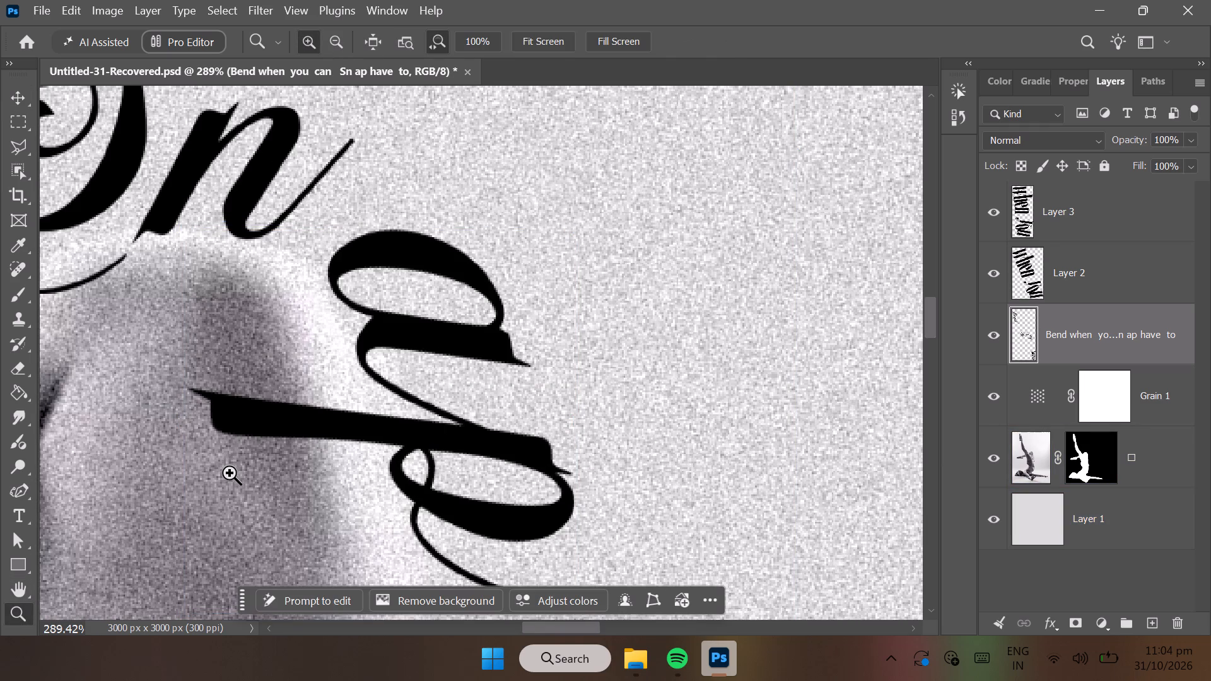
Merge Layer 3 and Layer 2 down into the "Bend when you…" lettering layer.
drag(230, 473, 146, 509)
scroll(146, 509, left, 2)
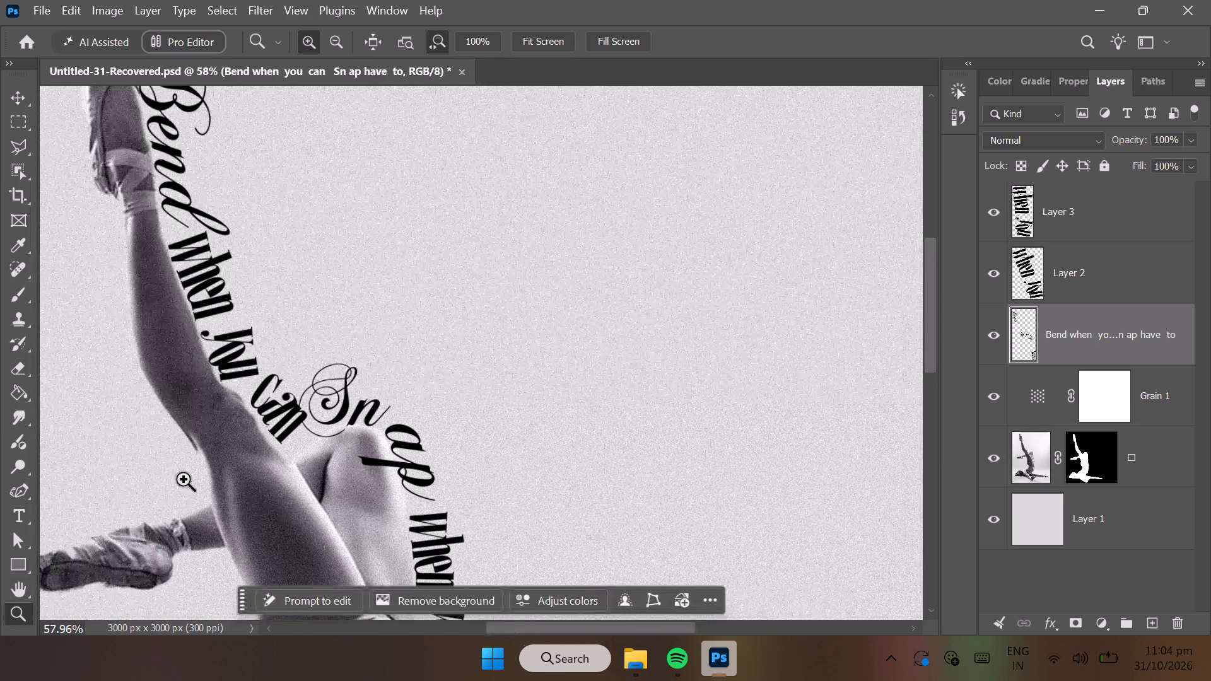
drag(246, 438, 223, 448)
scroll(223, 448, down, 2)
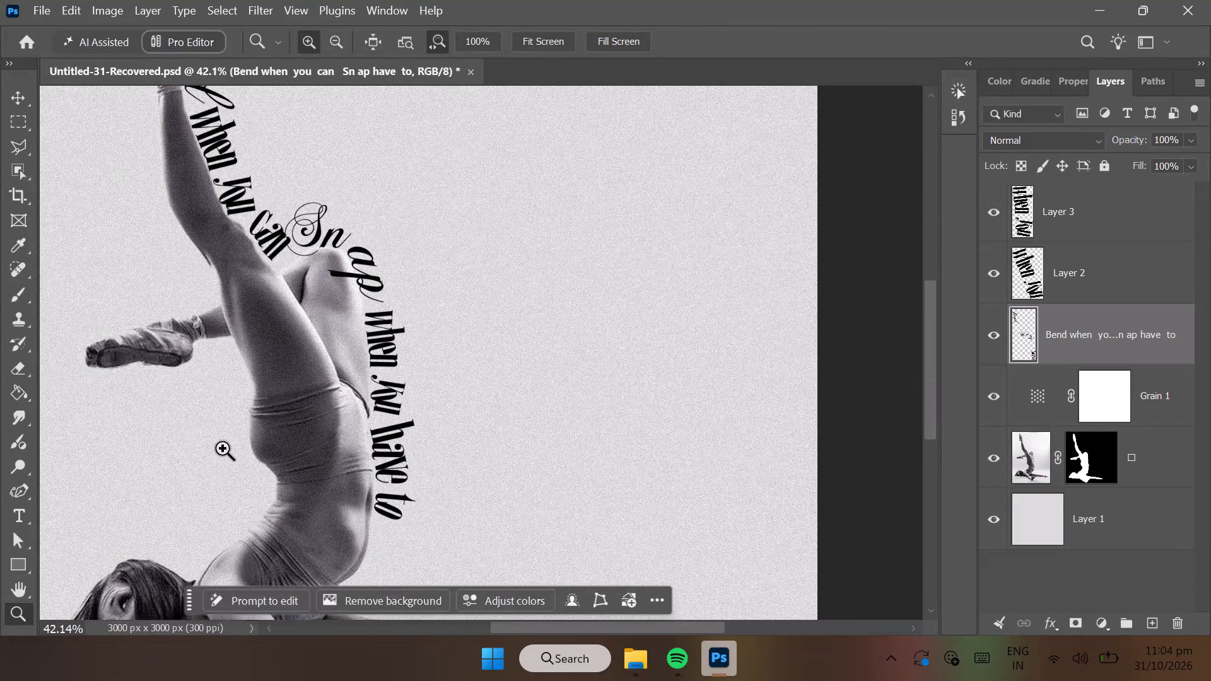
scroll(223, 448, down, 1)
right_click(1068, 202)
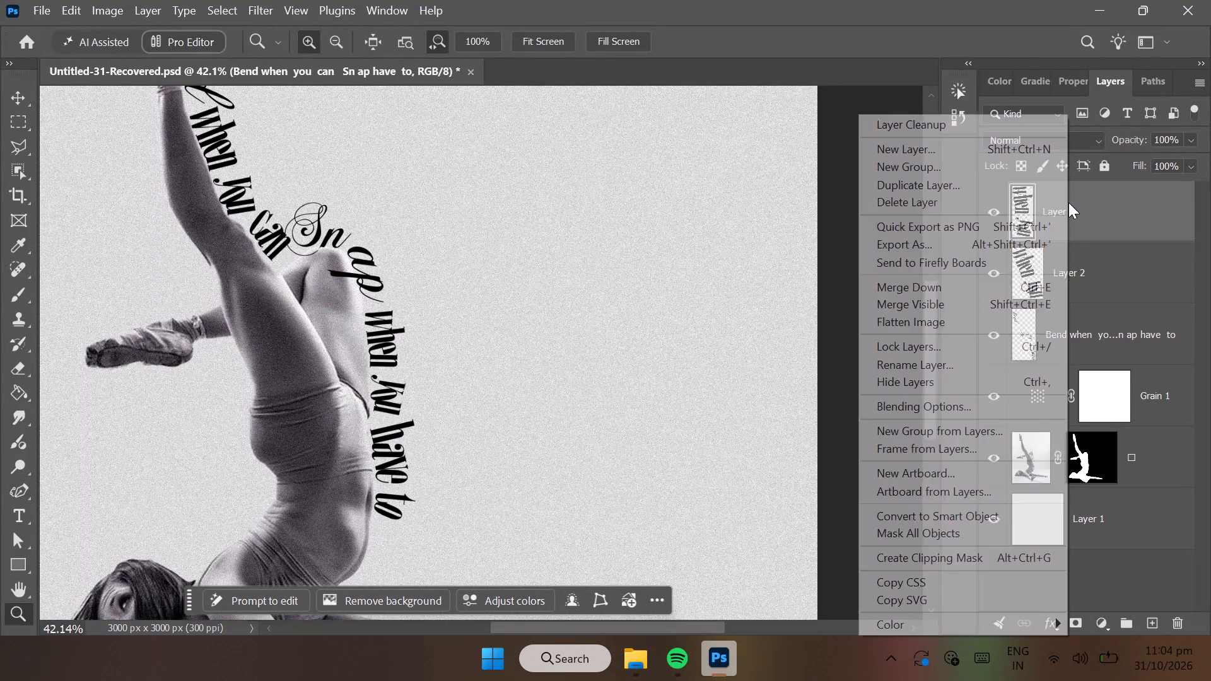
click(937, 282)
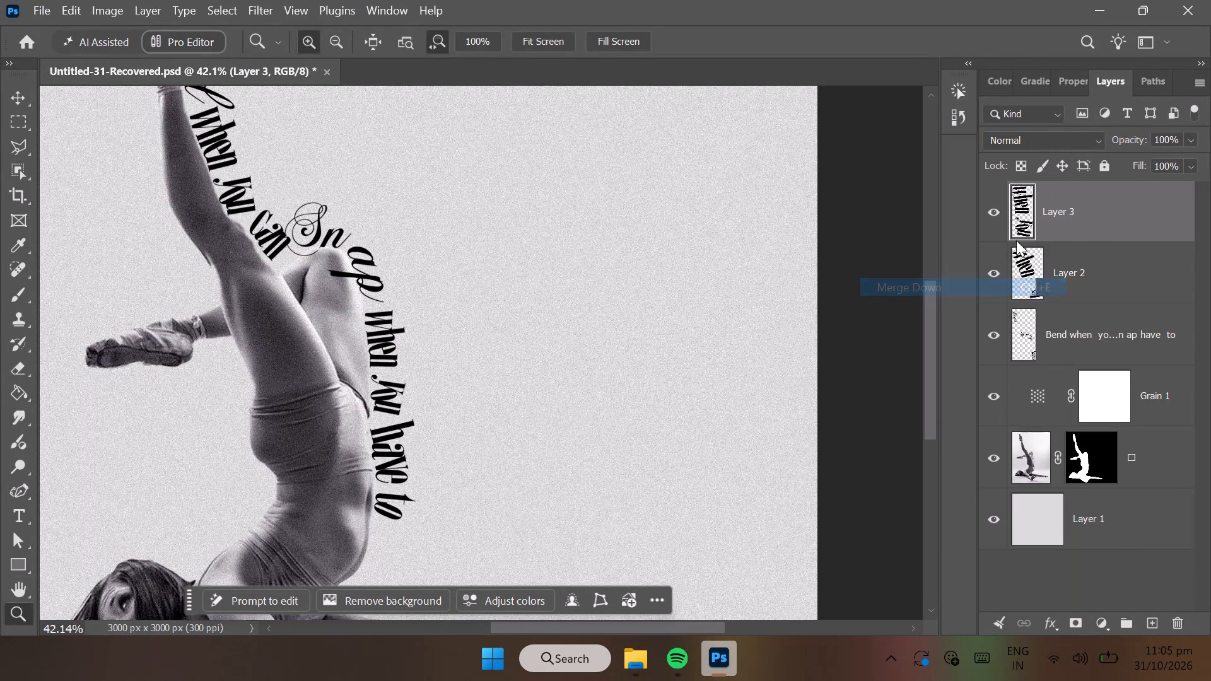
double_click(1049, 234)
right_click(1049, 234)
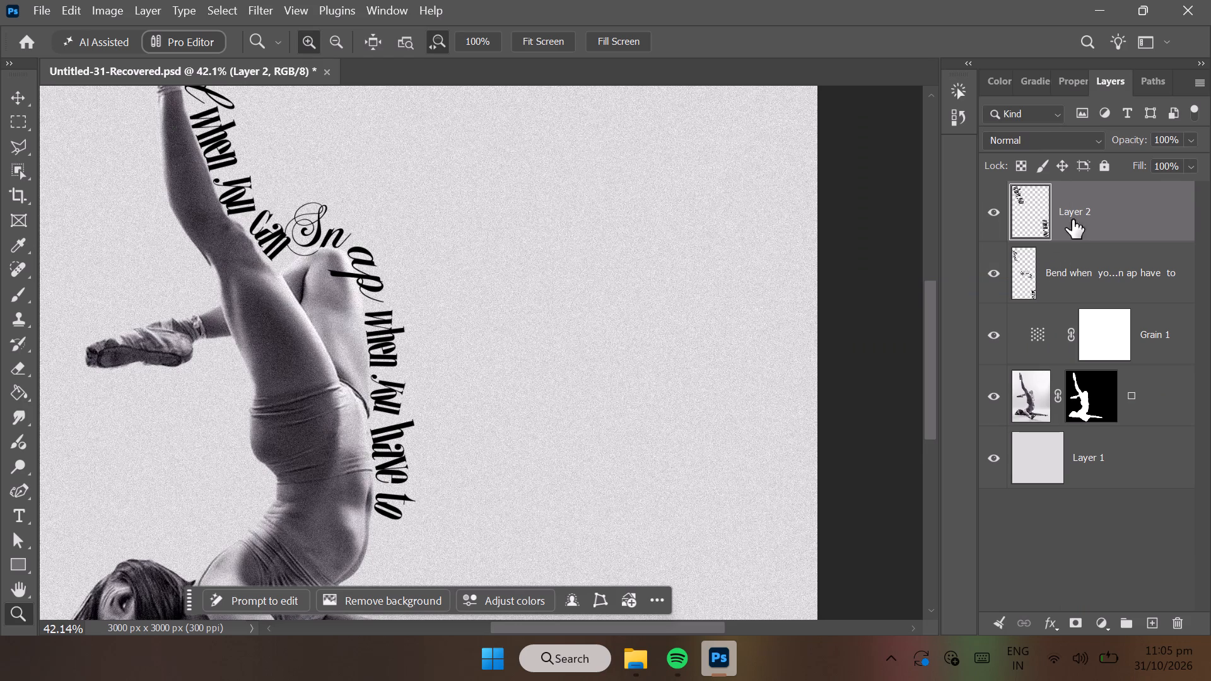
right_click(1085, 212)
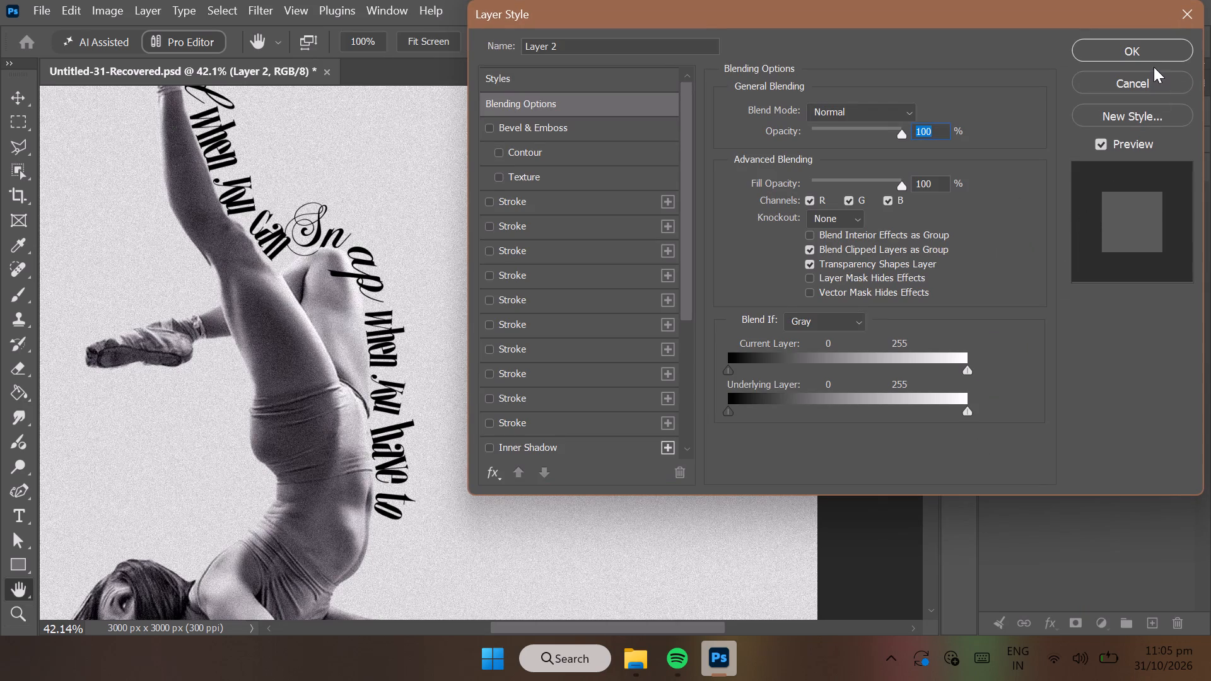
click(1154, 53)
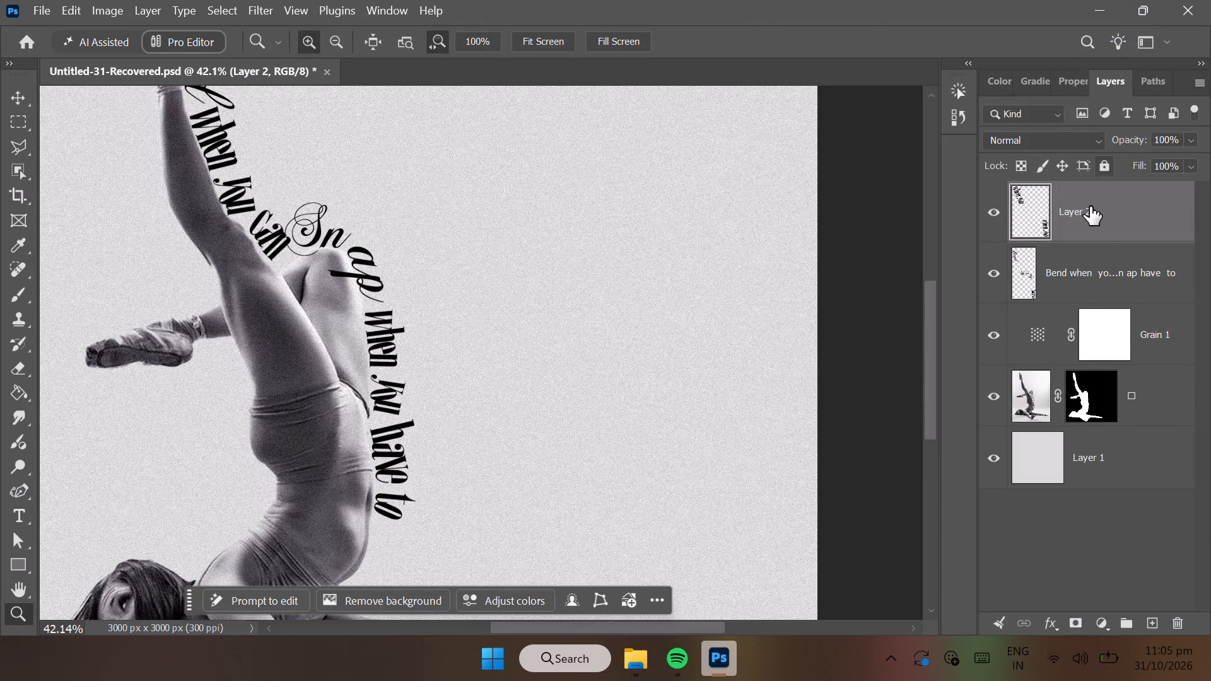
right_click(1090, 206)
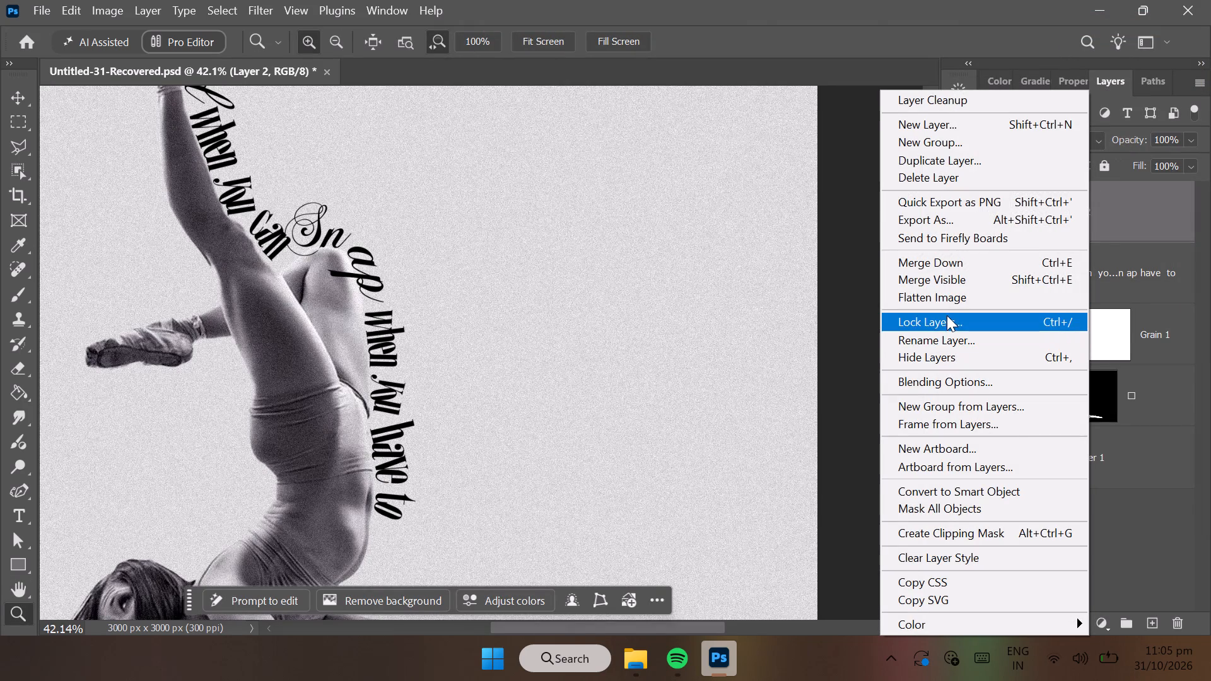
click(952, 267)
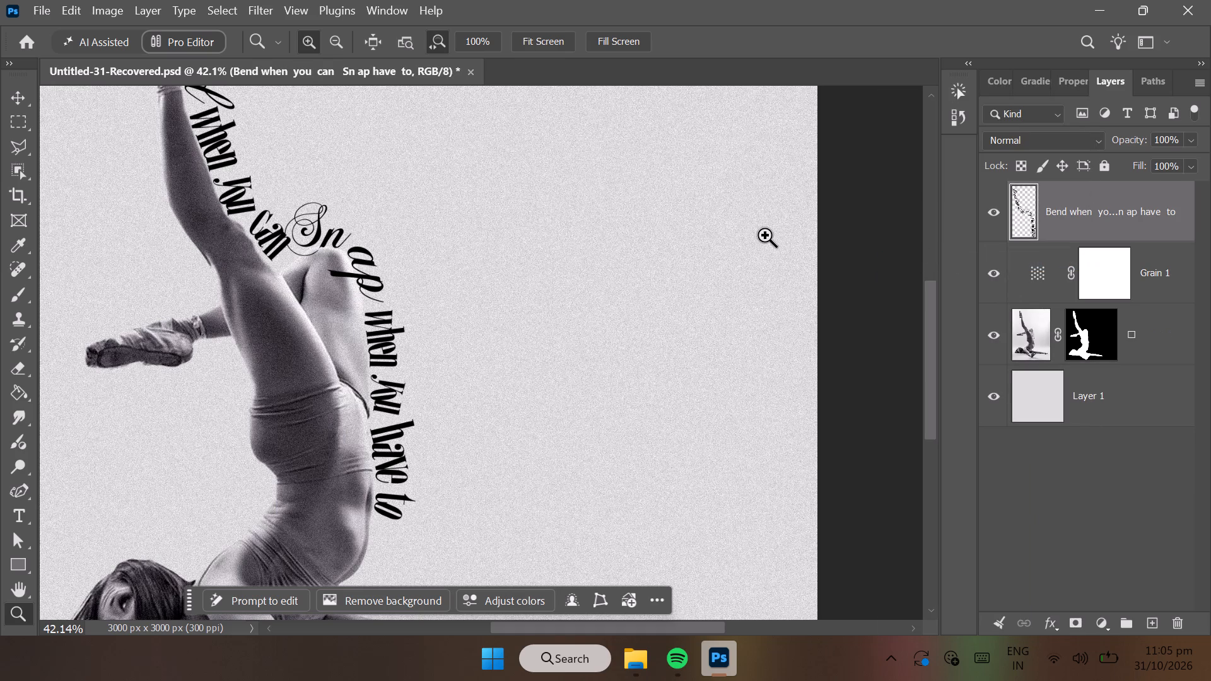
Nudge the merged lettering slightly right and up, away from the dancer's leg and body, and deselect the layer.
click(17, 90)
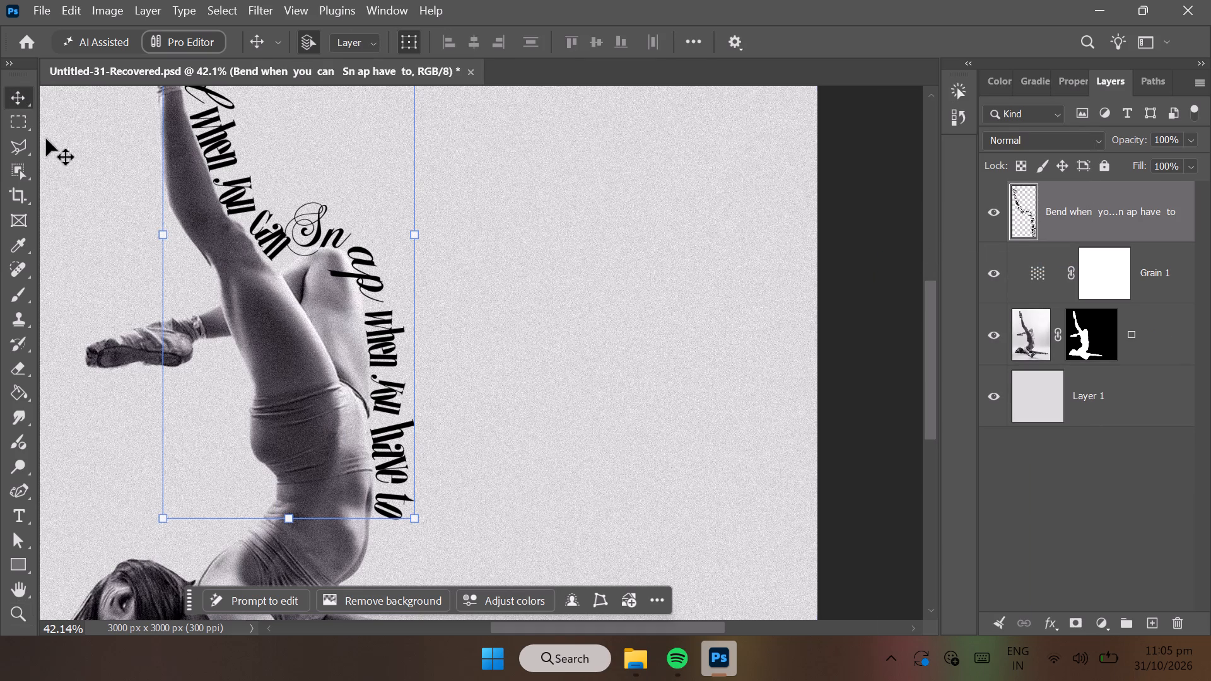
key(Right)
key(Right)
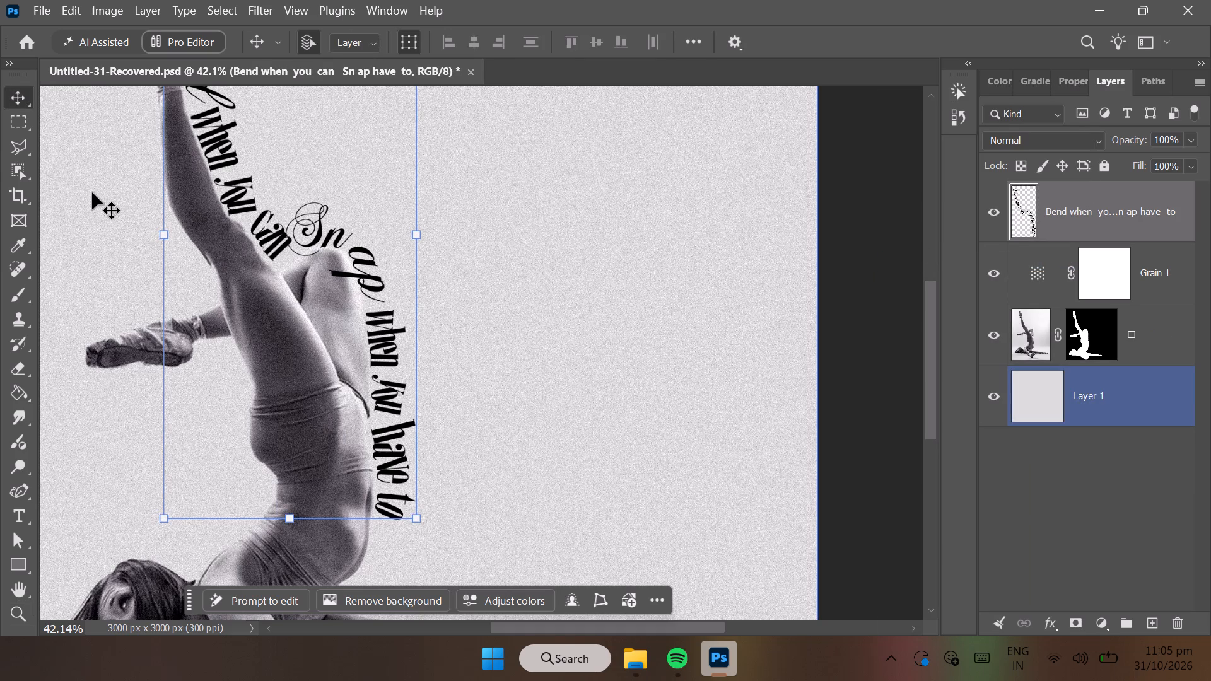
key(Right)
key(Up)
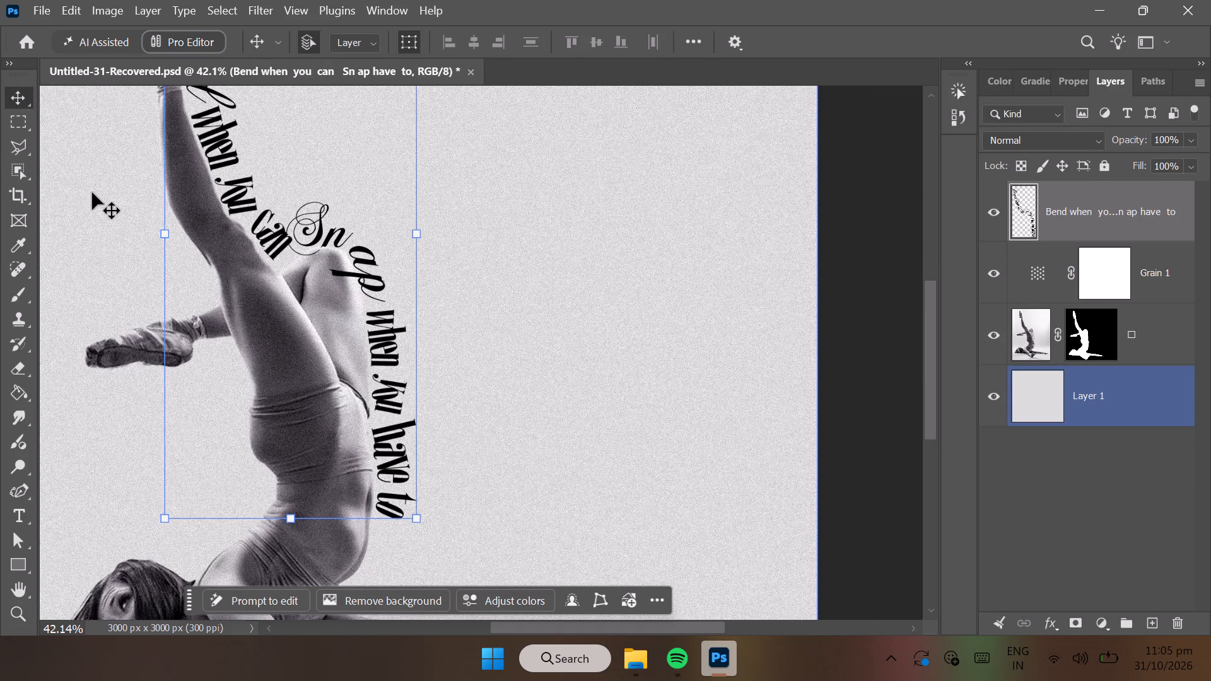
key(Up)
key(Up)
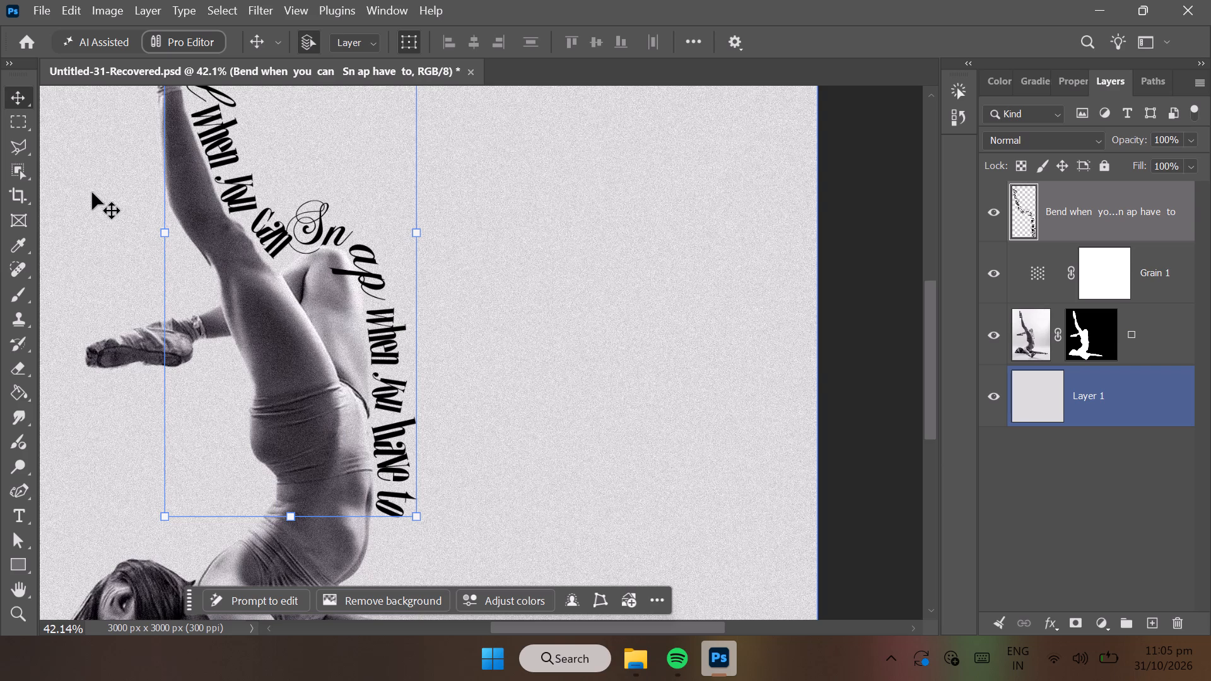
key(Up)
key(Up)
key(Up)
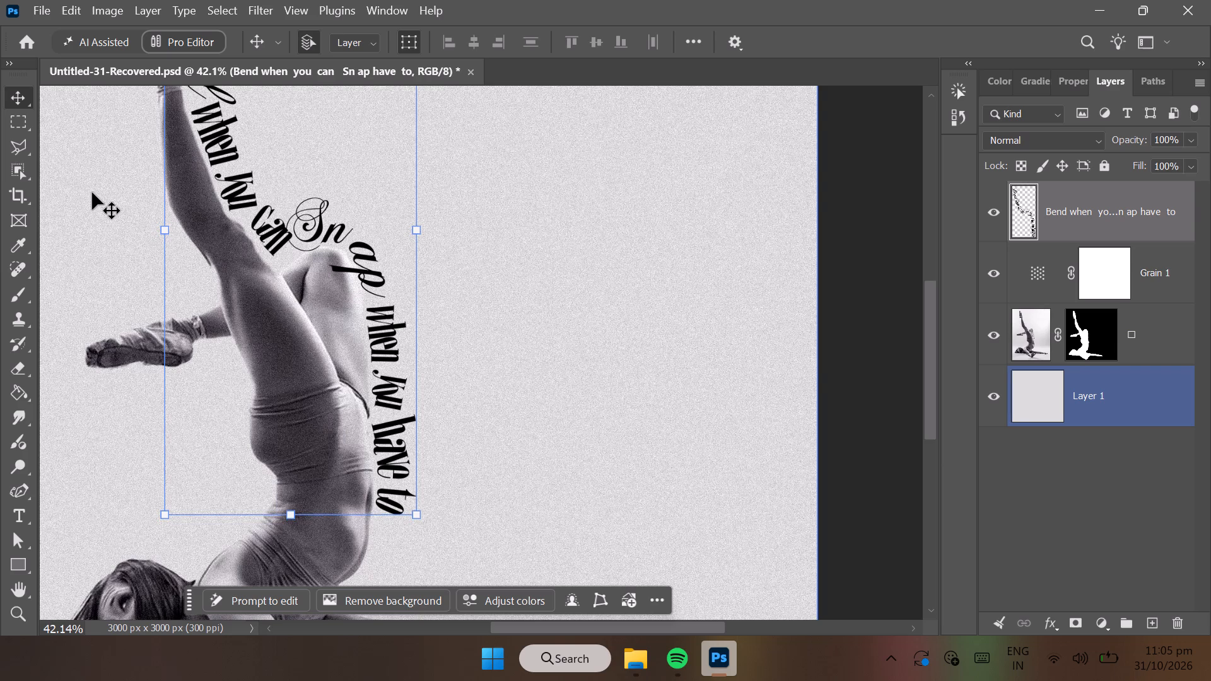
key(Right)
key(Right)
key(Right)
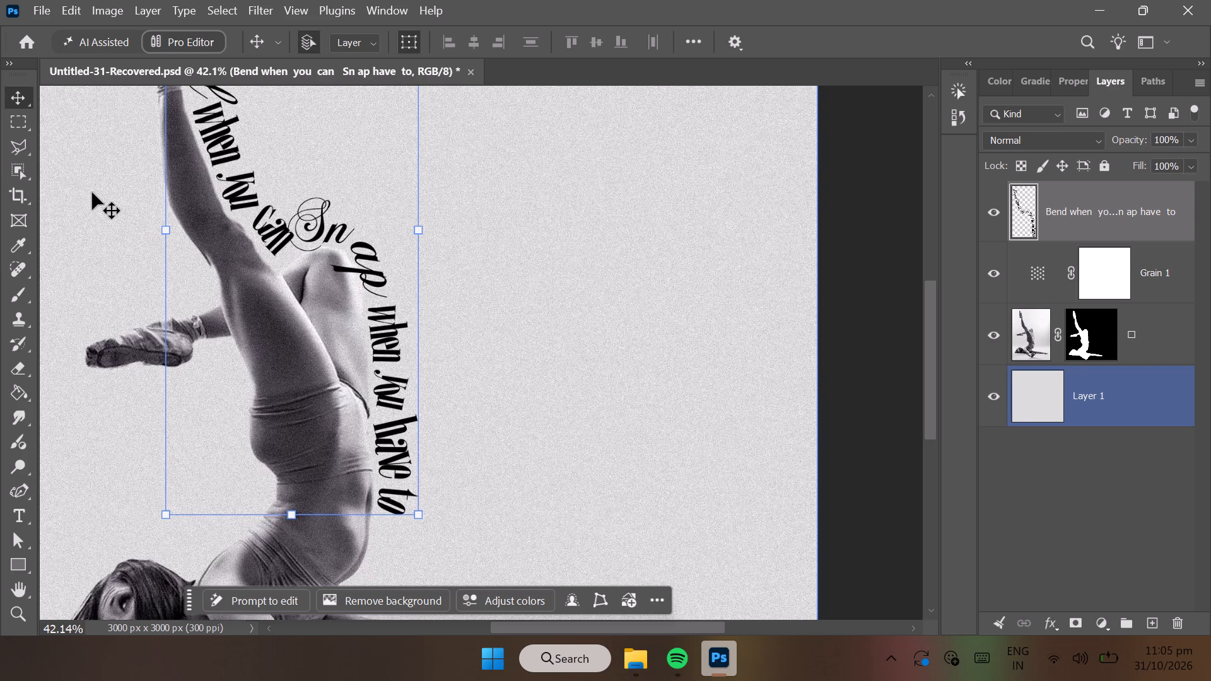
key(Right)
key(Right)
key(Right)
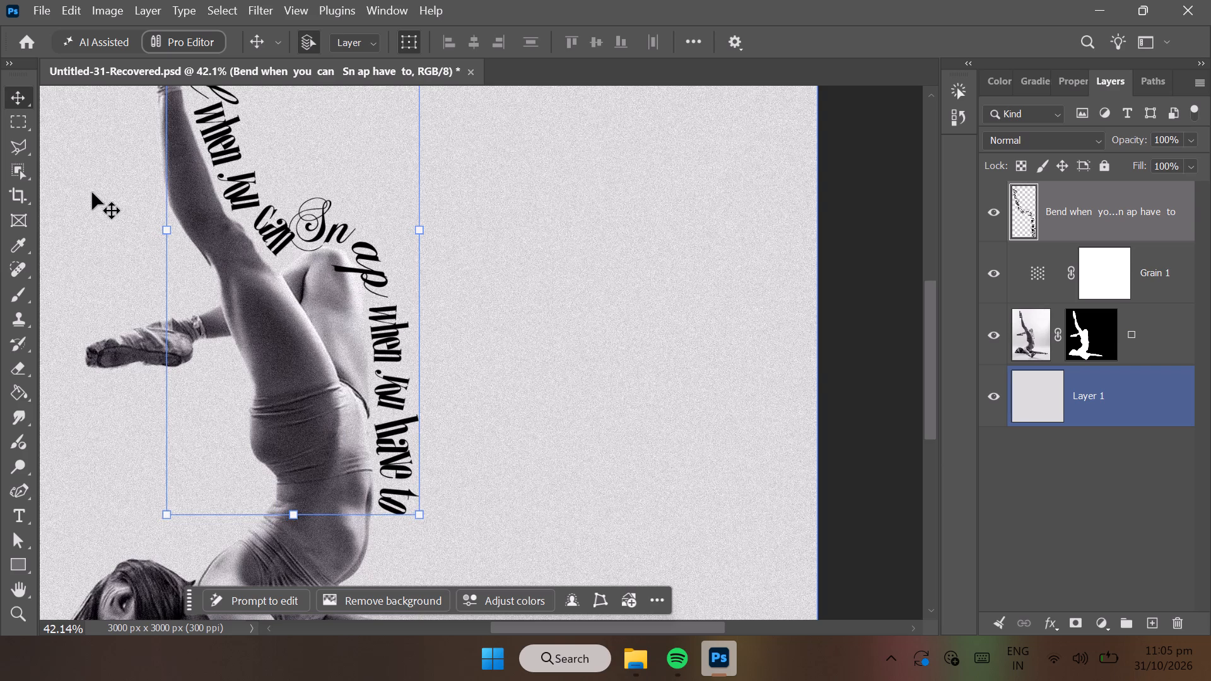
key(Up)
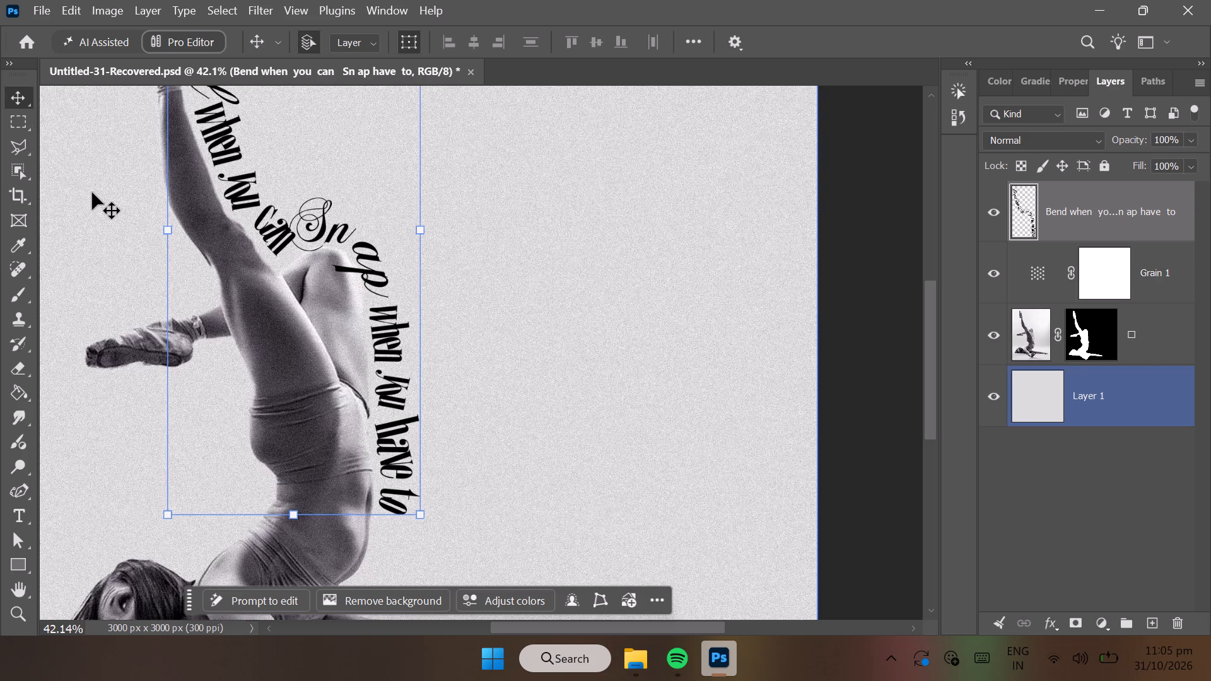
key(Up)
key(Up)
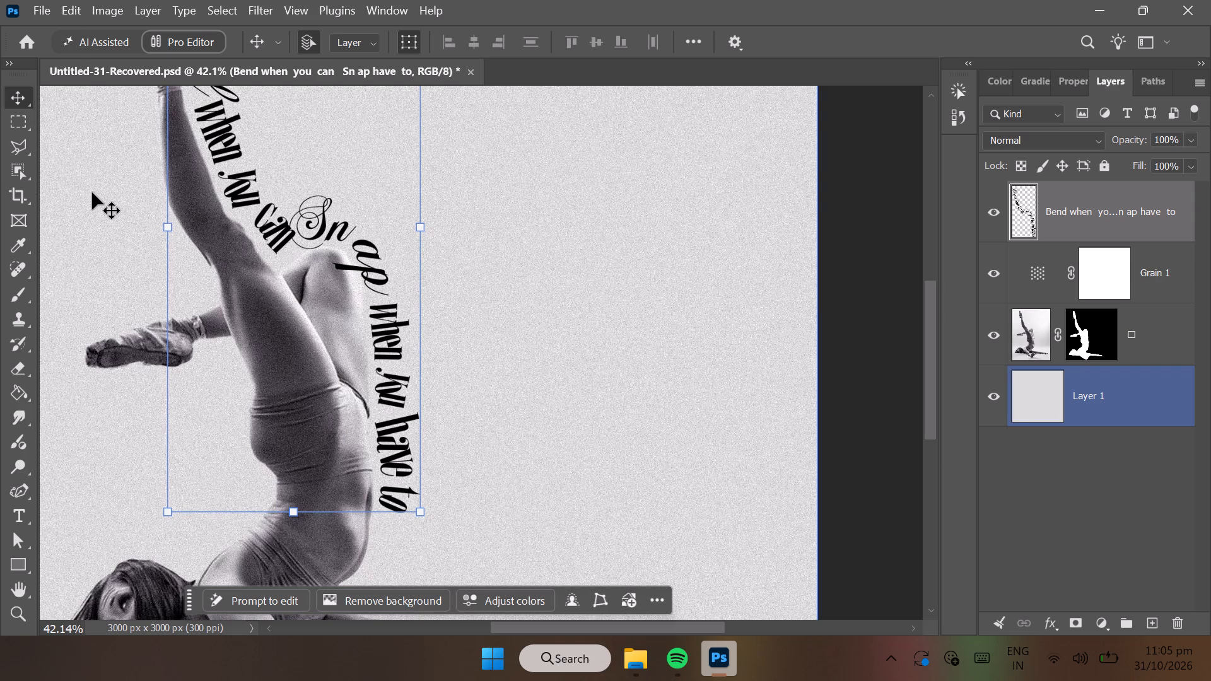
scroll(113, 211, down, 1)
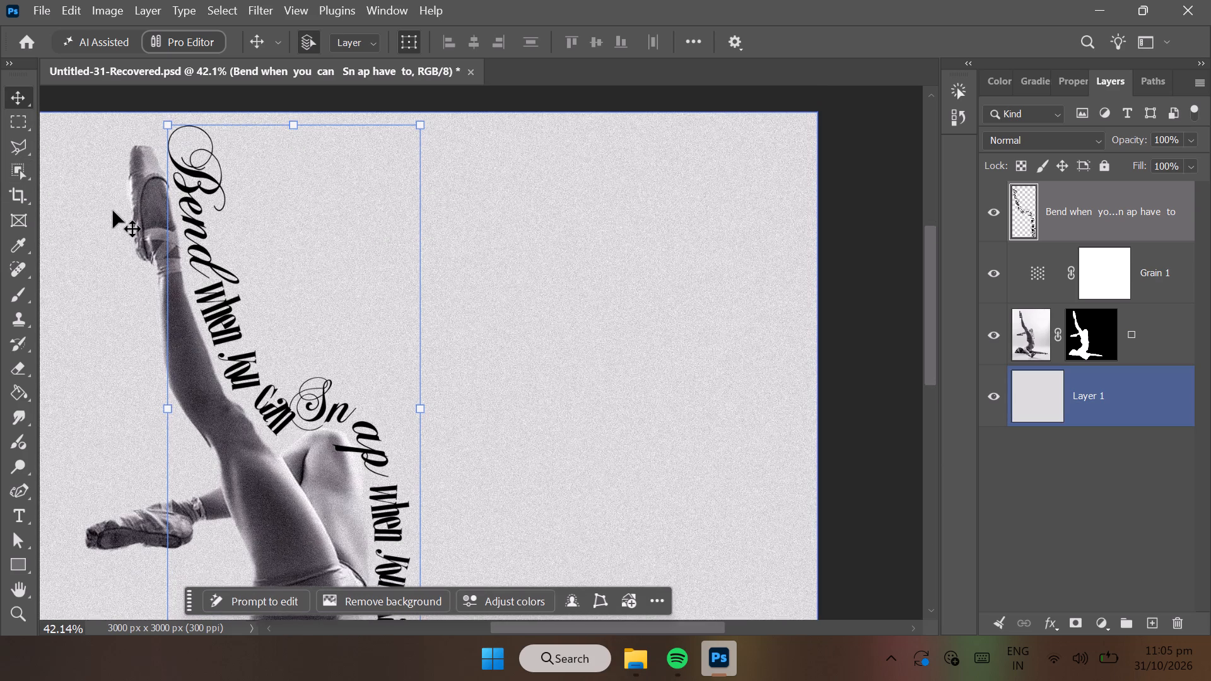
scroll(113, 211, down, 1)
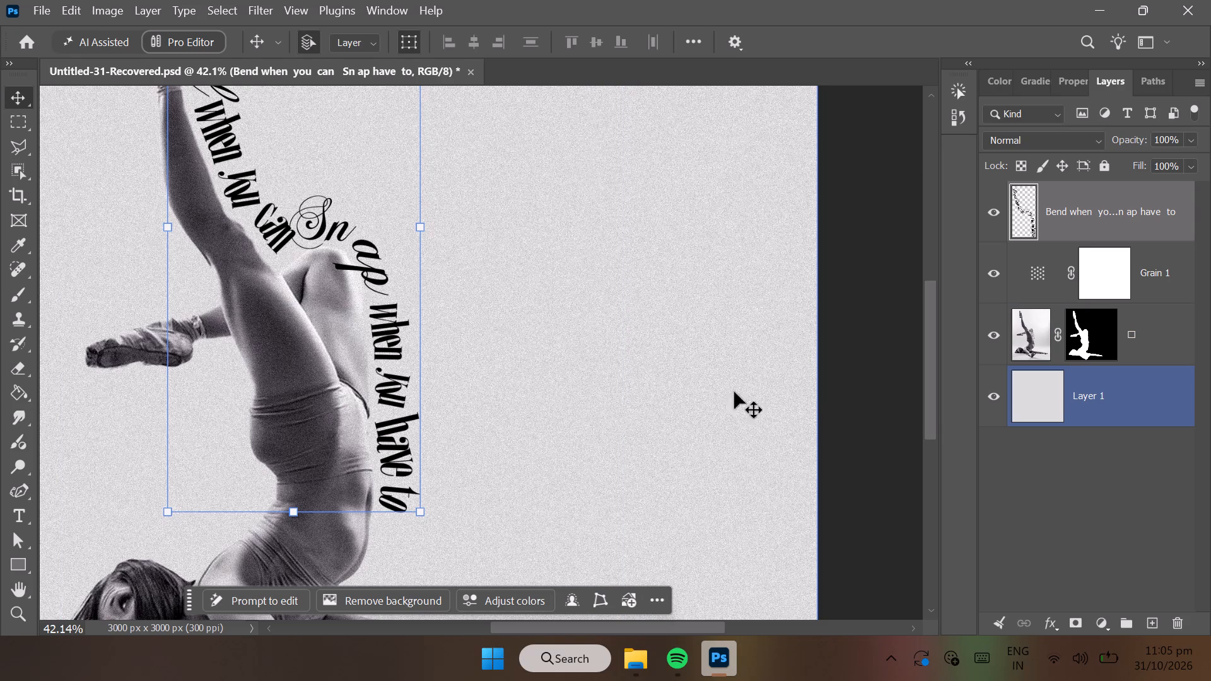
click(901, 422)
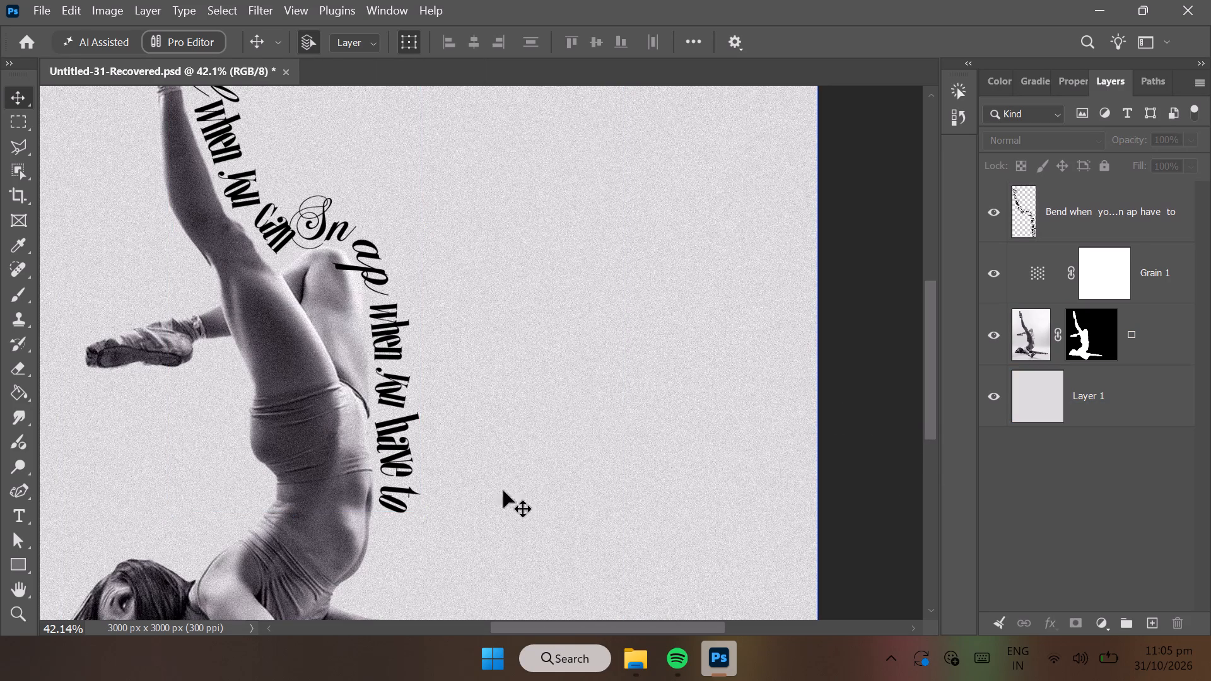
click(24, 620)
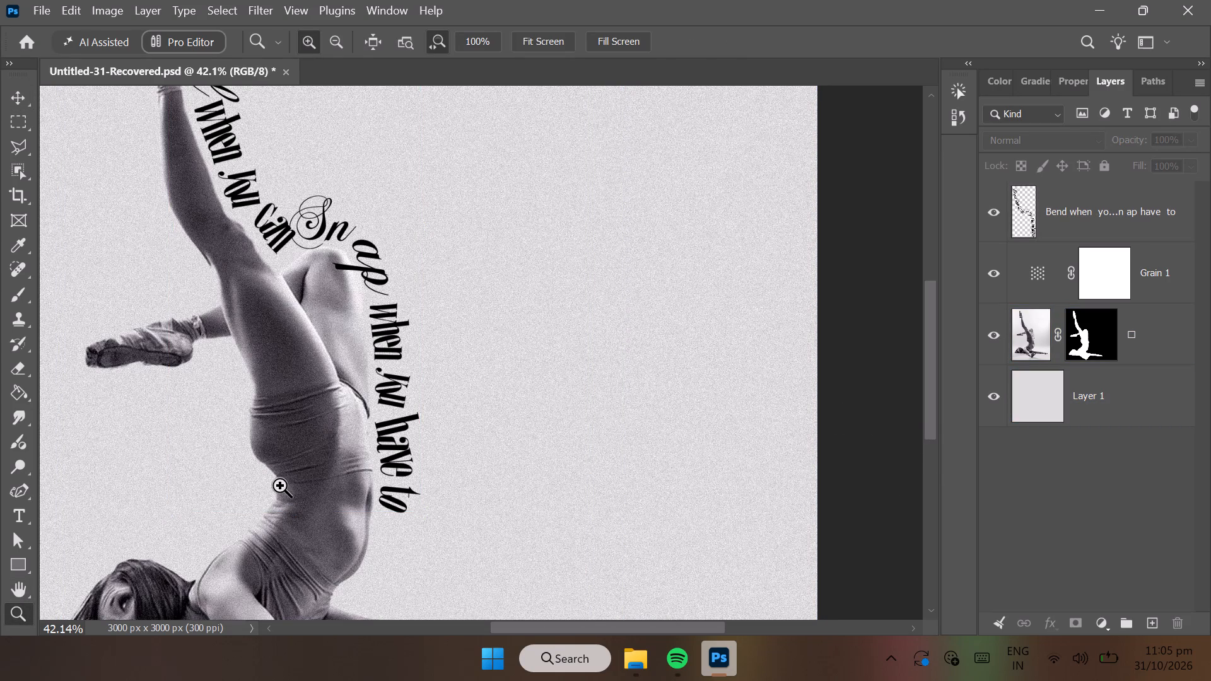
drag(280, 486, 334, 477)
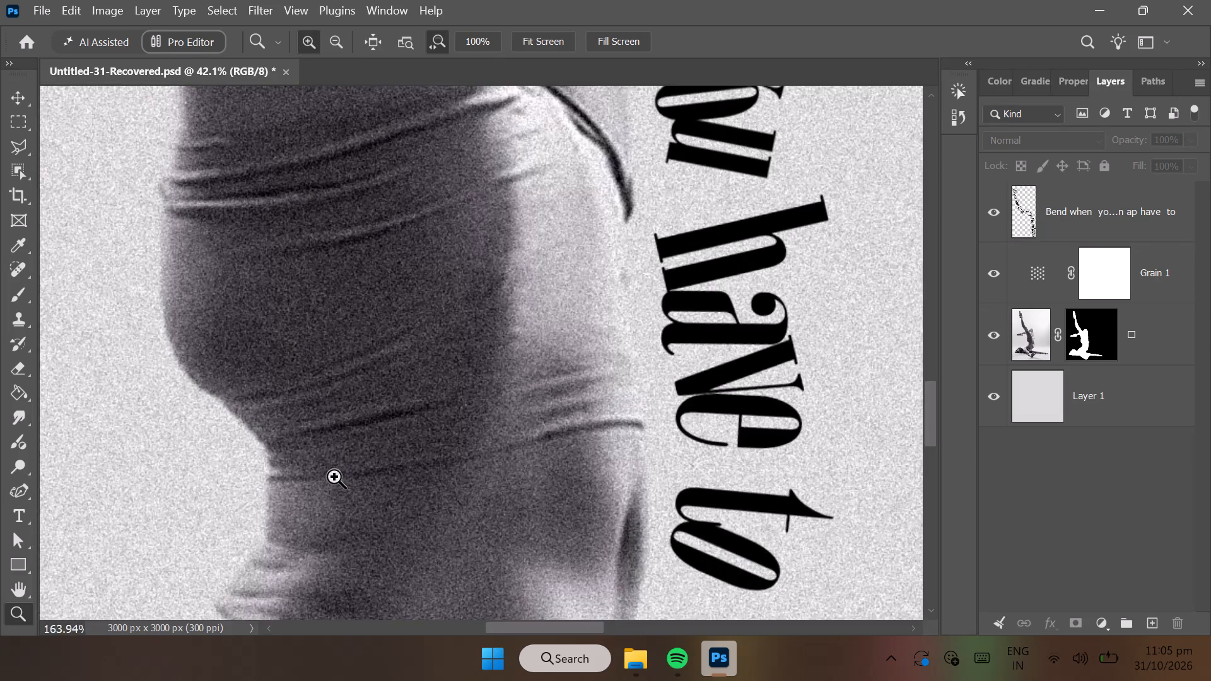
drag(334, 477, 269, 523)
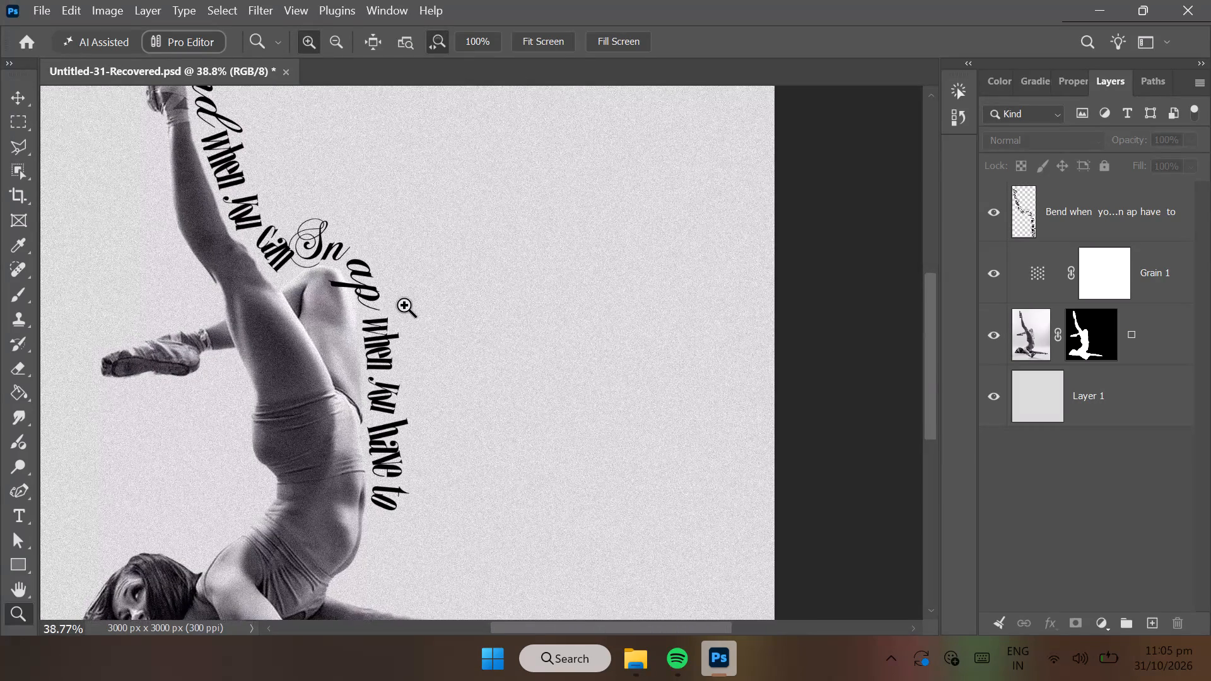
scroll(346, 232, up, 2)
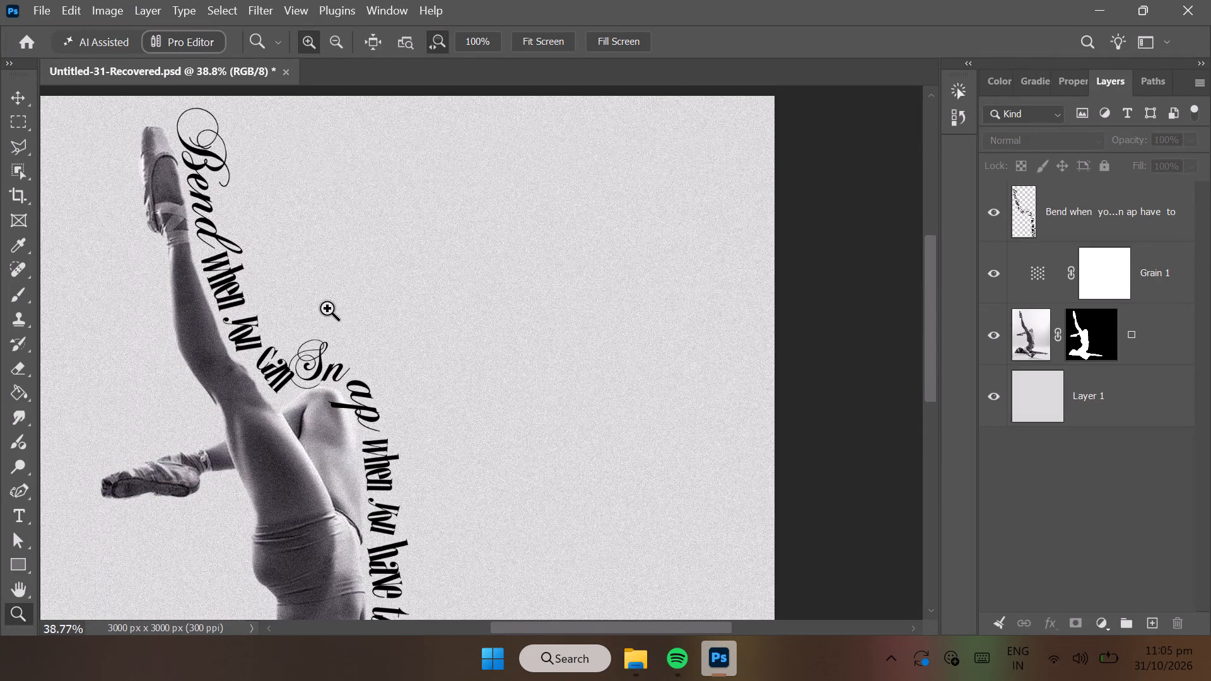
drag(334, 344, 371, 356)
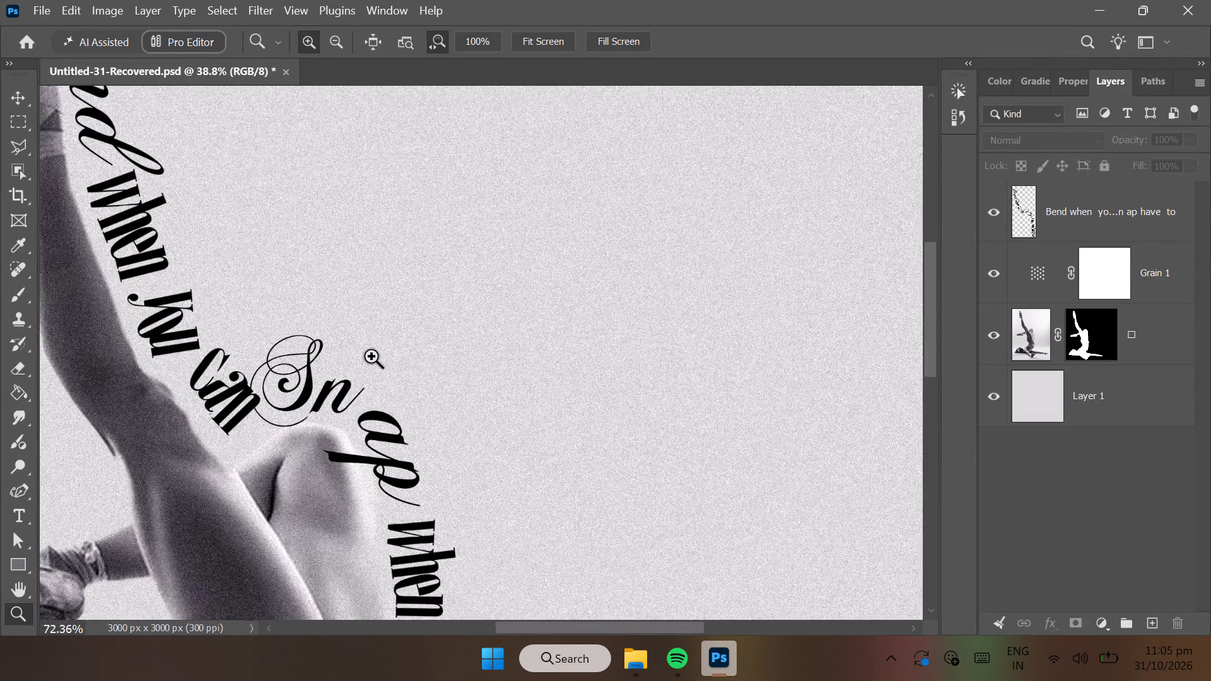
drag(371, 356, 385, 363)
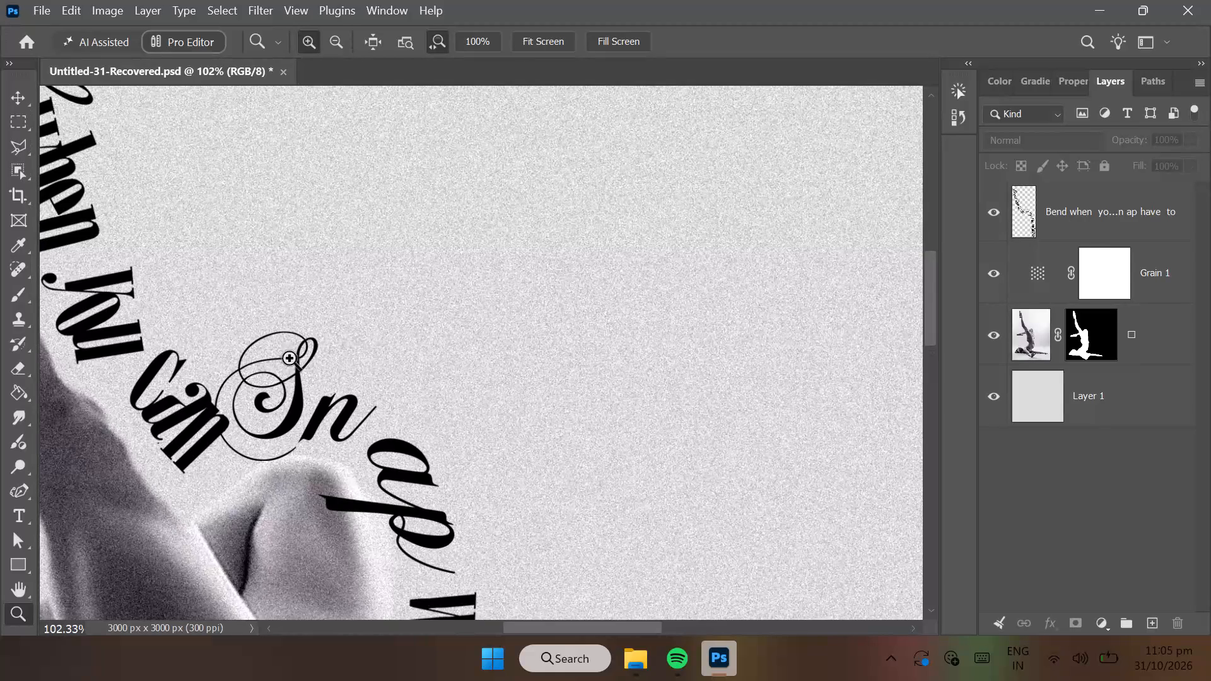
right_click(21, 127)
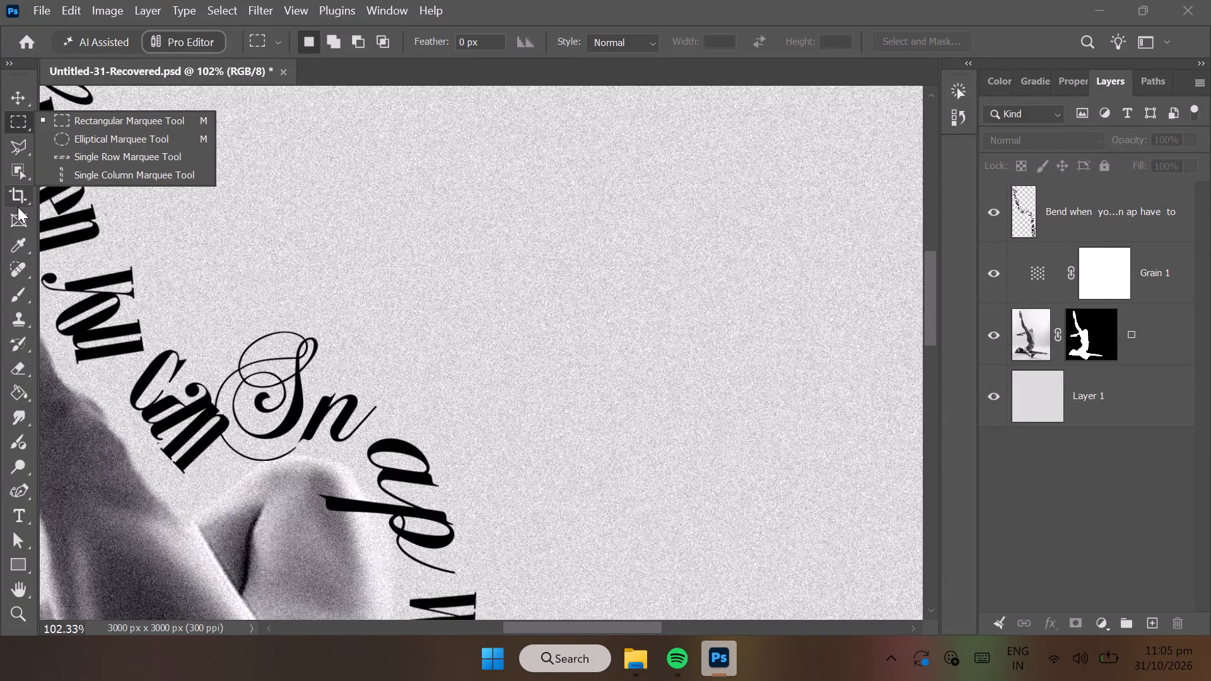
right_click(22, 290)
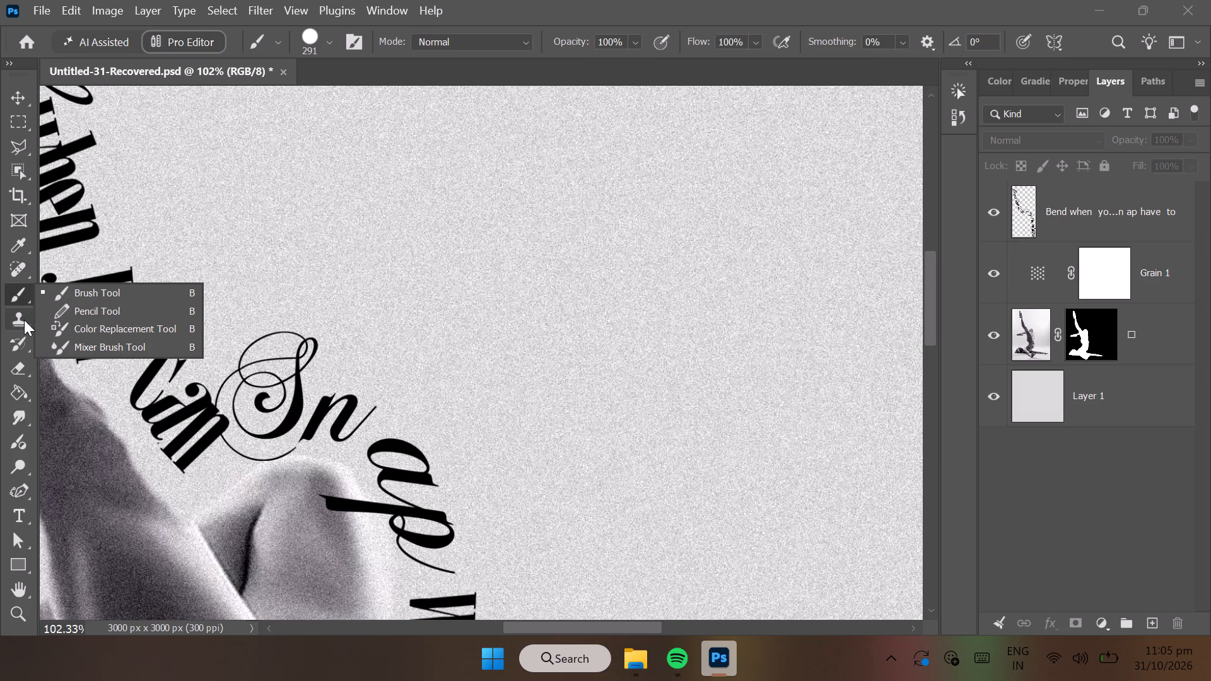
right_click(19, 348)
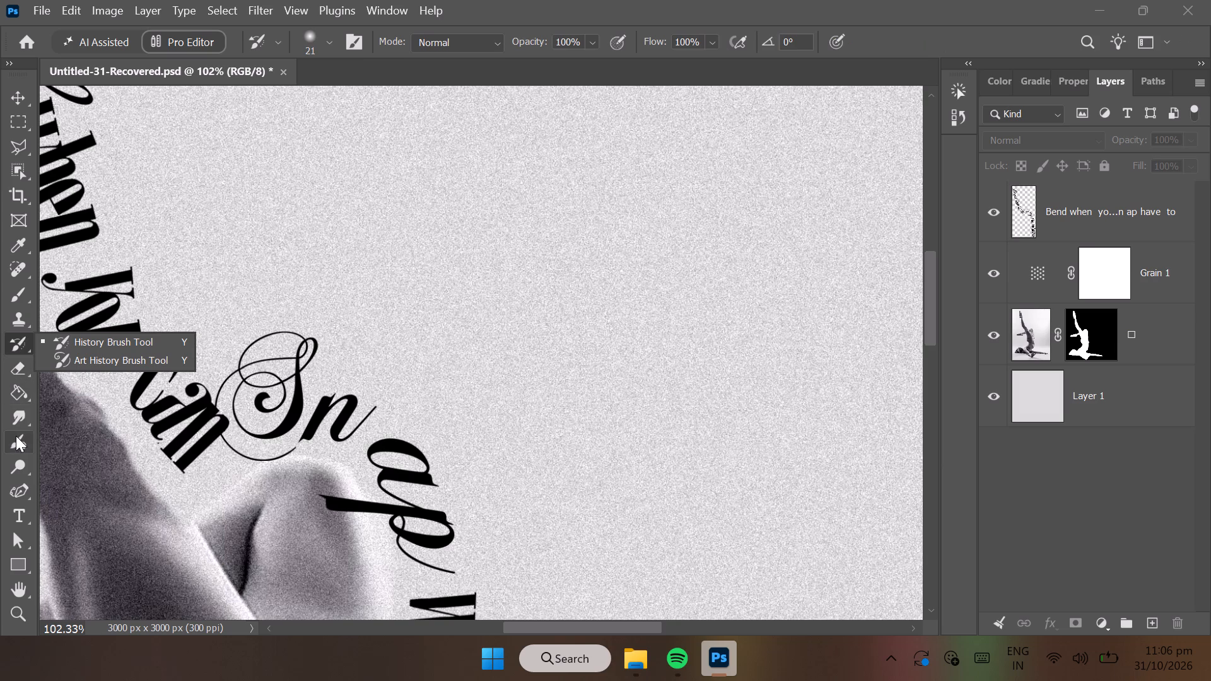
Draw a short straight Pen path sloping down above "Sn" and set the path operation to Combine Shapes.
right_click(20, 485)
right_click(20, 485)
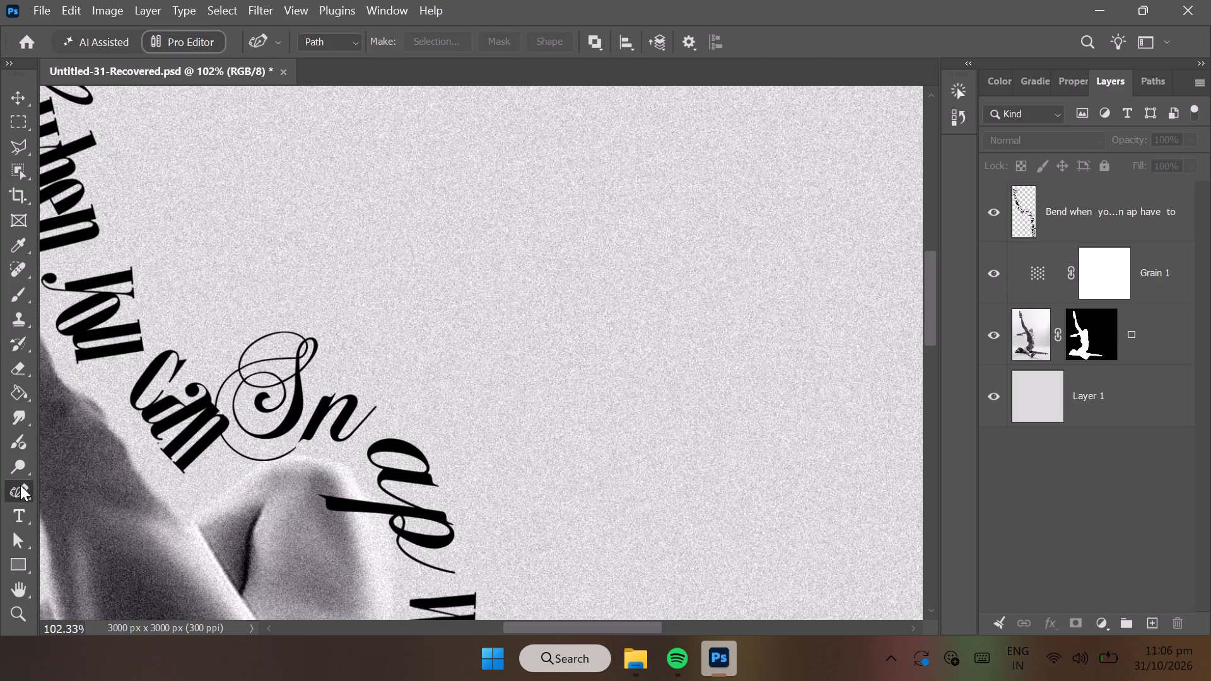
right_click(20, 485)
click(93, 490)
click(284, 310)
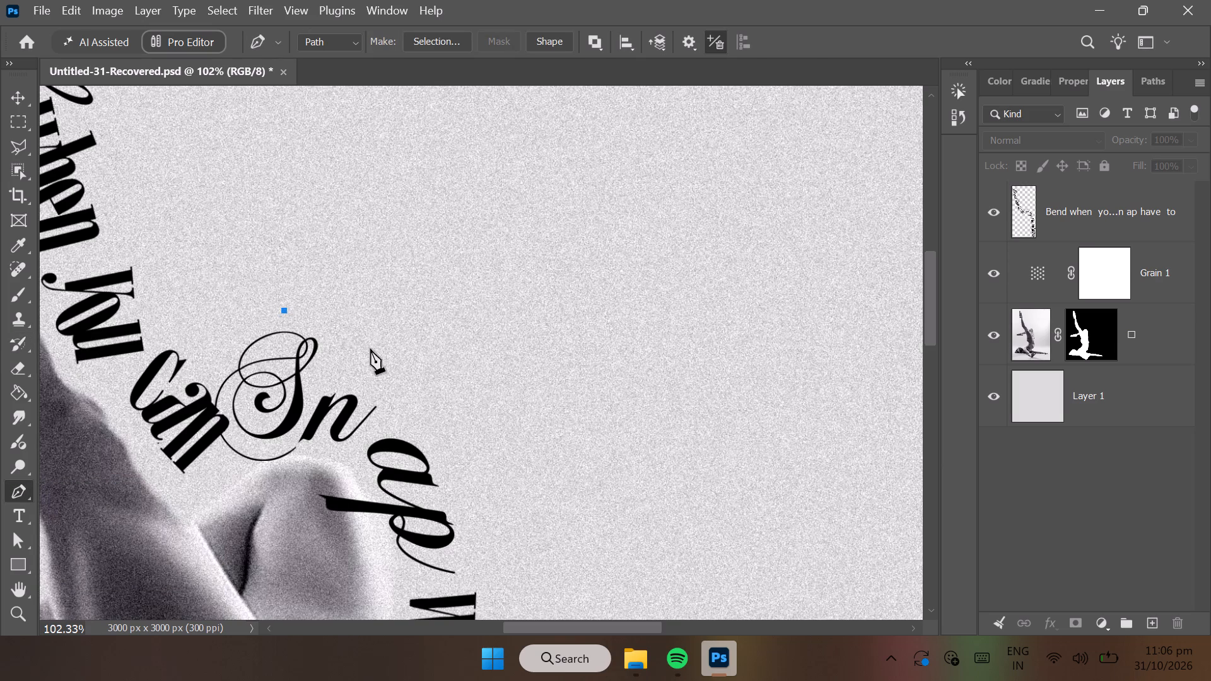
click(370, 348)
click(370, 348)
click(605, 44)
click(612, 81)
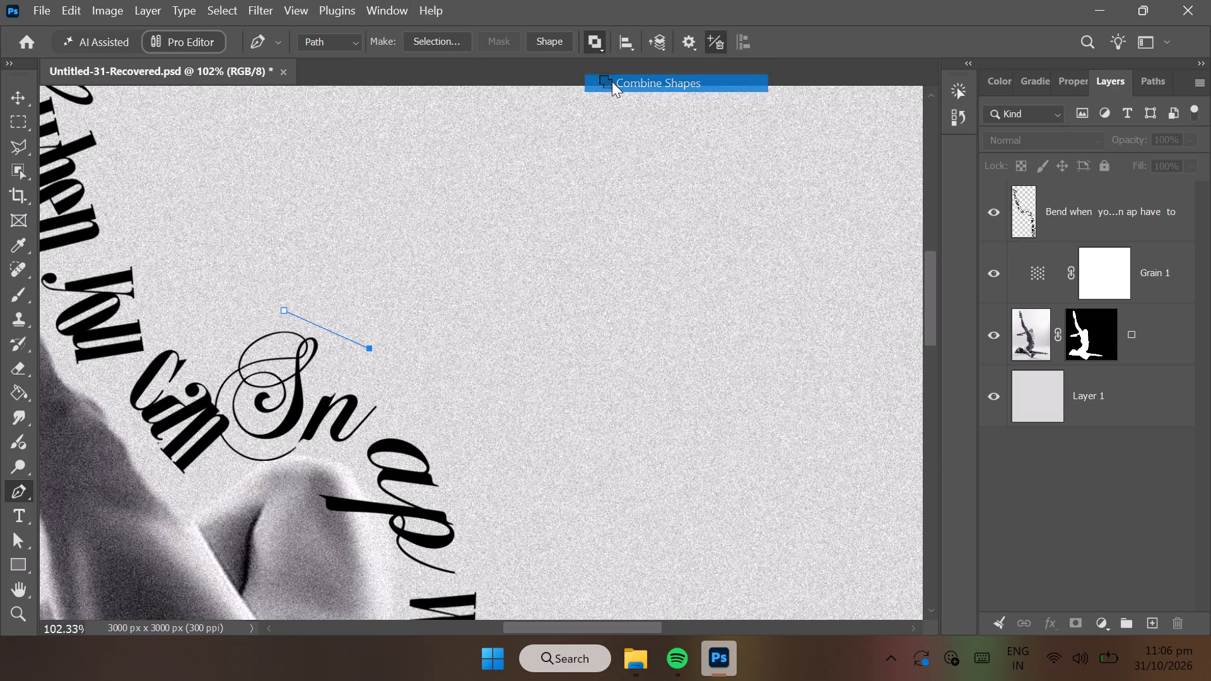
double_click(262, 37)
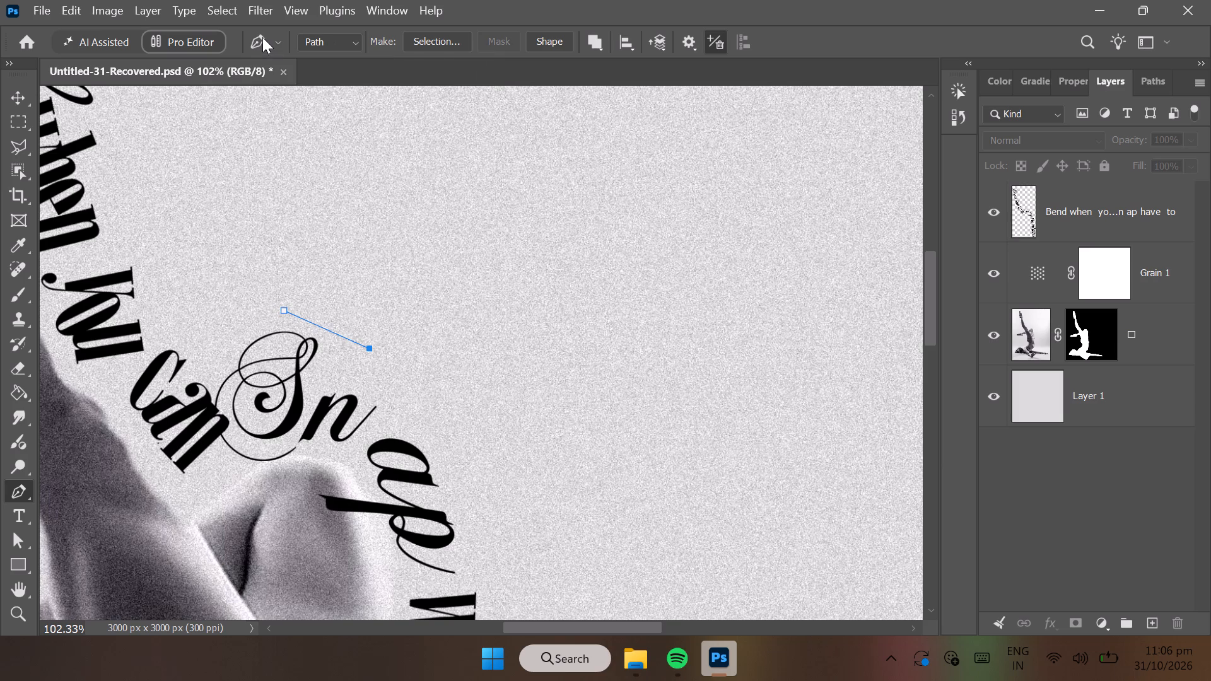
Set the foreground colour to black.
click(1003, 85)
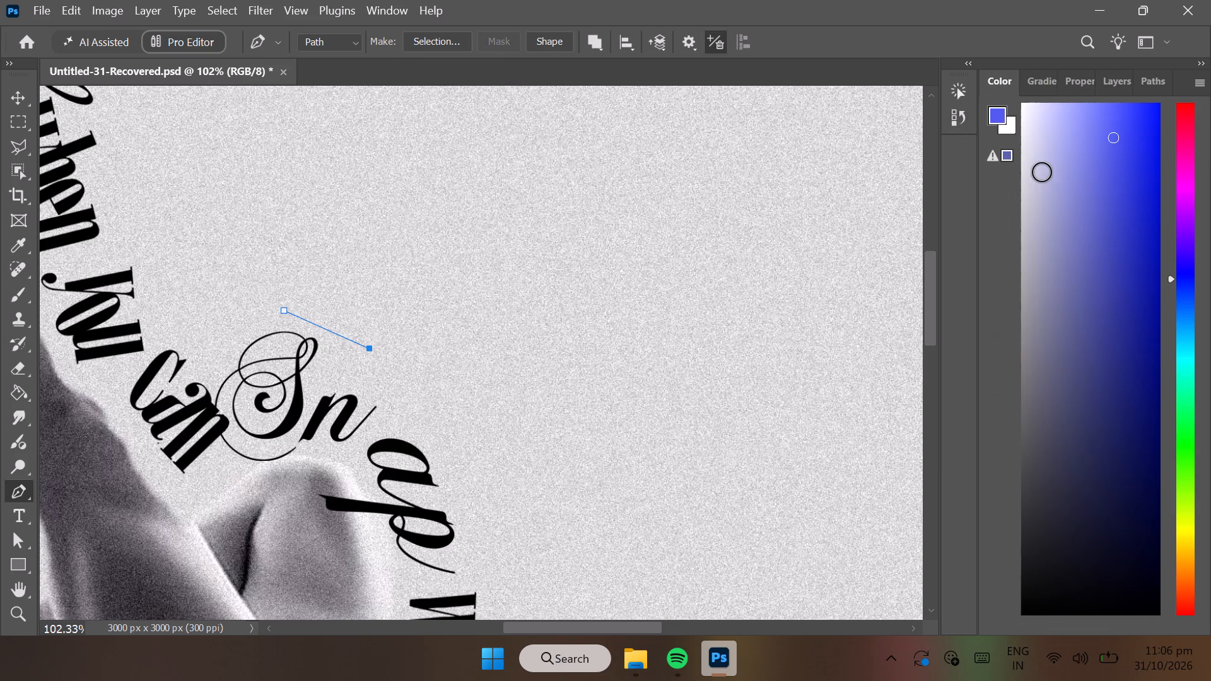
drag(1090, 184, 1164, 334)
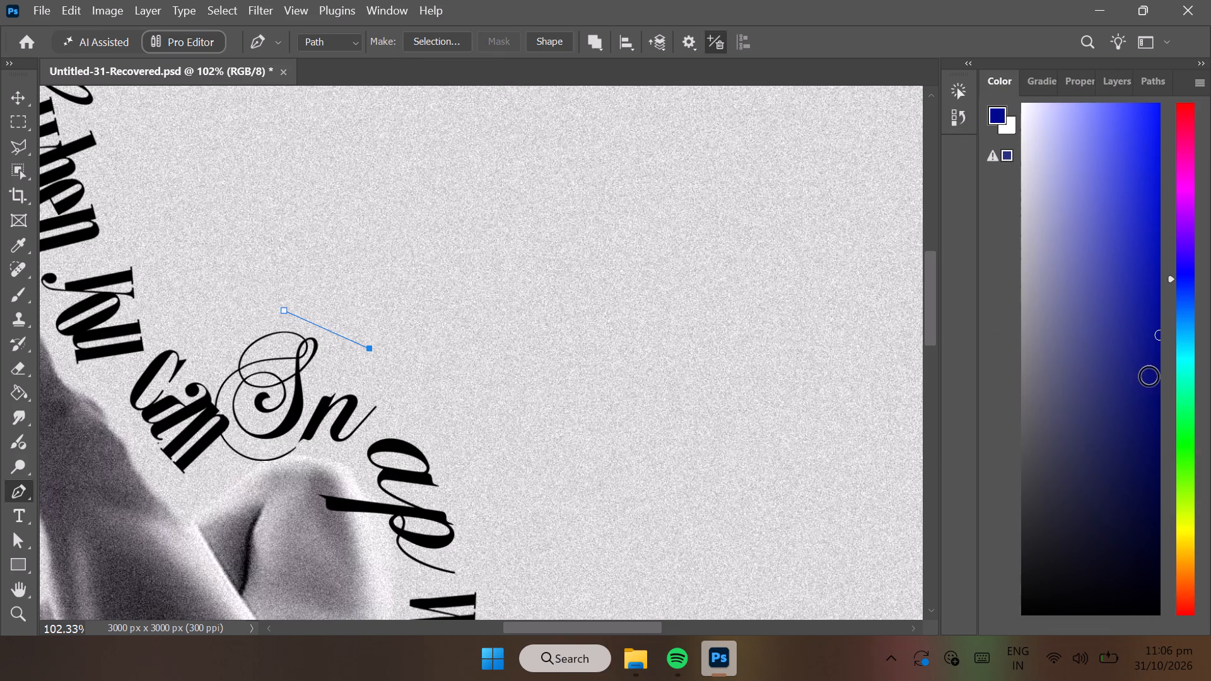
drag(1147, 381, 1189, 572)
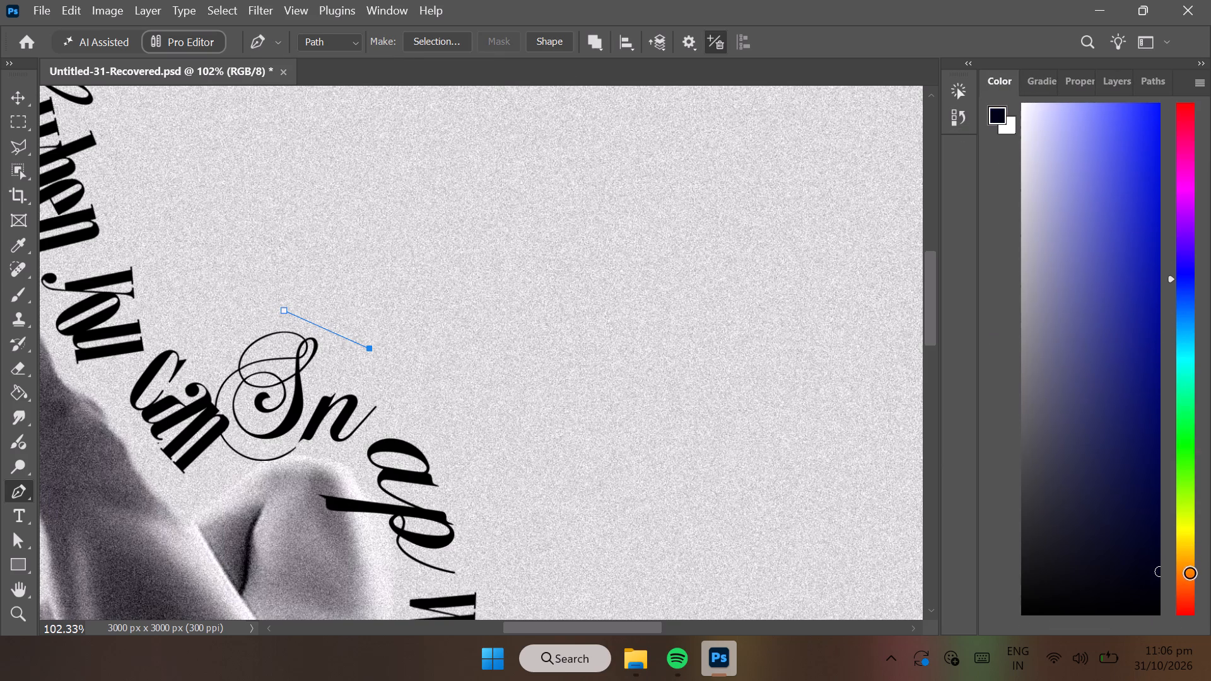
drag(1189, 572, 1189, 619)
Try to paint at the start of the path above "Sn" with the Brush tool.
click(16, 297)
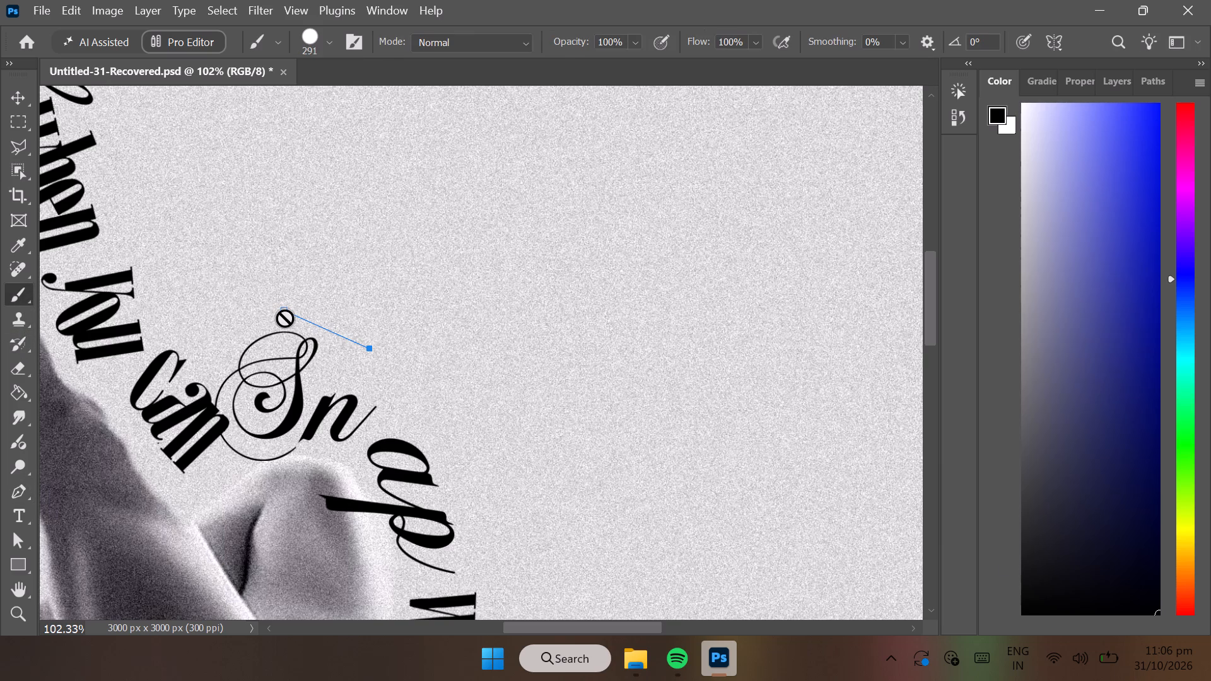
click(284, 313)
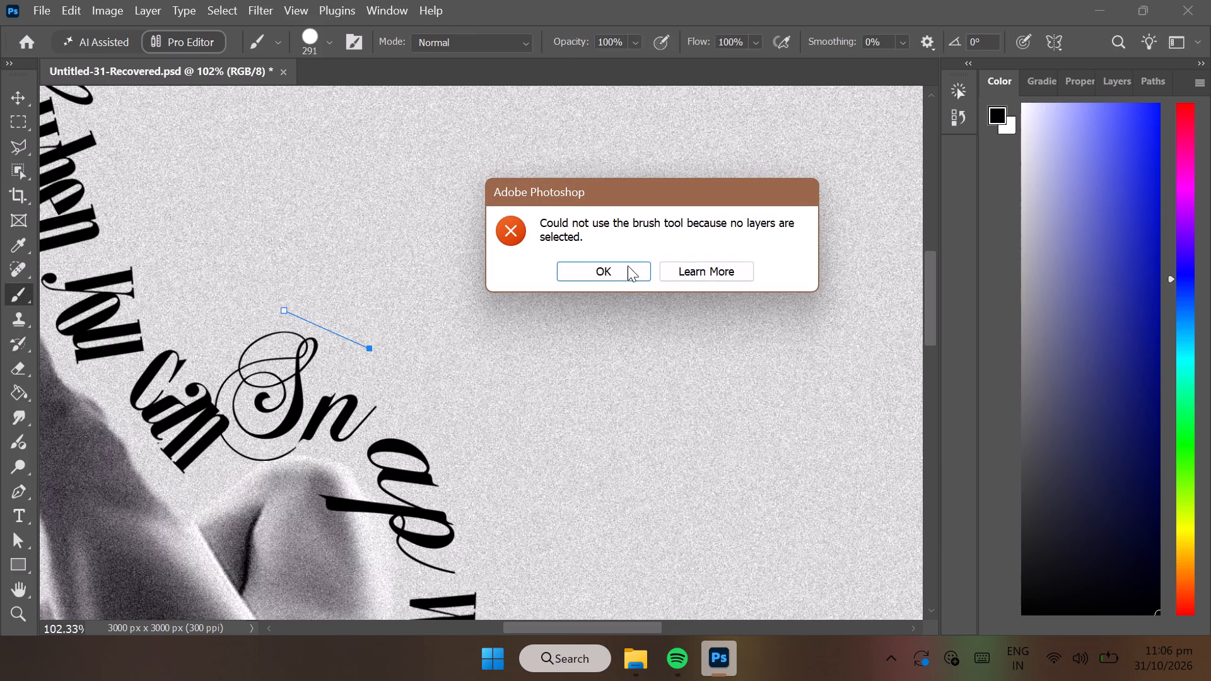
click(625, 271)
Make the "Bend when you…" lettering layer active.
click(1114, 79)
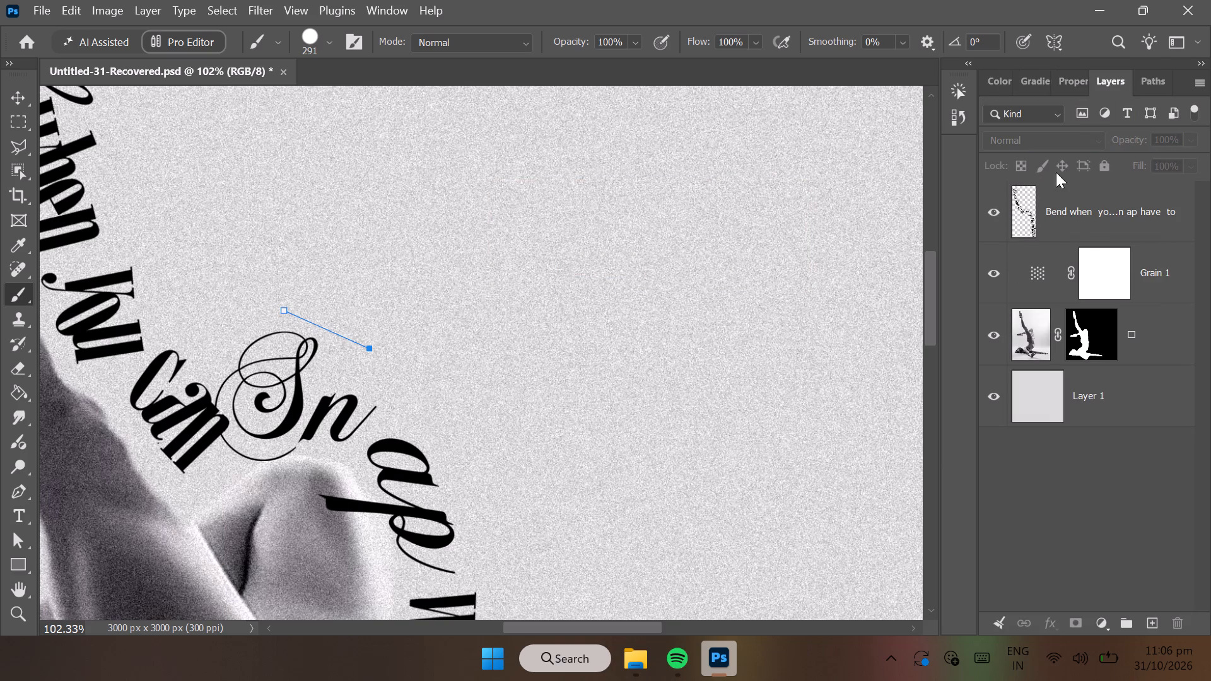
click(1077, 241)
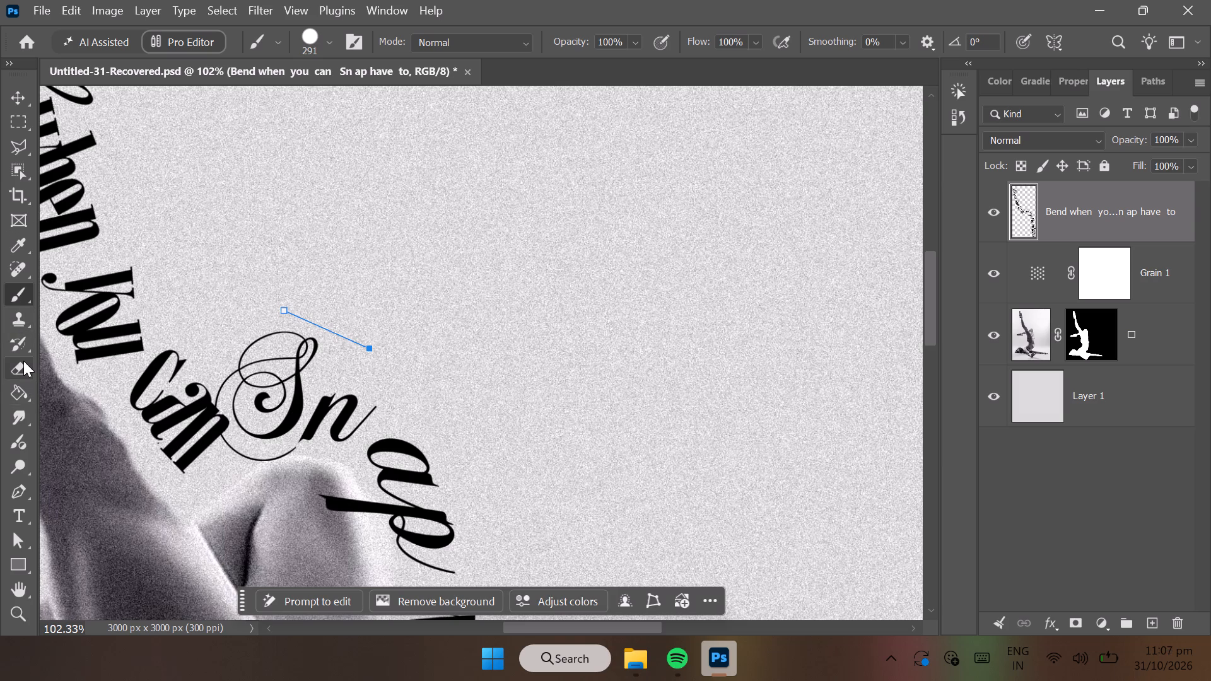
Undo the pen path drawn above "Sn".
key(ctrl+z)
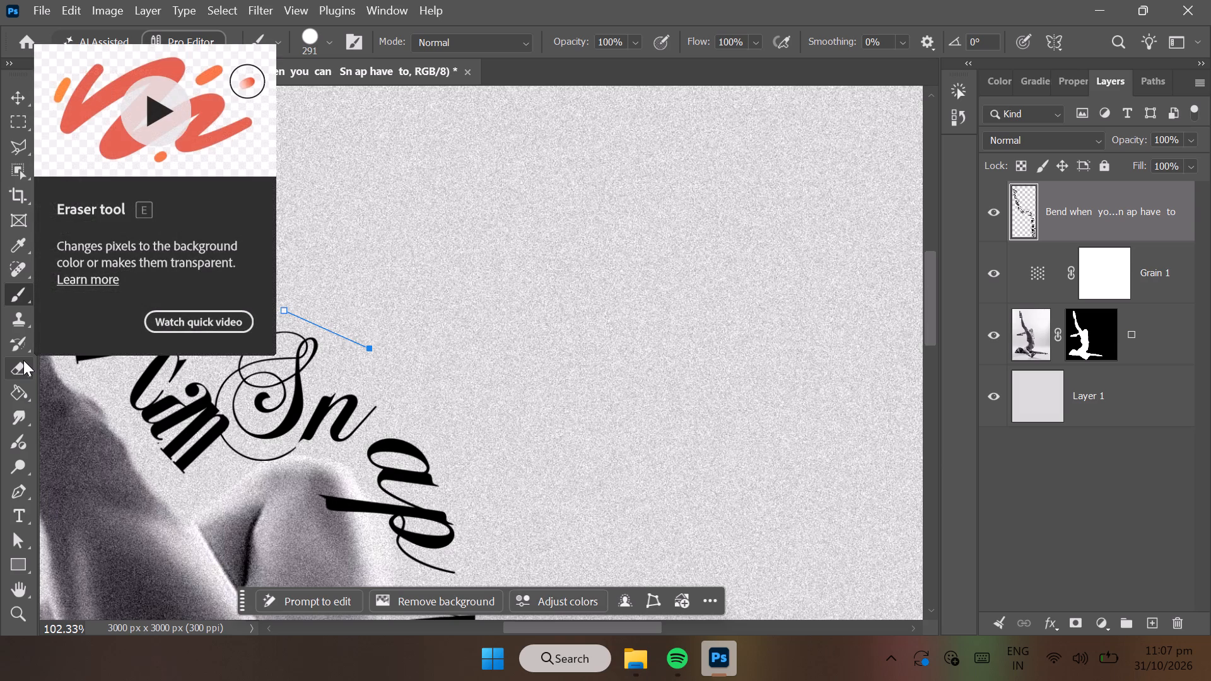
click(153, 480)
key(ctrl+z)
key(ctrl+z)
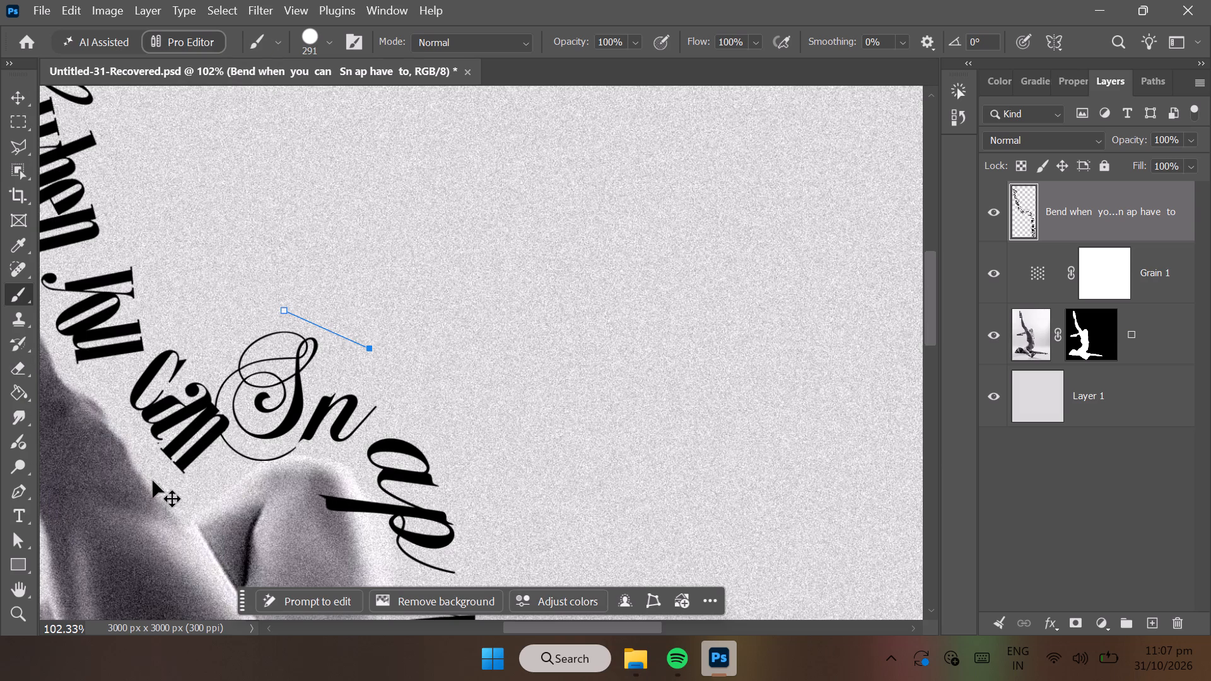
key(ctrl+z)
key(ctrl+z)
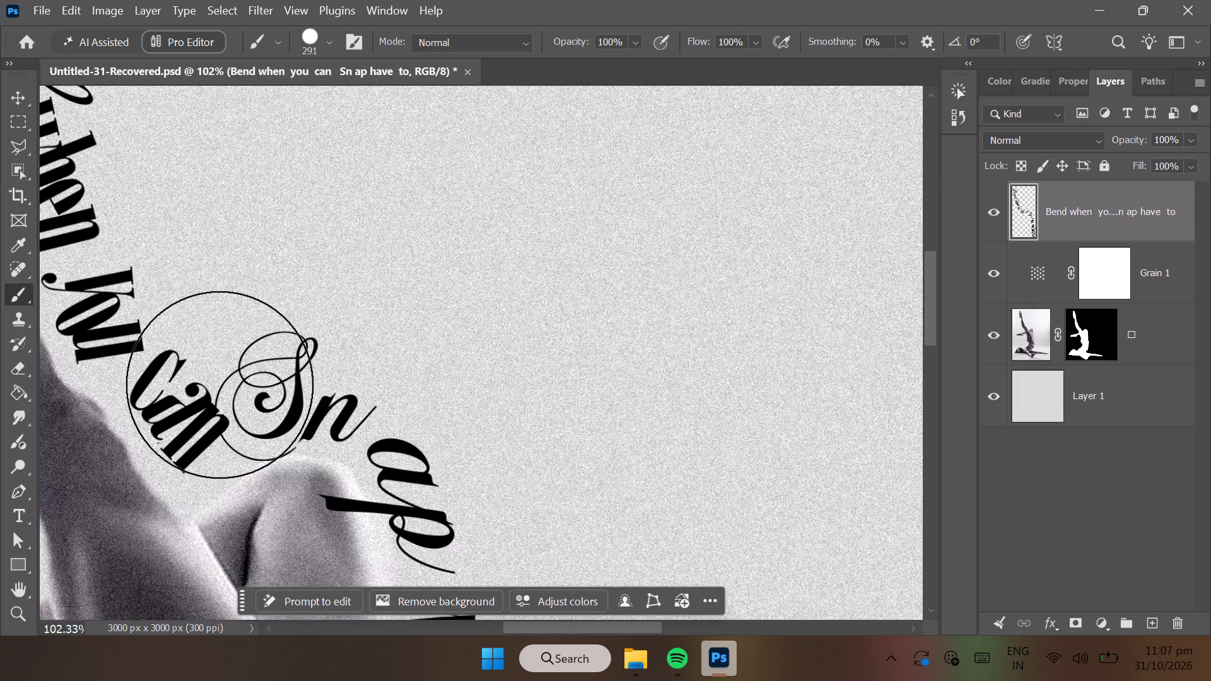
Outline a long, thin horizontal strip just above "Sn" with a polygonal lasso selection.
click(23, 146)
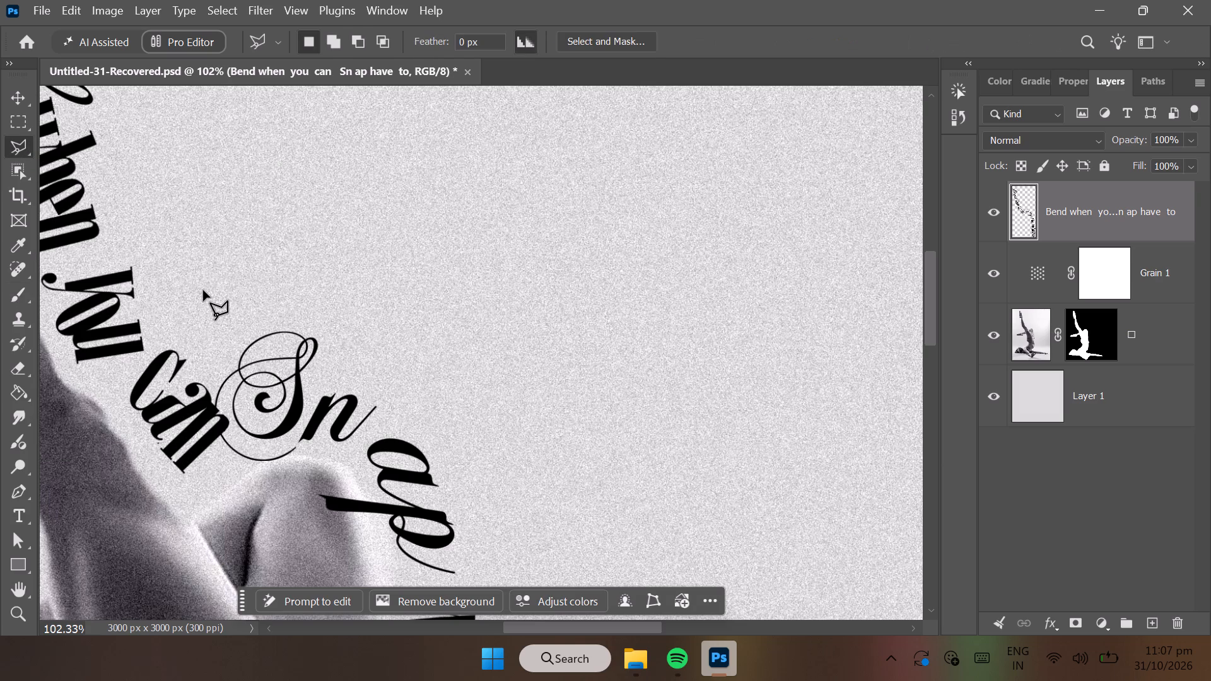
click(262, 304)
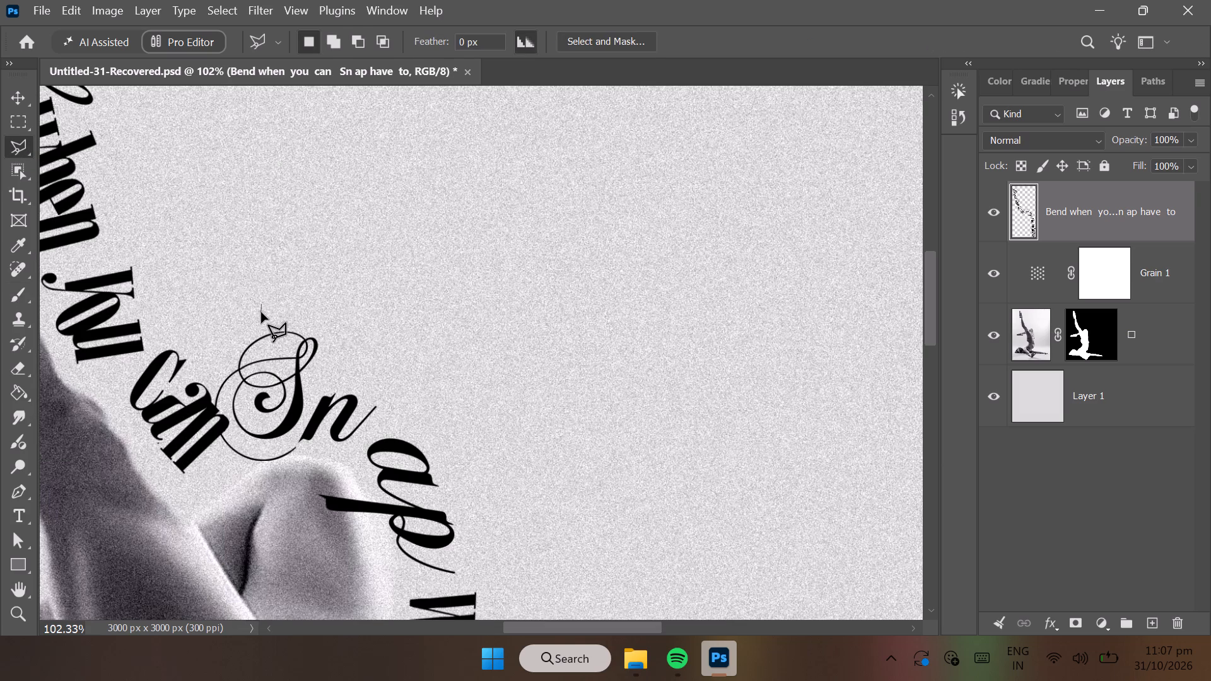
click(262, 311)
click(471, 311)
click(471, 305)
click(261, 305)
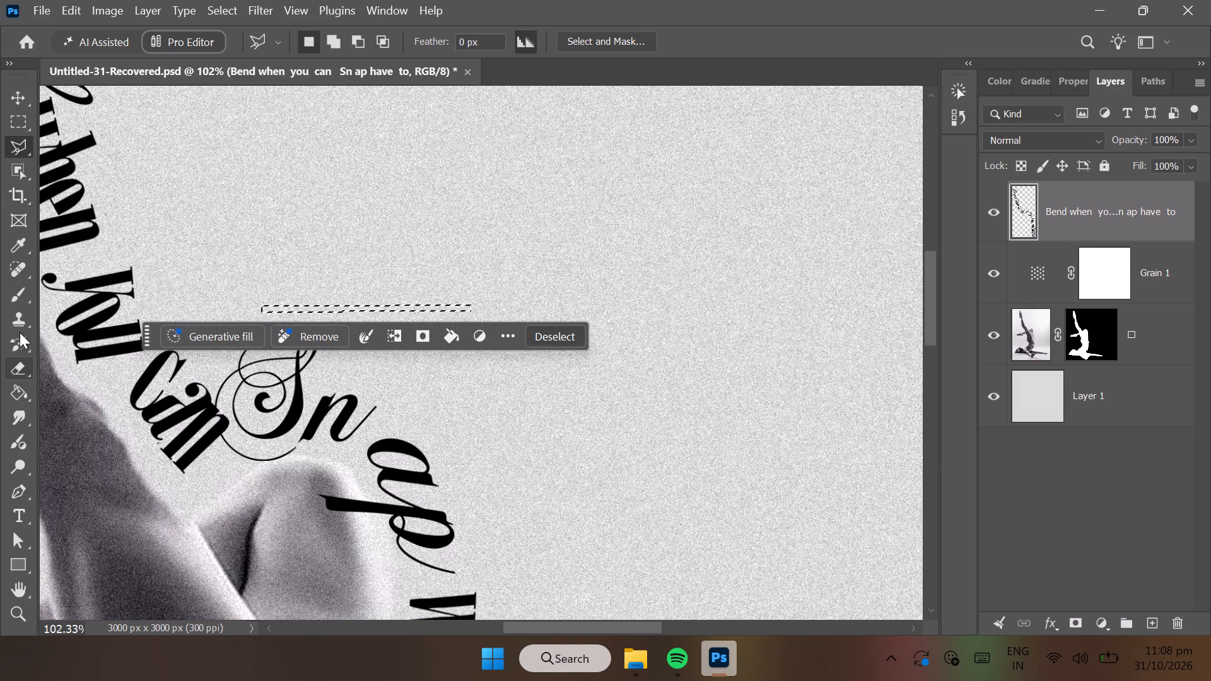
Paint the selected strip above "Sn" solid black with the Brush tool and deselect.
click(18, 299)
drag(276, 315, 471, 341)
click(567, 339)
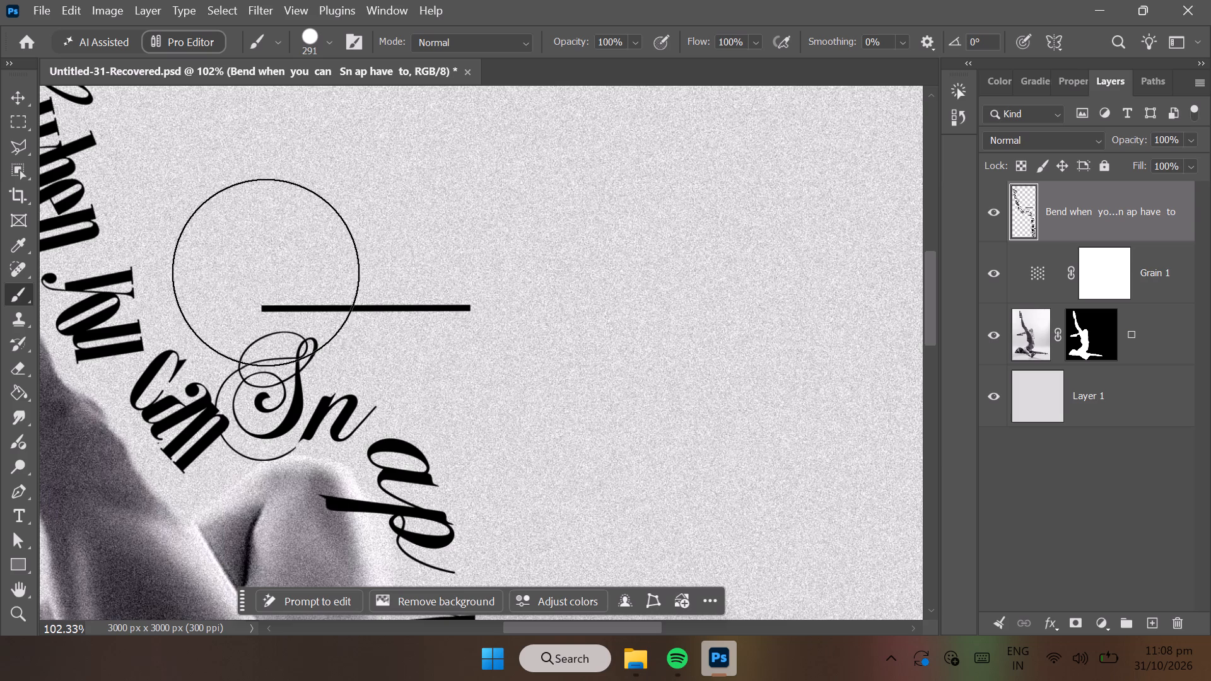
Outline the black bar above "Sn" with a polygonal lasso selection.
click(11, 92)
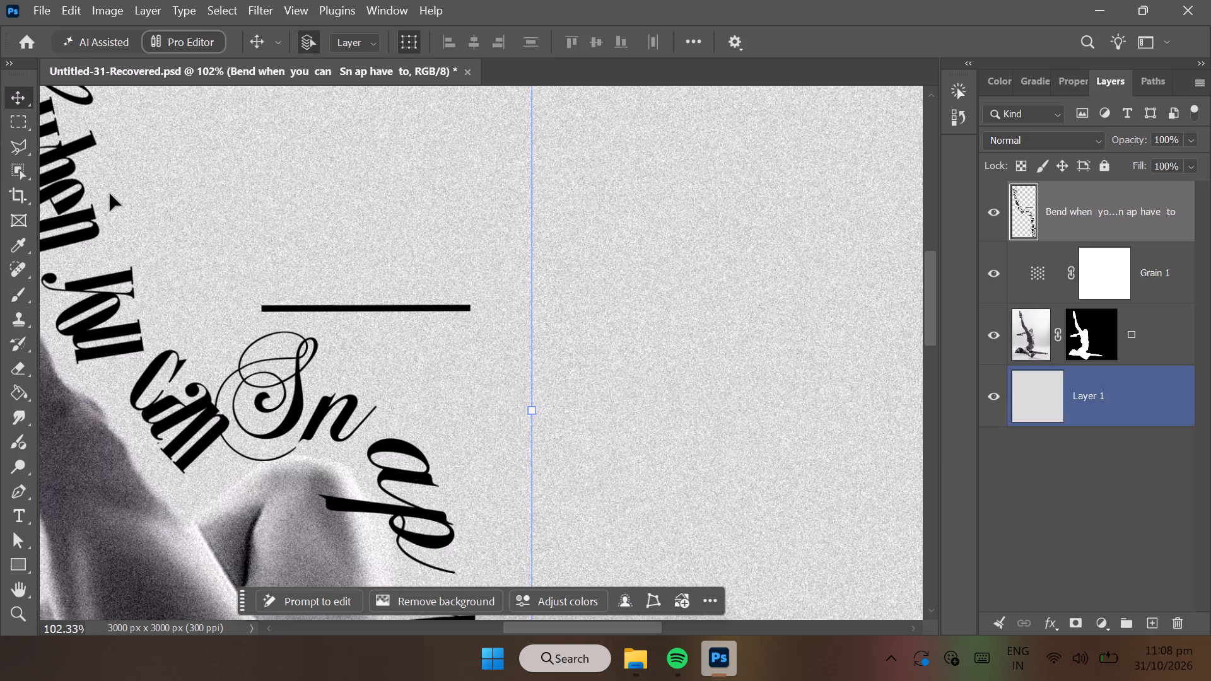
click(14, 139)
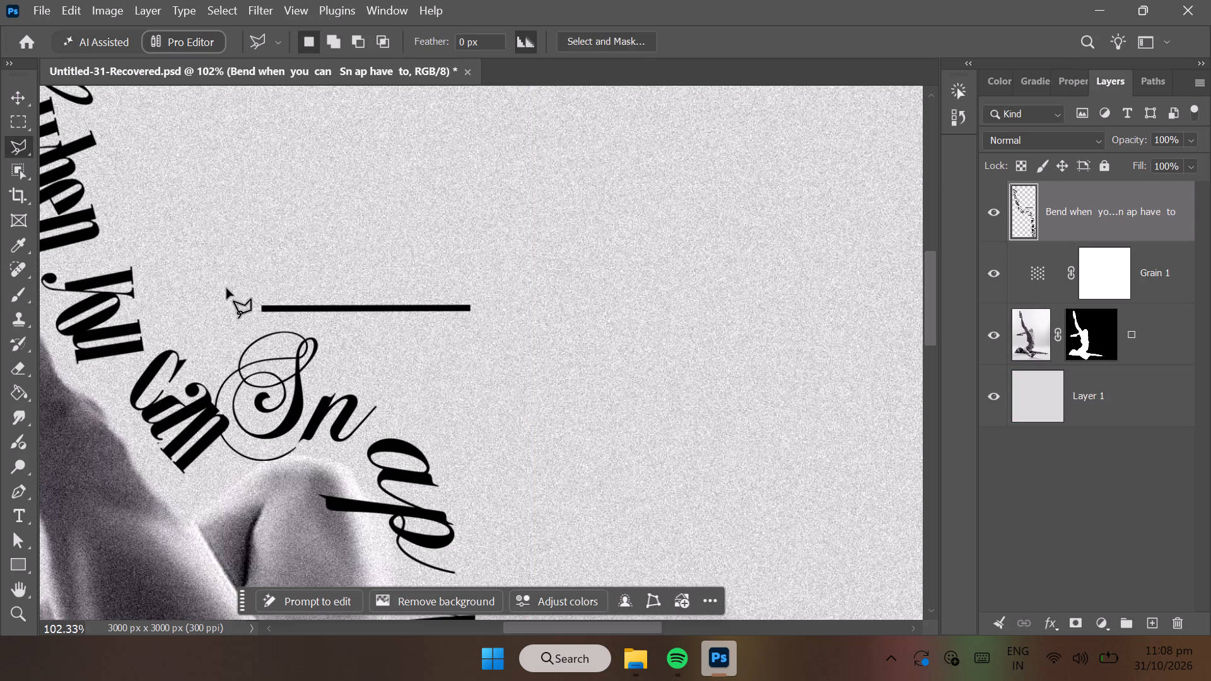
click(227, 291)
click(257, 322)
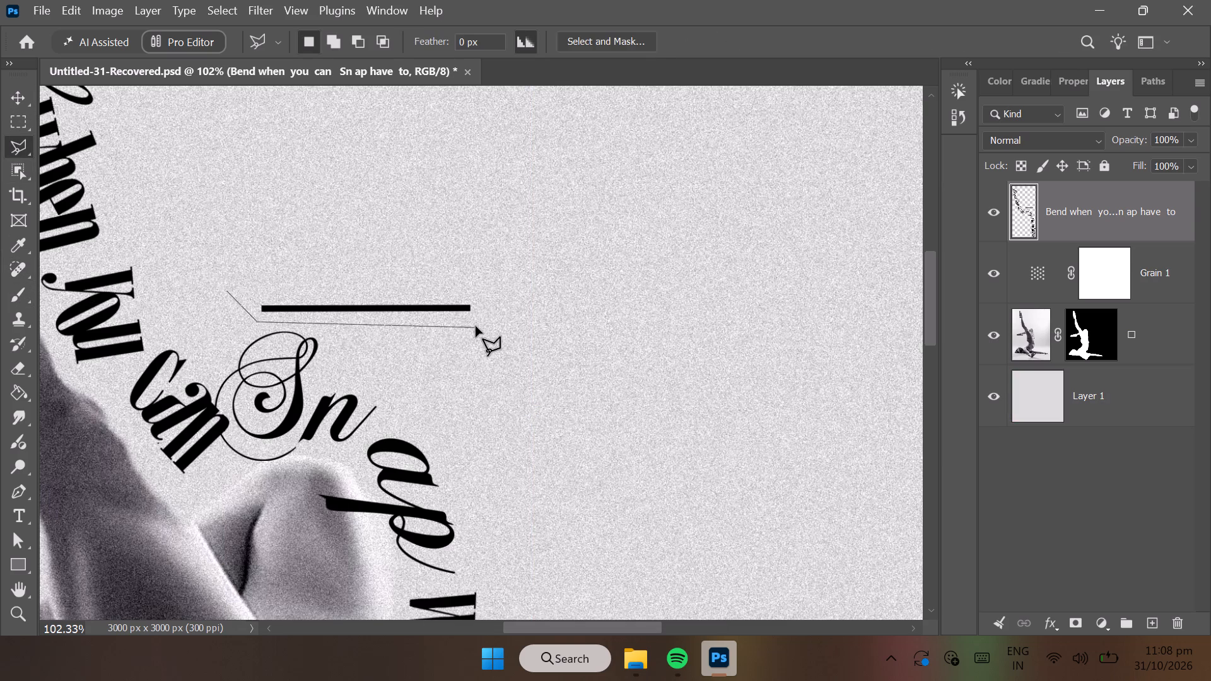
click(477, 323)
click(477, 311)
click(478, 304)
click(477, 299)
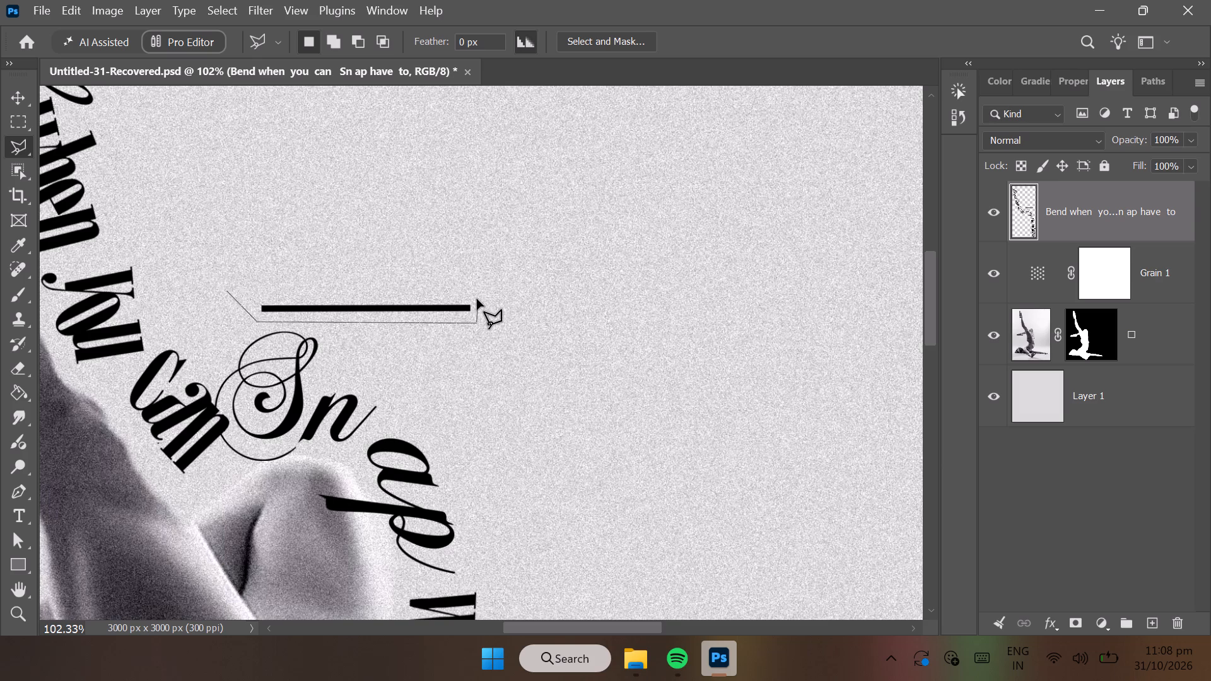
click(230, 291)
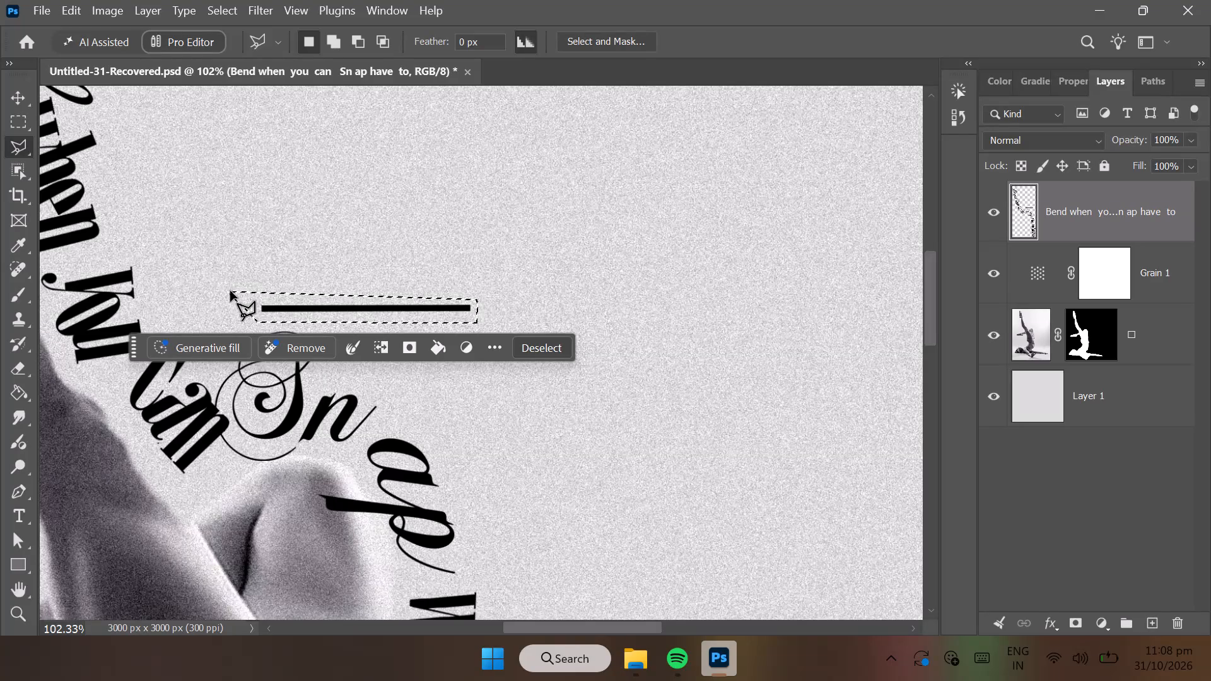
Move the selected black bar slightly right and down, closer to the top of the "S".
click(23, 95)
drag(288, 309, 312, 324)
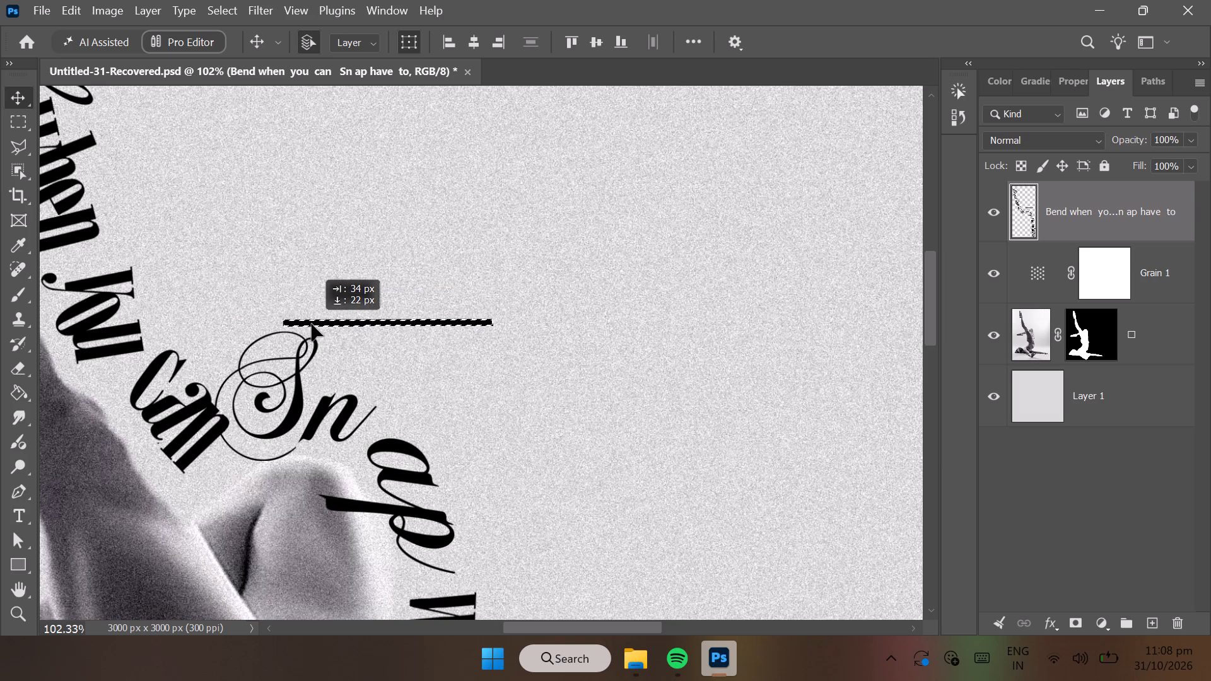
drag(312, 324, 314, 325)
Rotate the bar about 10° clockwise, shift it about 5 px right and 16 px down, apply the transform and deselect.
drag(512, 315, 514, 337)
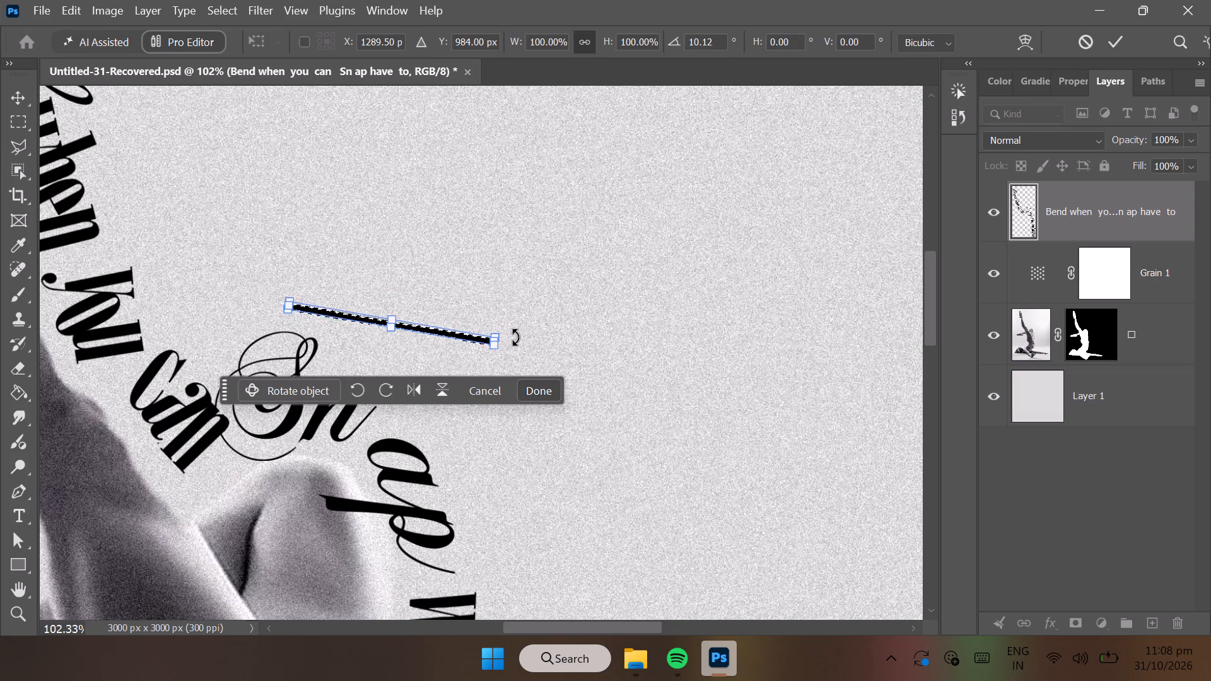
drag(431, 331, 433, 336)
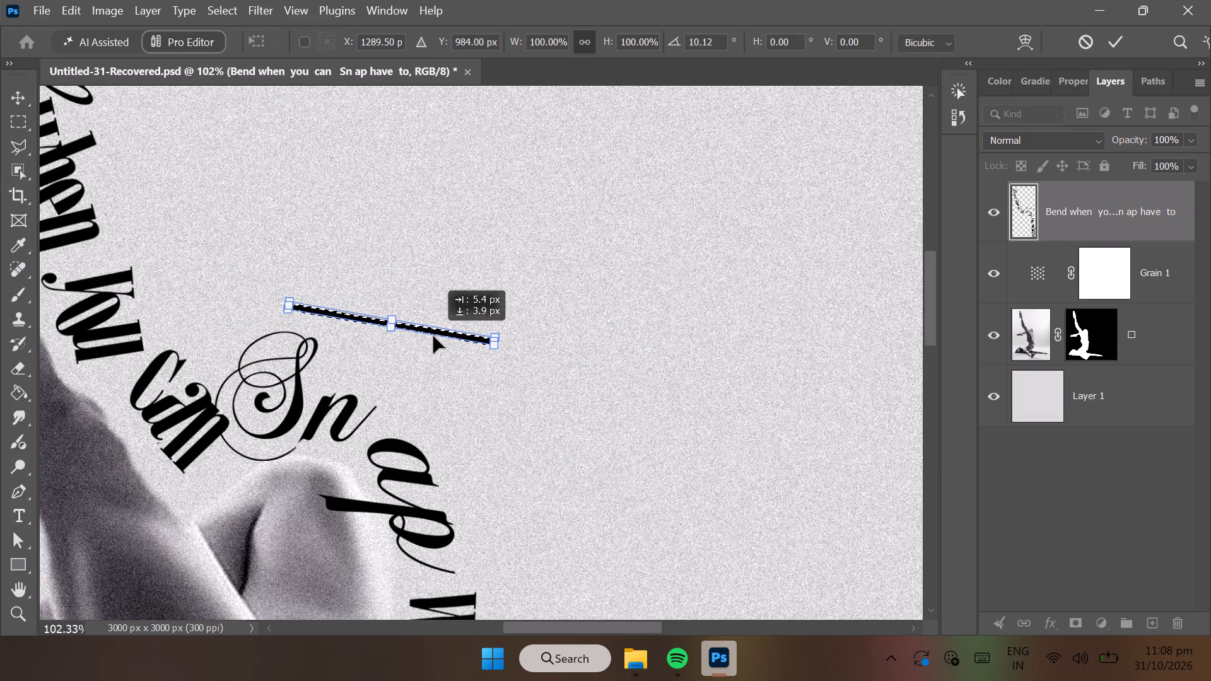
drag(433, 336, 435, 341)
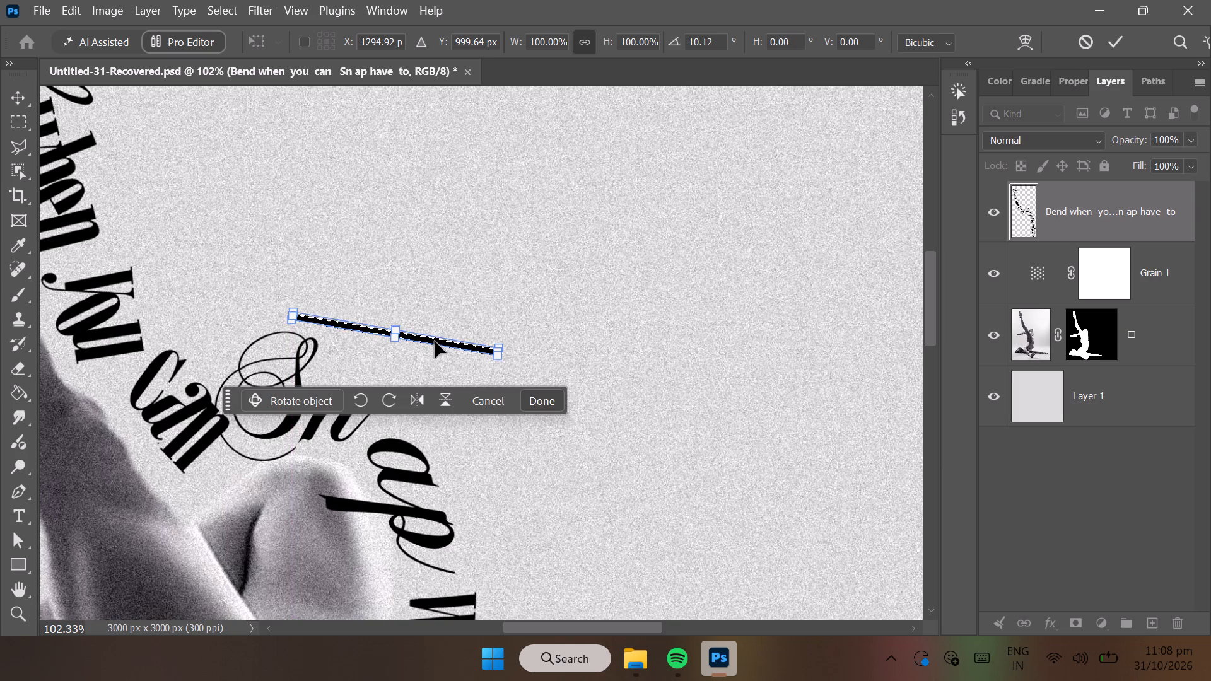
click(533, 400)
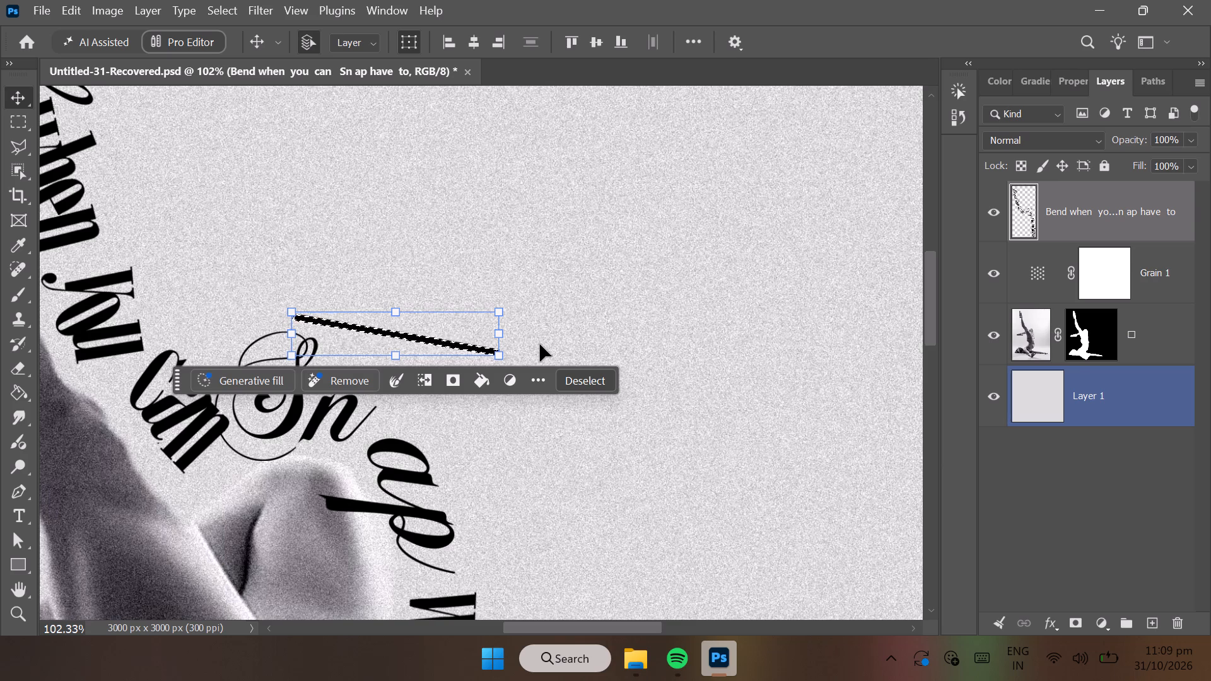
click(579, 376)
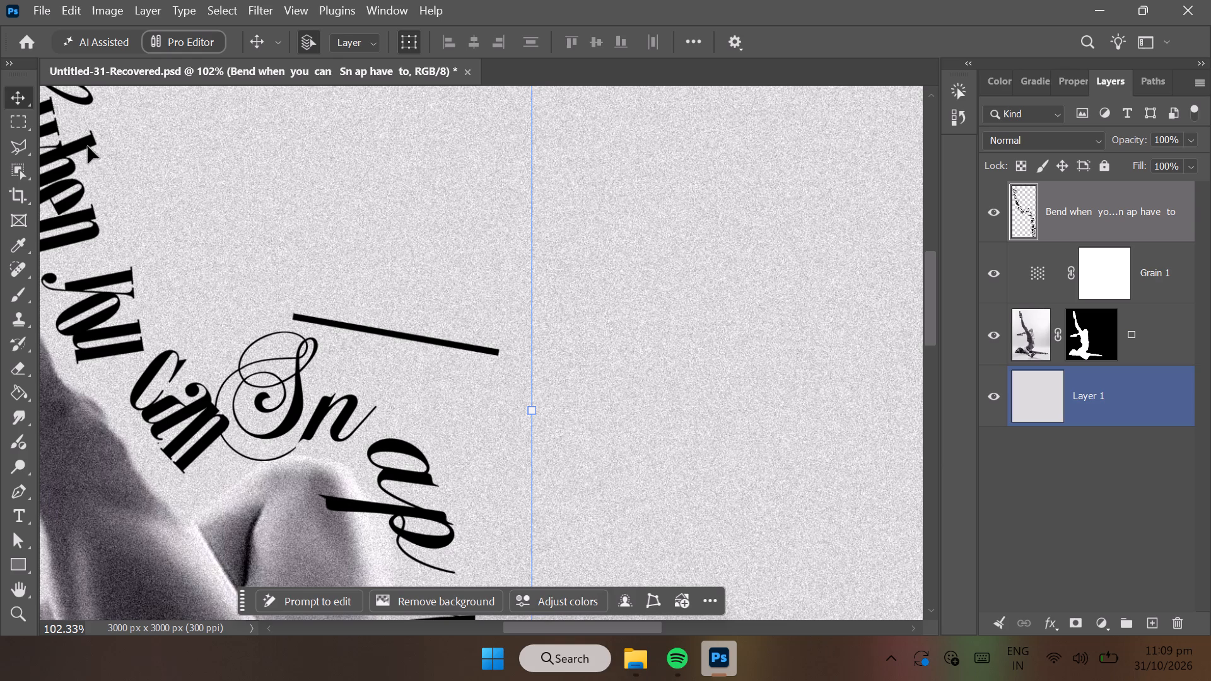
Lasso a short piece off the black bar's right end, move it above the gap between "n" and "a", rotate it about 131° counterclockwise, apply and deselect.
click(21, 137)
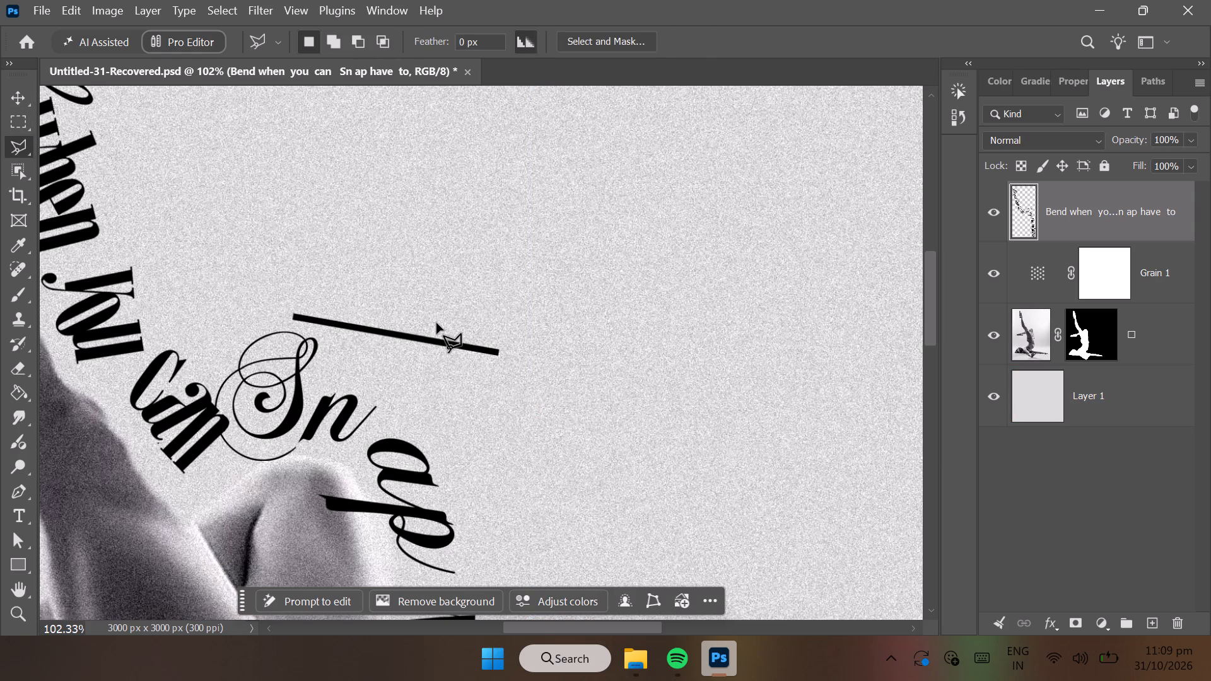
click(470, 335)
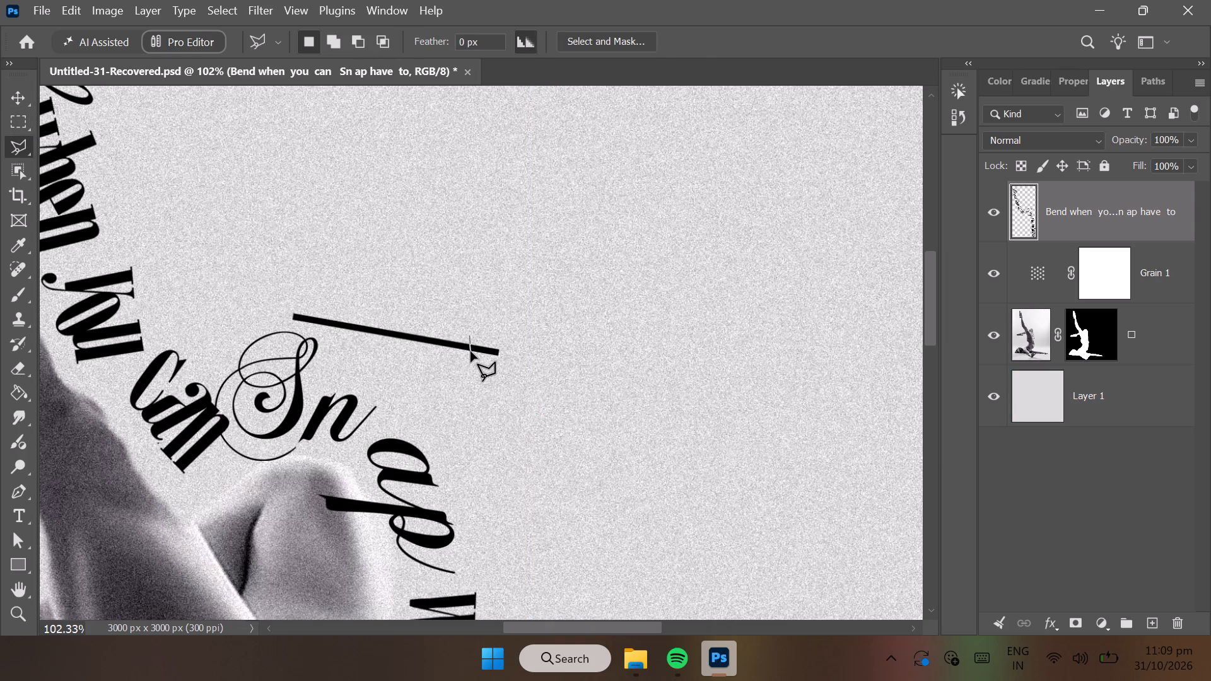
click(466, 356)
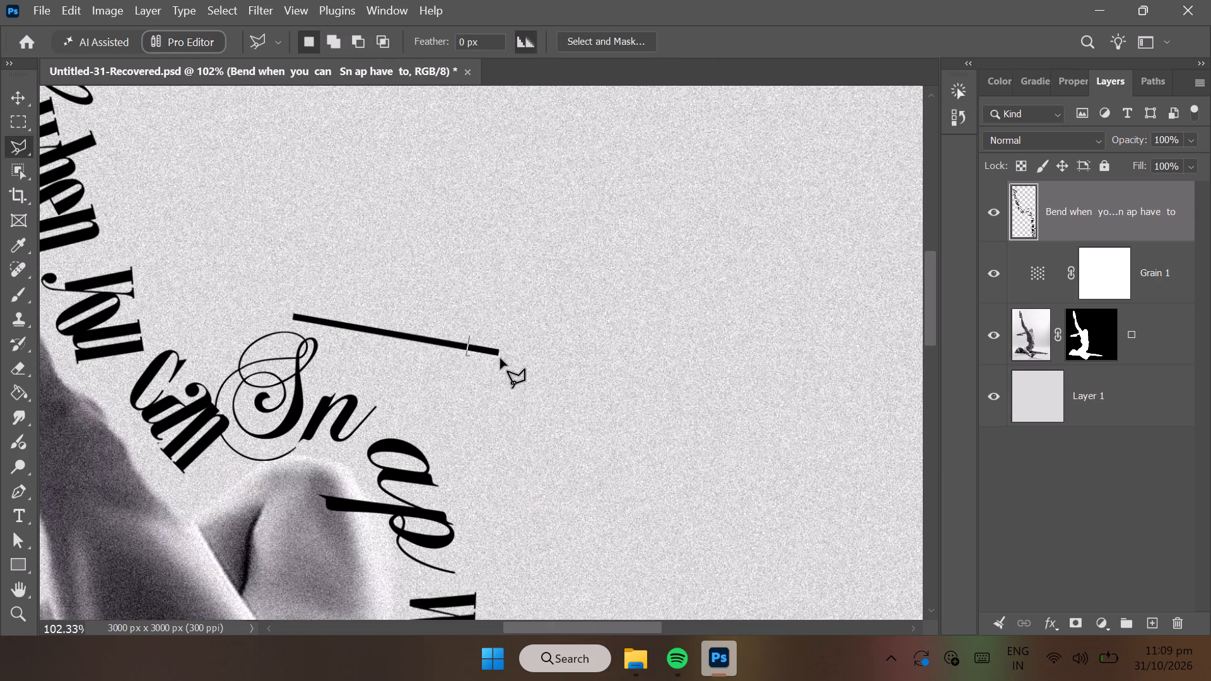
click(506, 359)
click(507, 351)
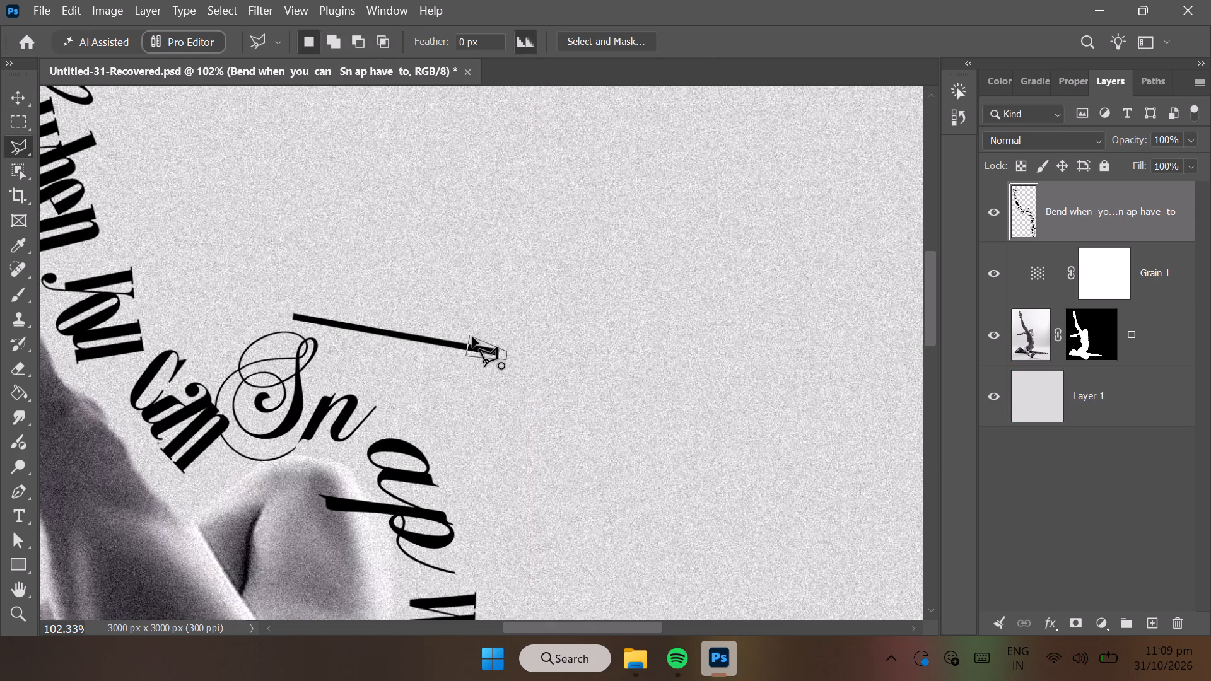
click(470, 337)
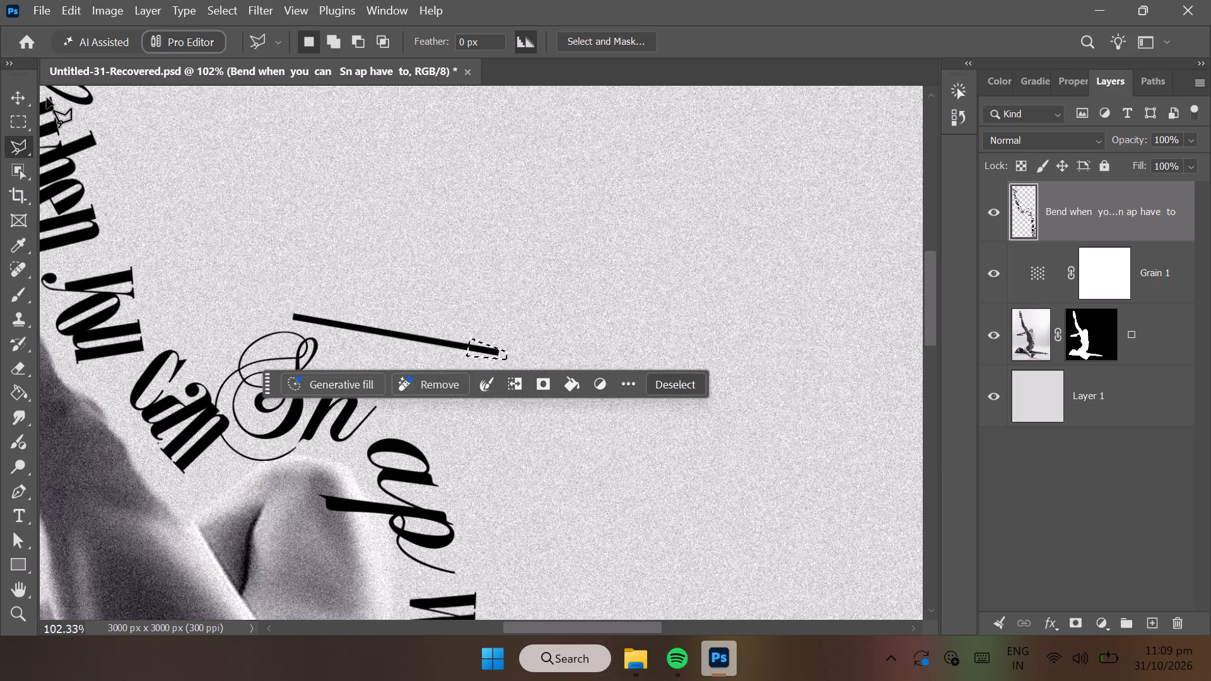
click(14, 93)
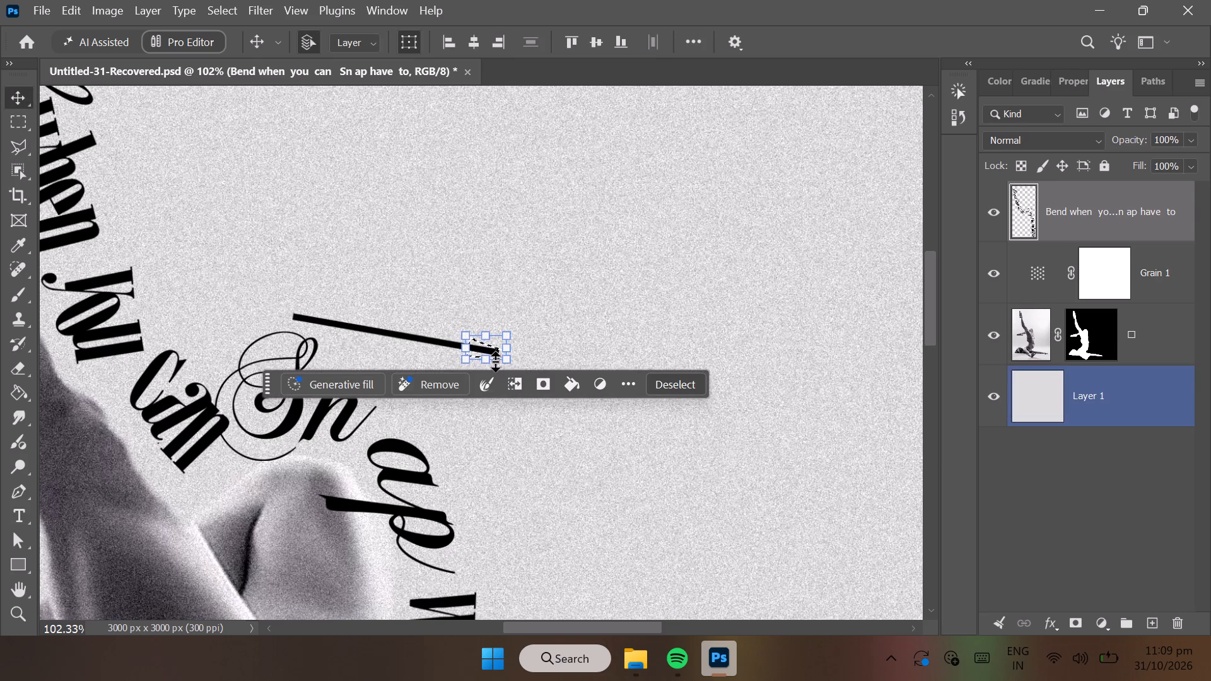
drag(482, 349, 401, 394)
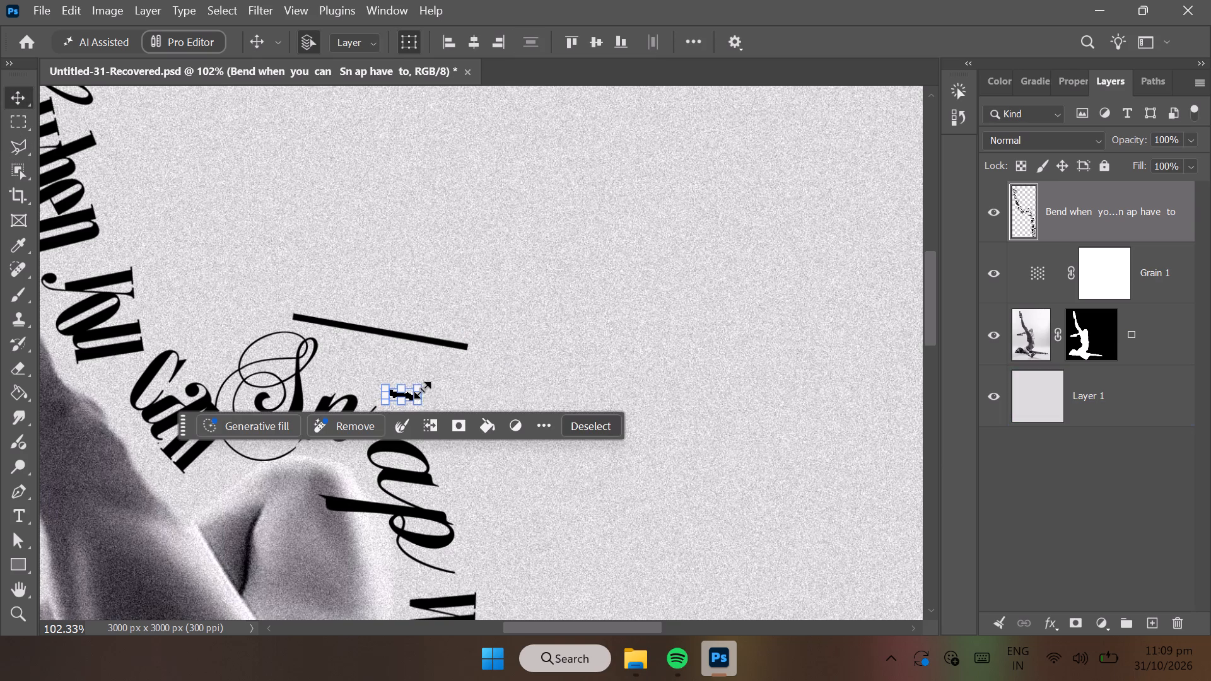
drag(434, 381, 405, 355)
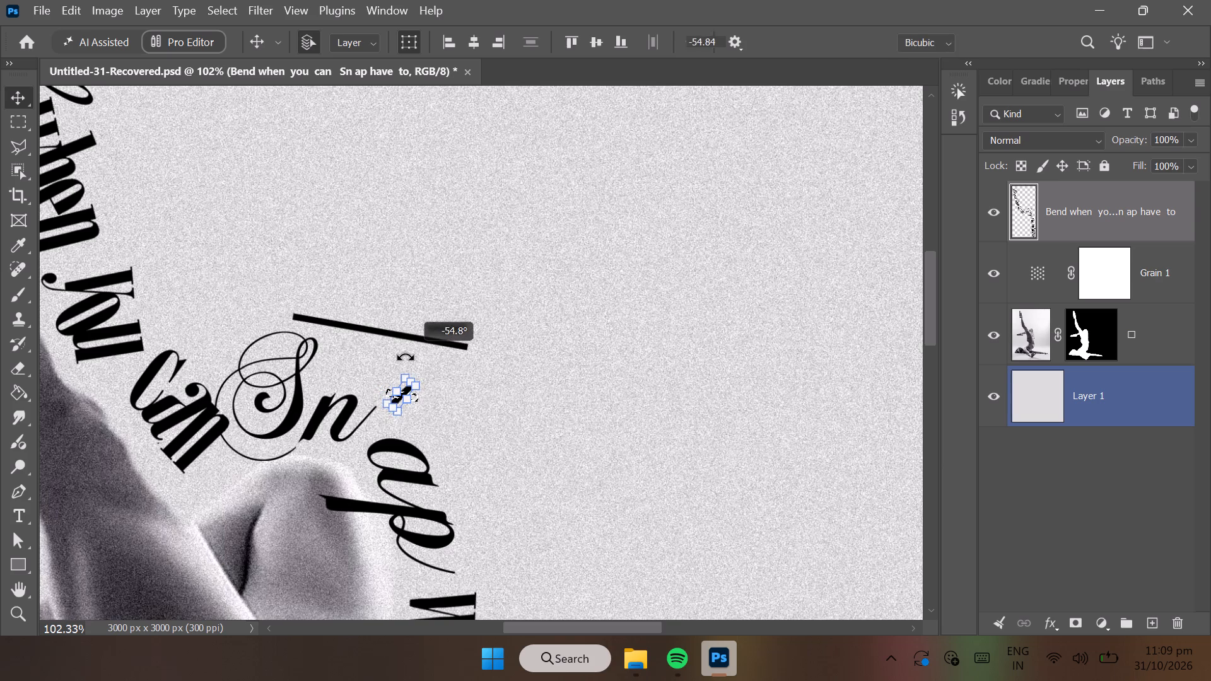
drag(405, 355, 354, 366)
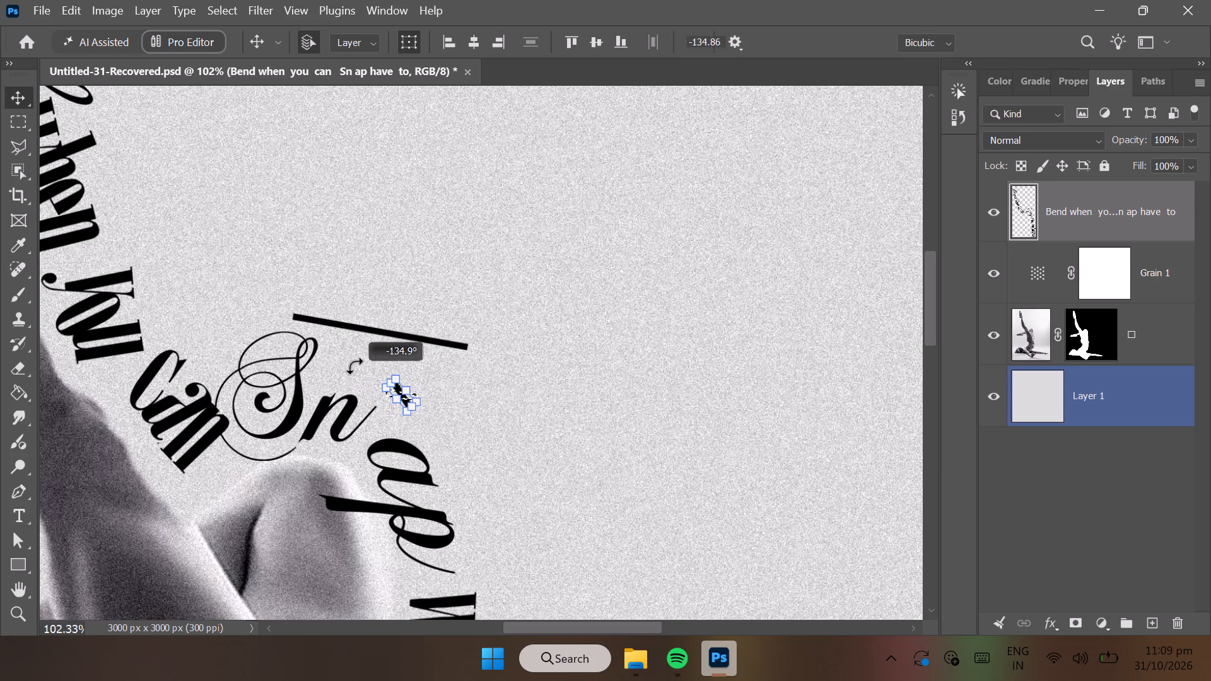
drag(354, 366, 342, 366)
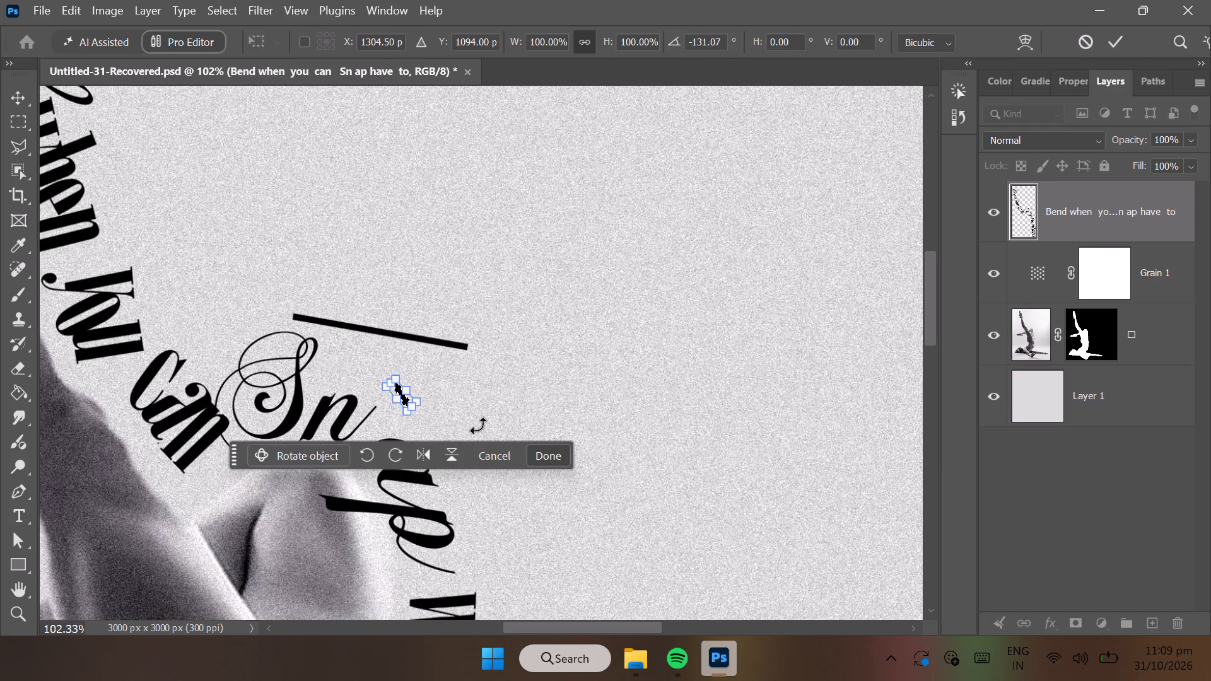
click(542, 455)
click(585, 450)
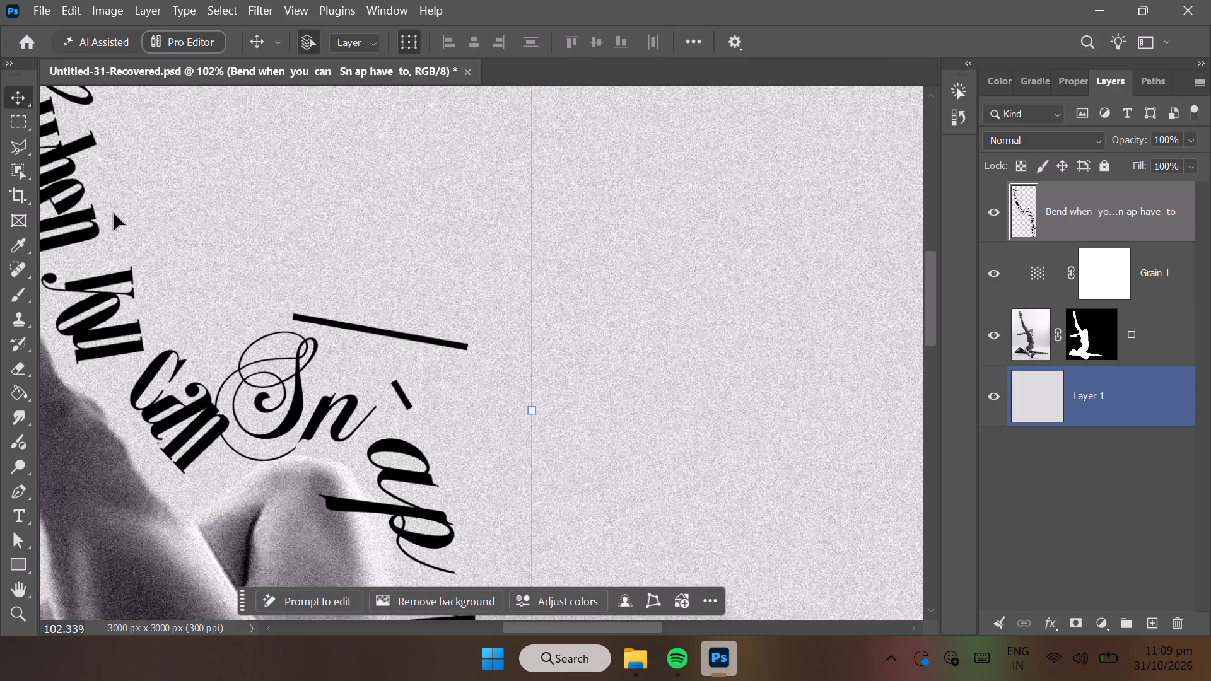
Lasso another short piece off the bar's right end and move it just right of the first small stroke.
click(33, 151)
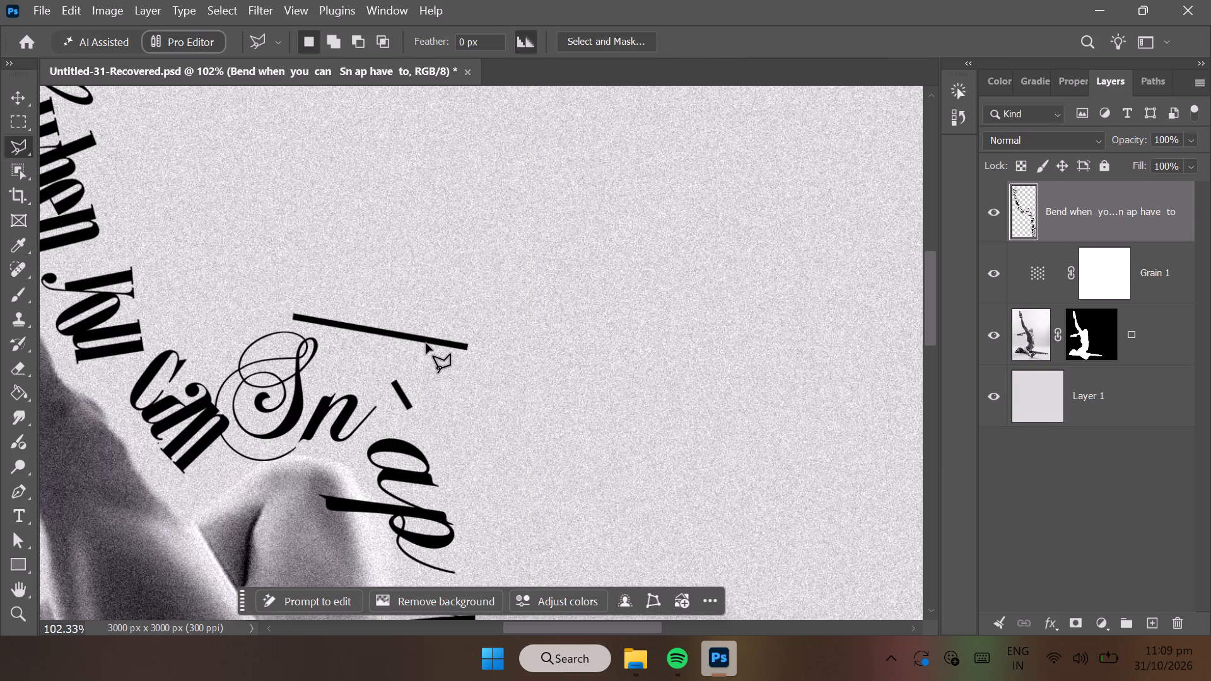
click(440, 332)
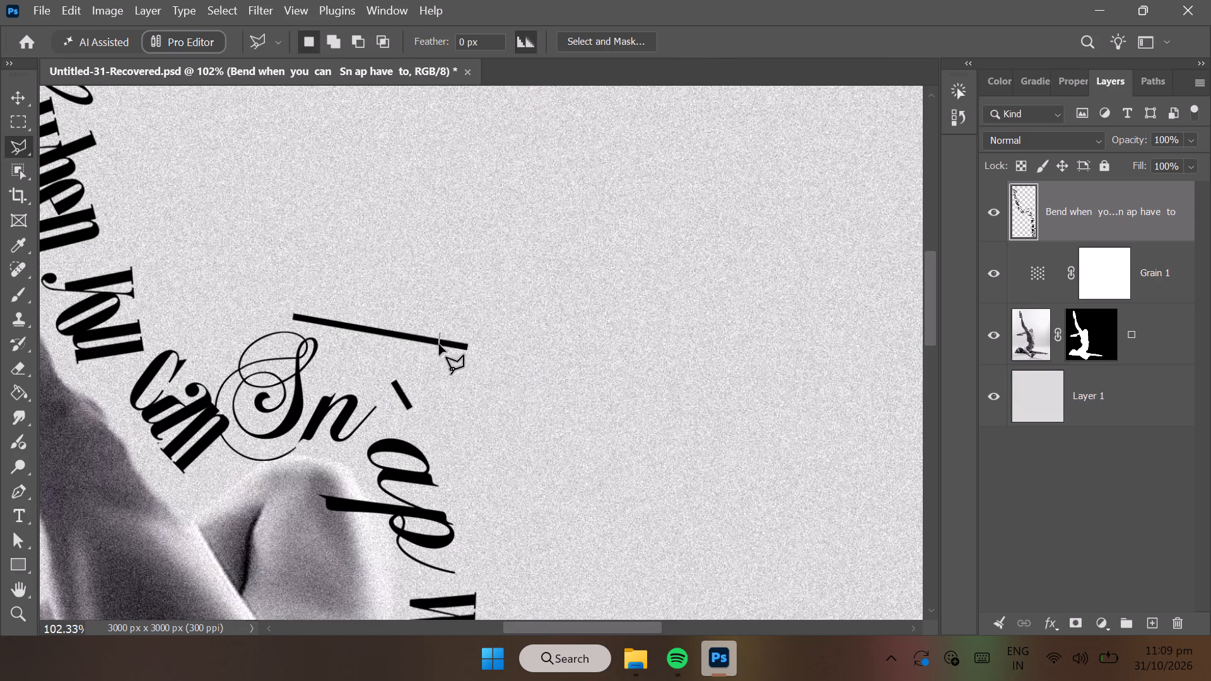
click(438, 345)
click(439, 356)
click(483, 356)
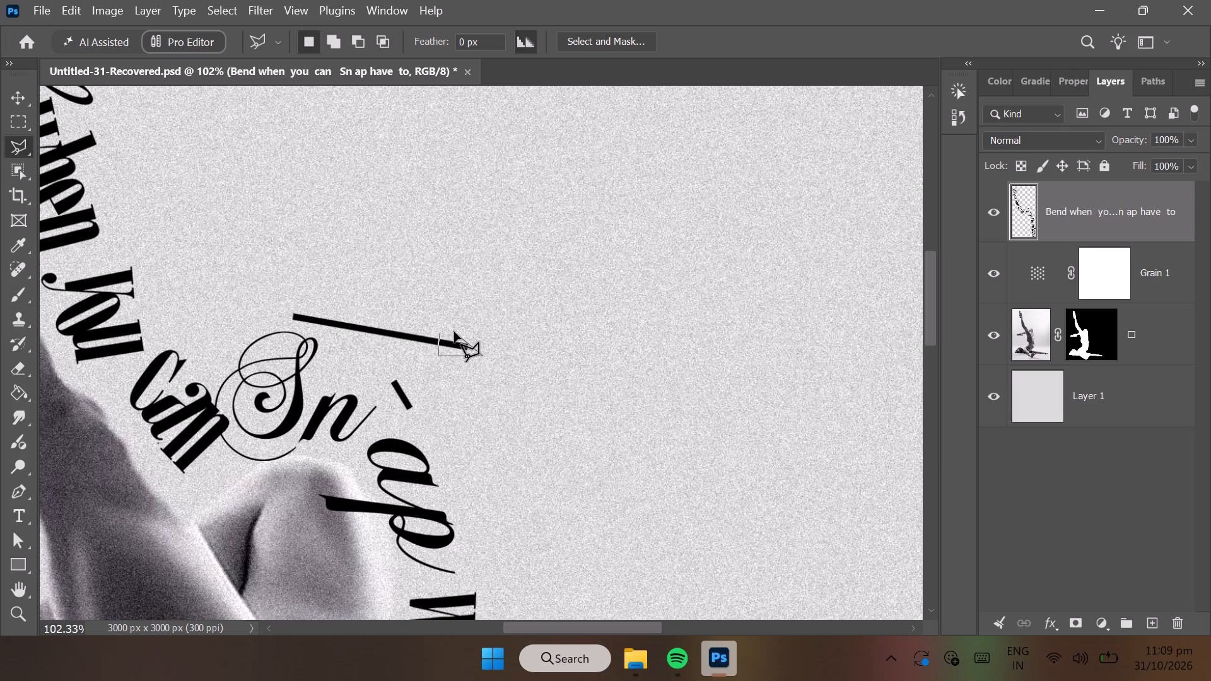
click(460, 332)
click(438, 332)
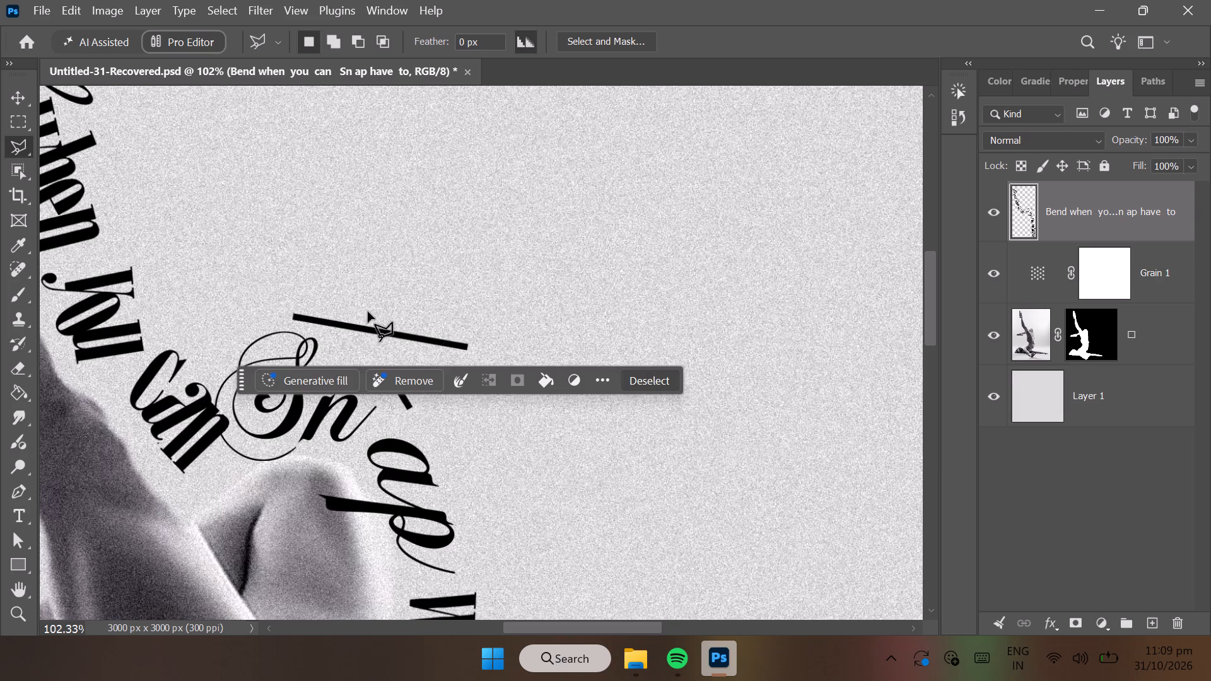
click(9, 95)
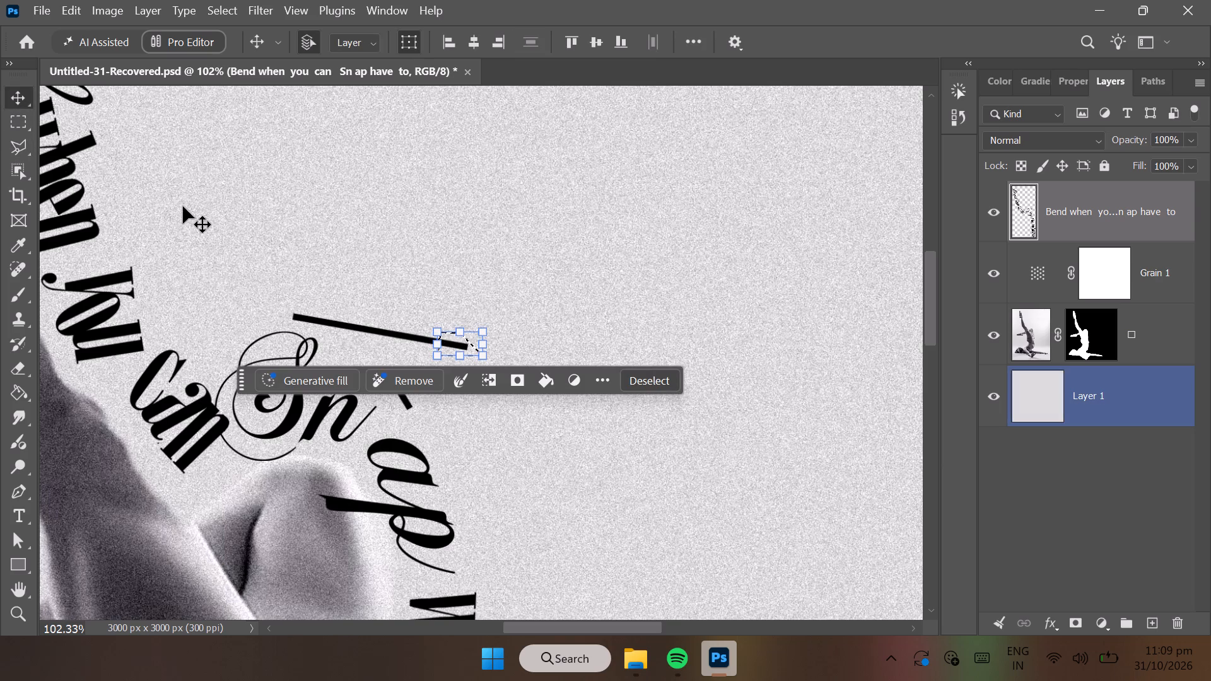
drag(452, 346, 445, 373)
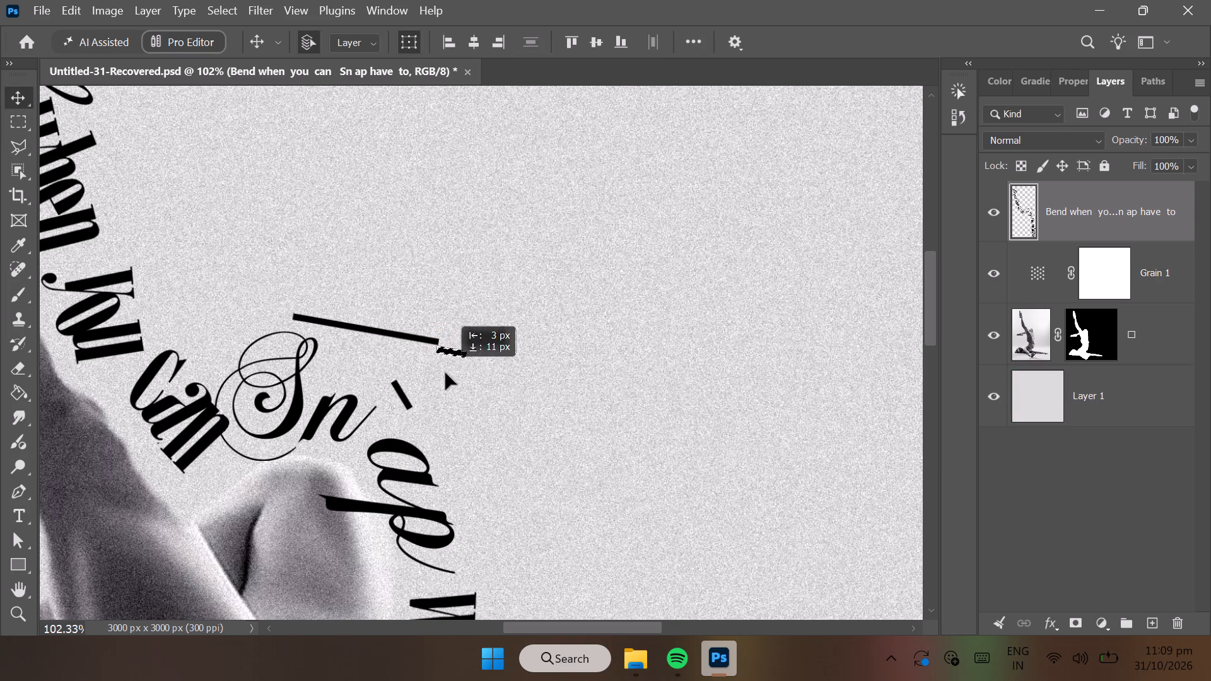
drag(445, 373, 435, 402)
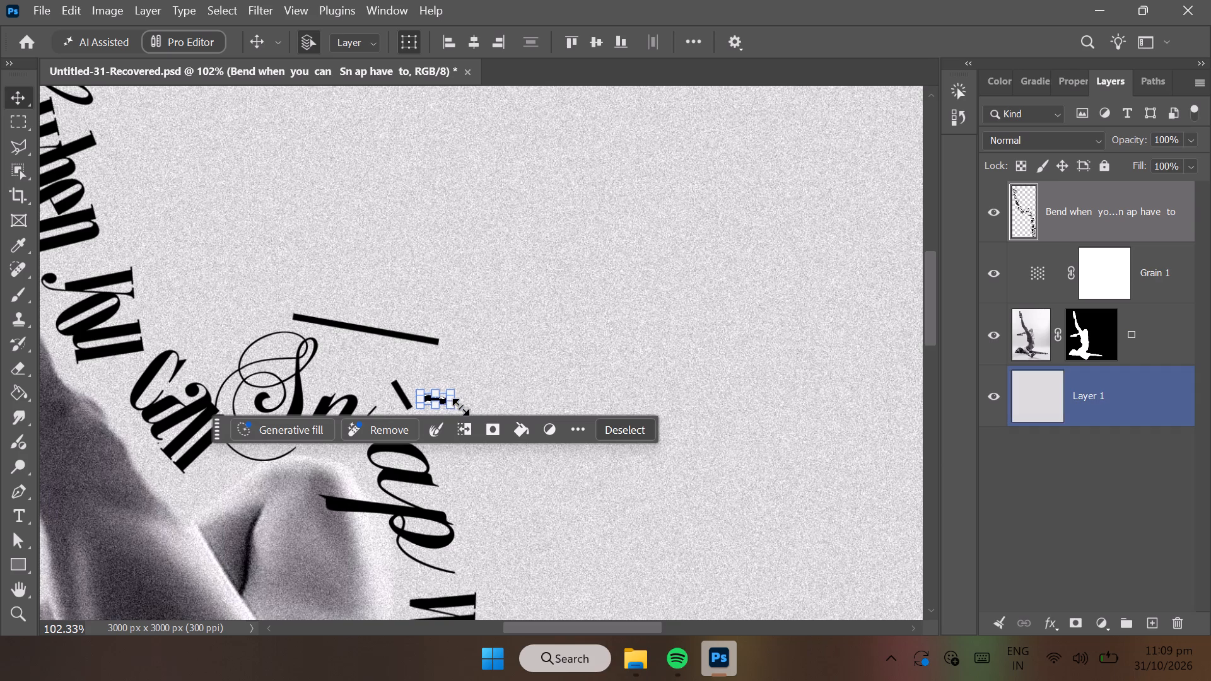
Rotate the second piece about 72° clockwise, set it close beside the first stroke, apply the transform and deselect.
drag(467, 410, 417, 445)
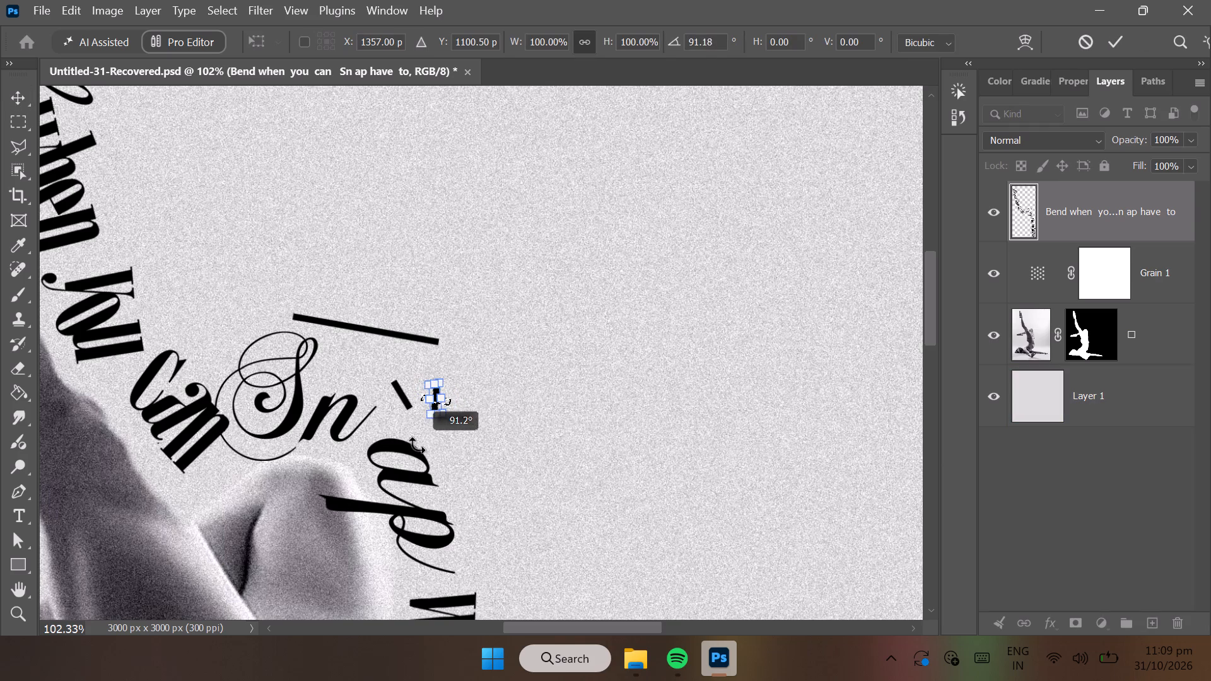
drag(417, 445, 418, 445)
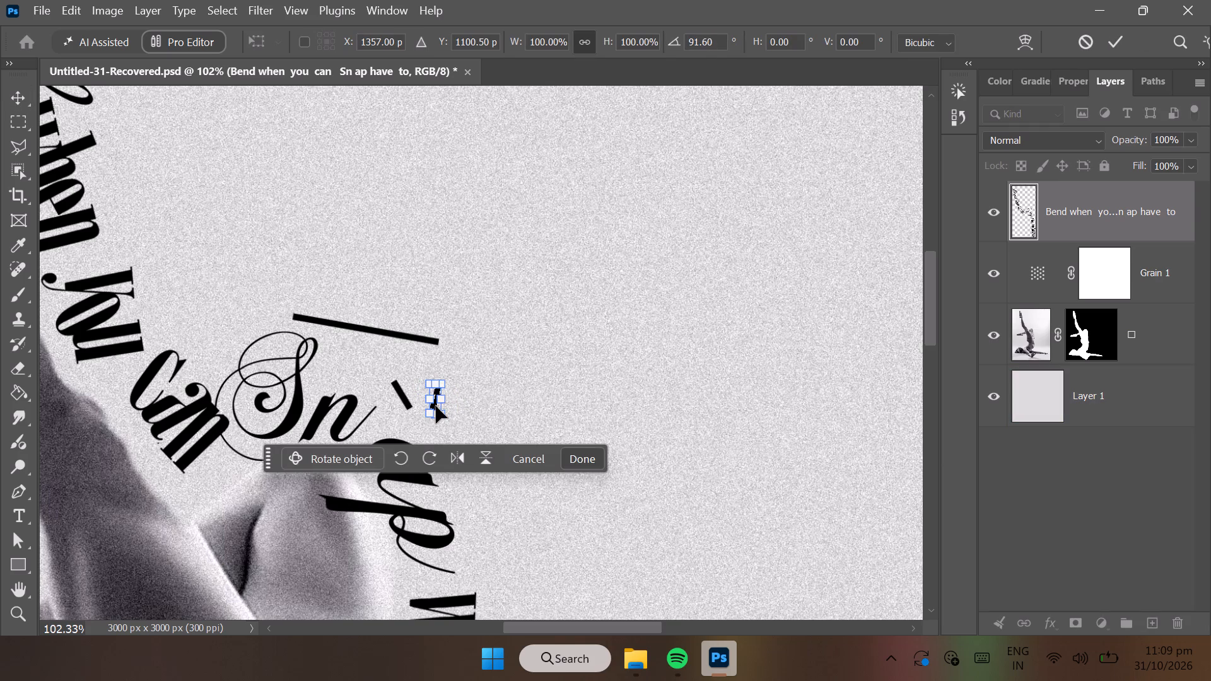
drag(435, 405, 414, 390)
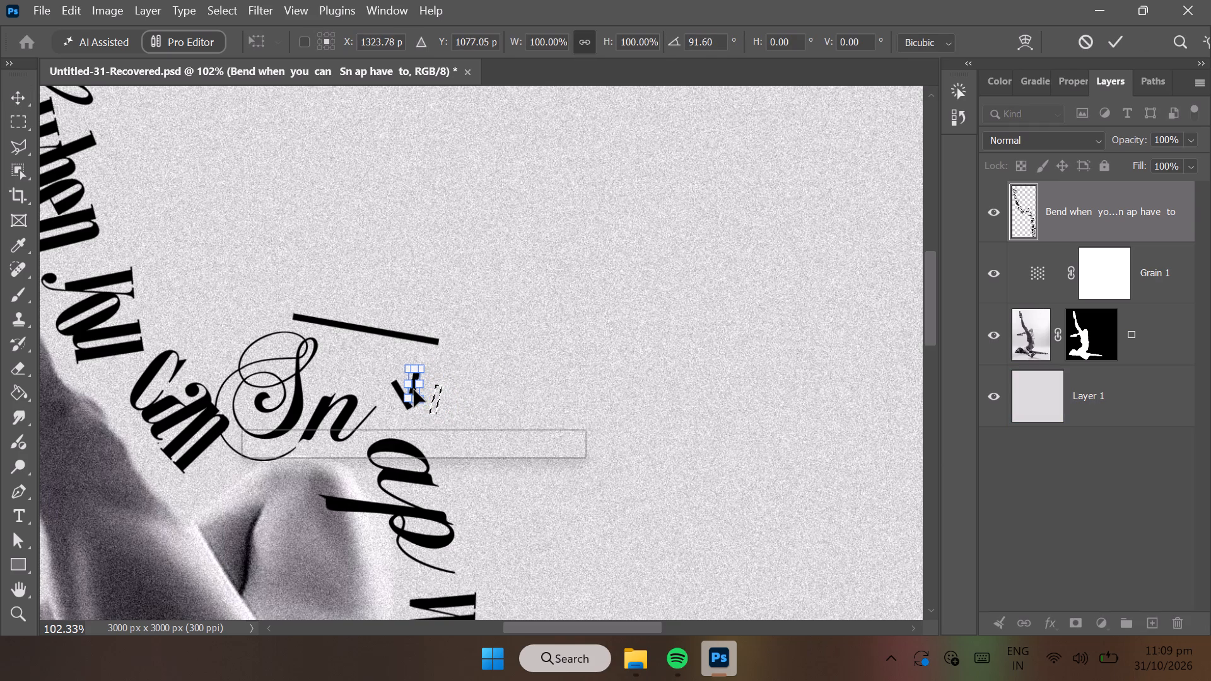
drag(433, 404, 442, 399)
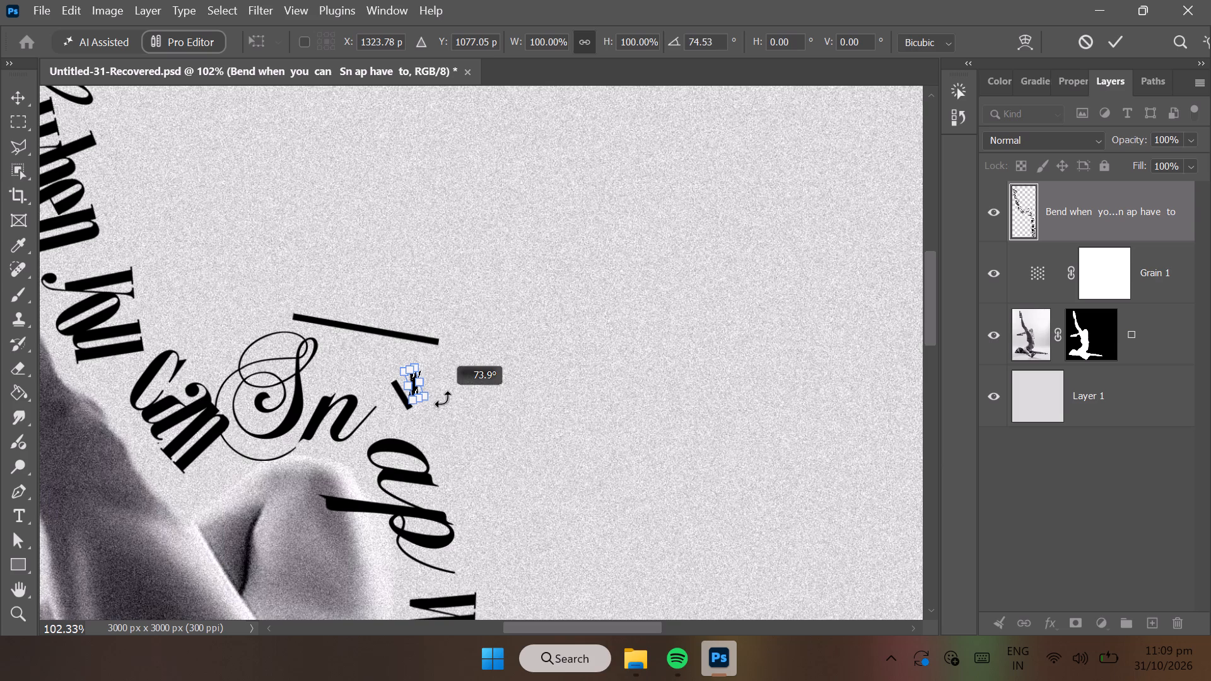
drag(442, 399, 443, 399)
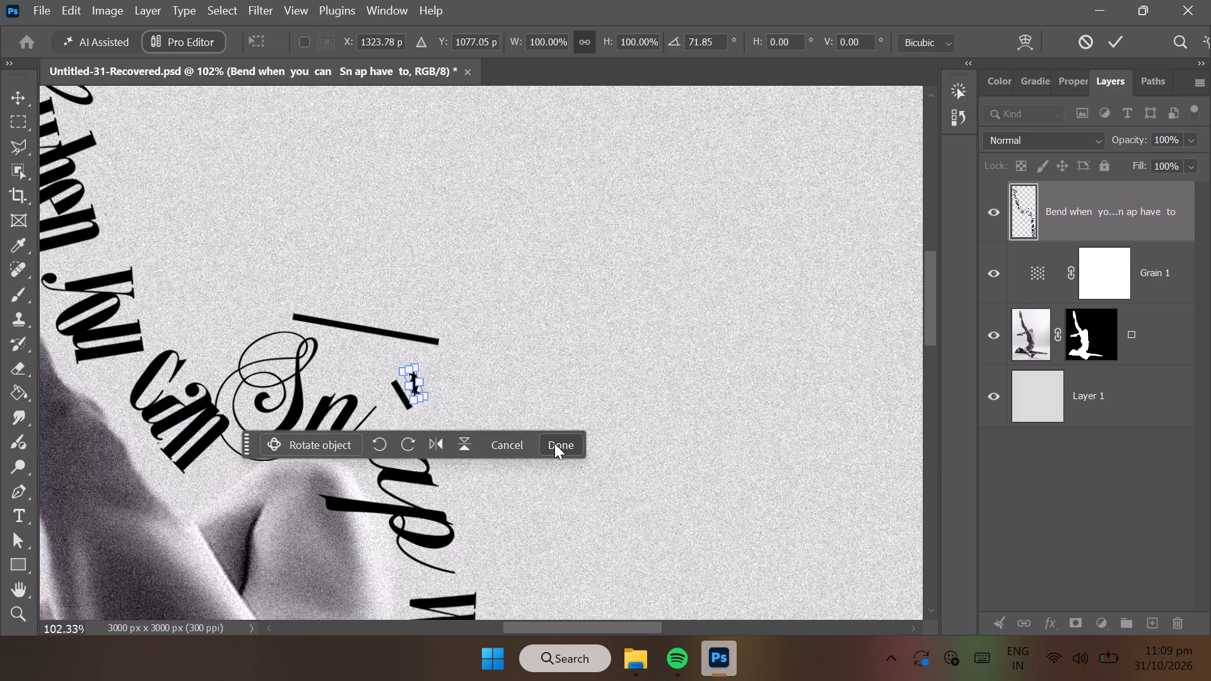
click(556, 443)
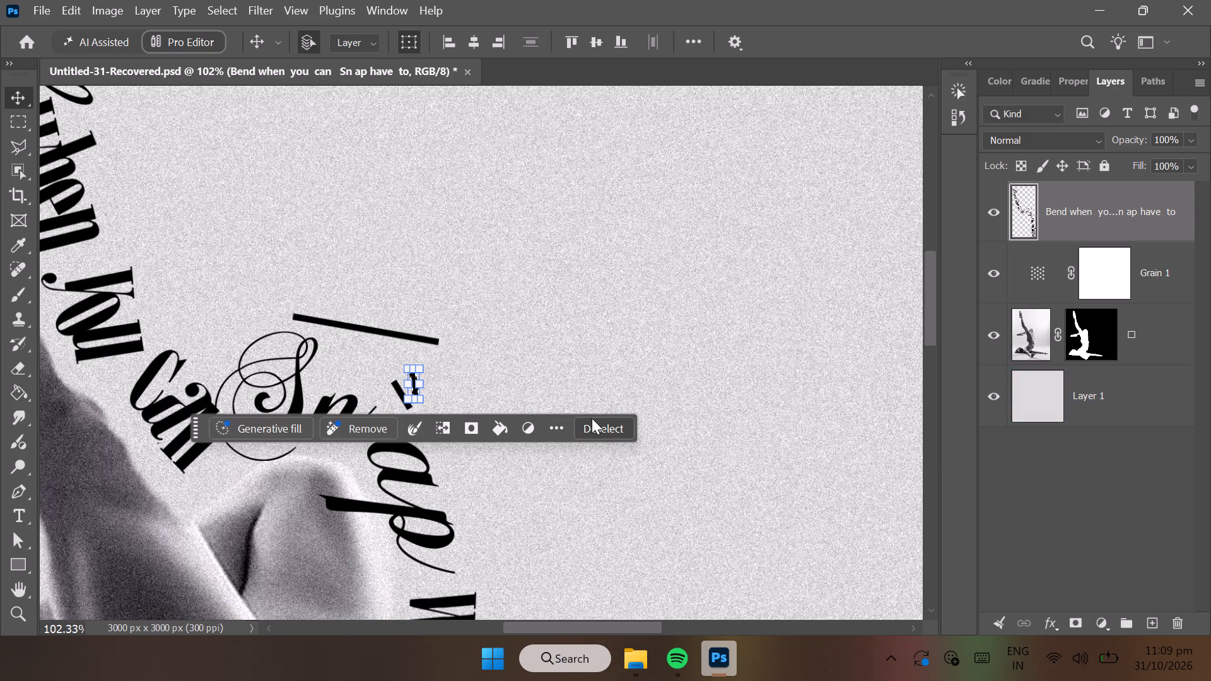
click(598, 422)
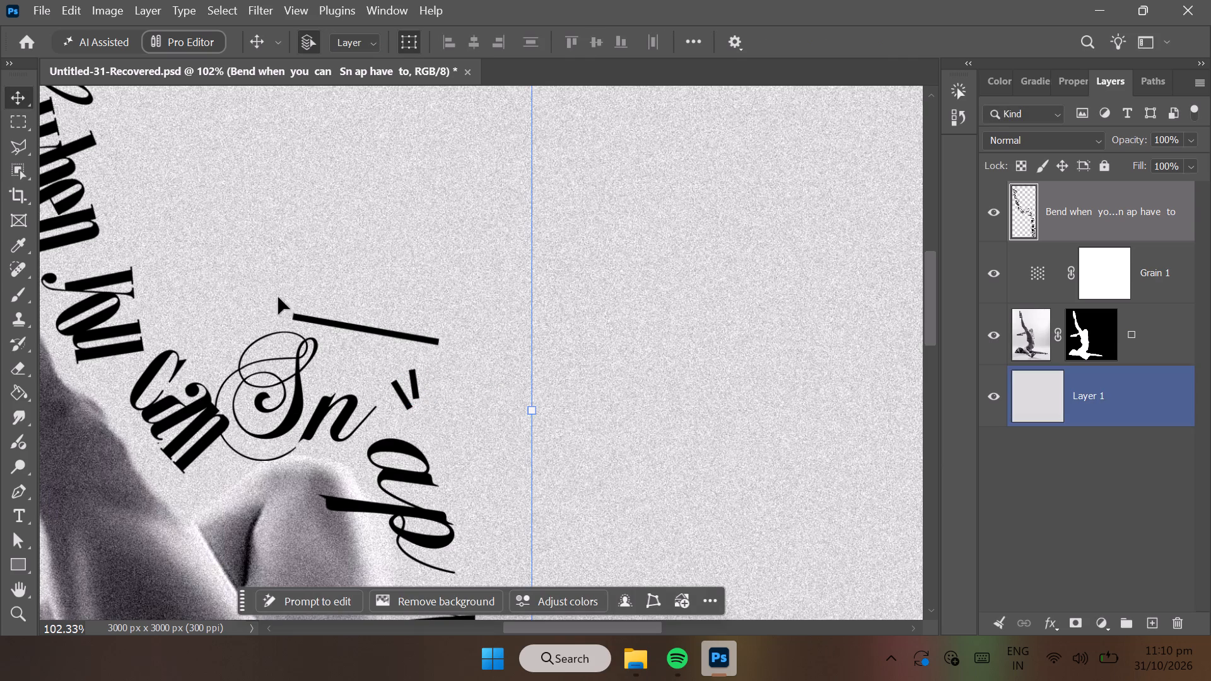
Lasso a third short piece off the black bar's right end, rotate it about 77° counterclockwise and place it just right of the second stroke.
click(26, 139)
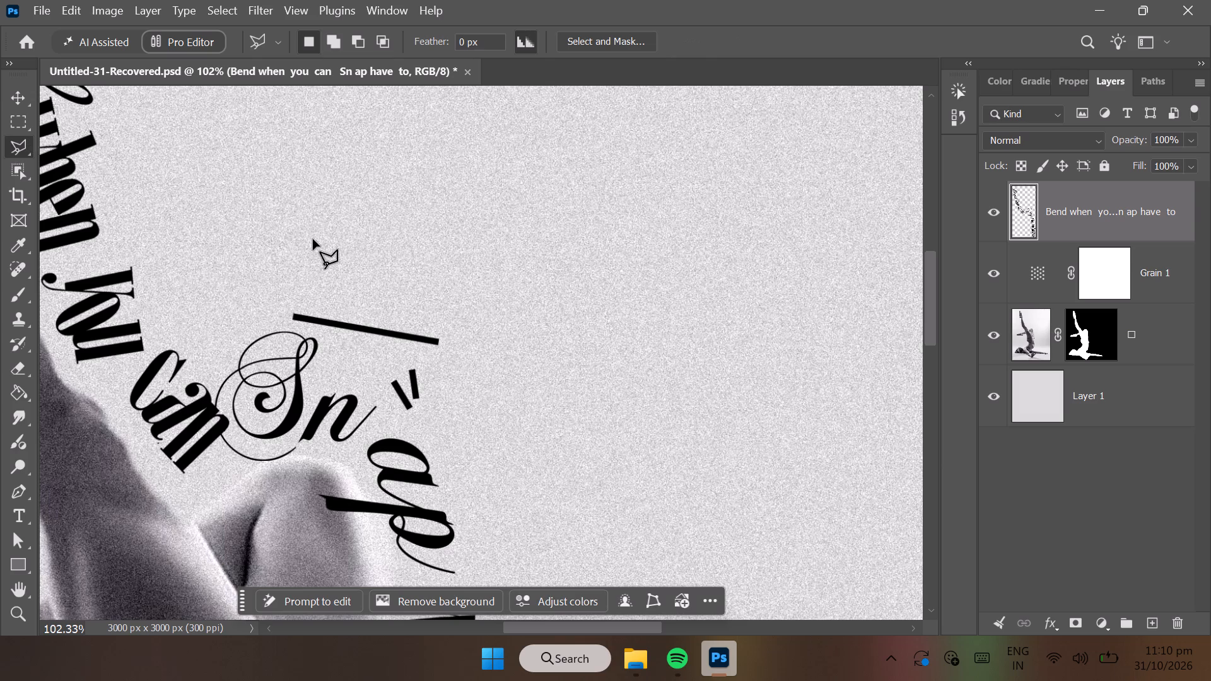
click(407, 323)
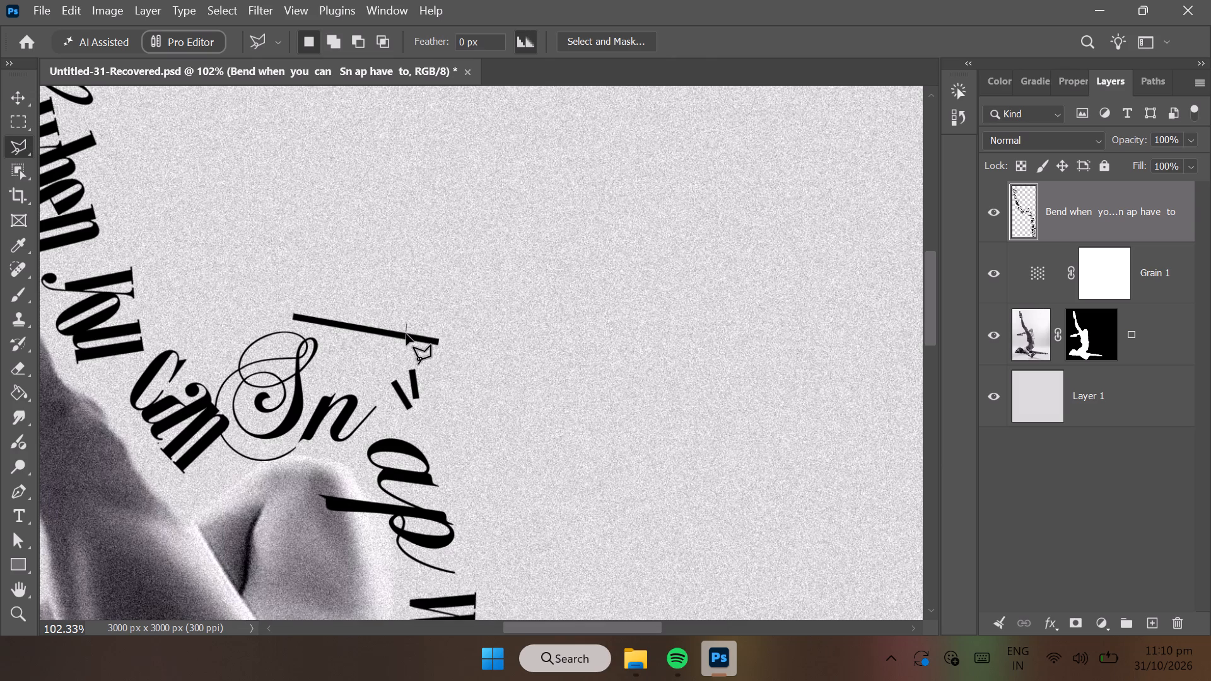
click(402, 344)
click(445, 352)
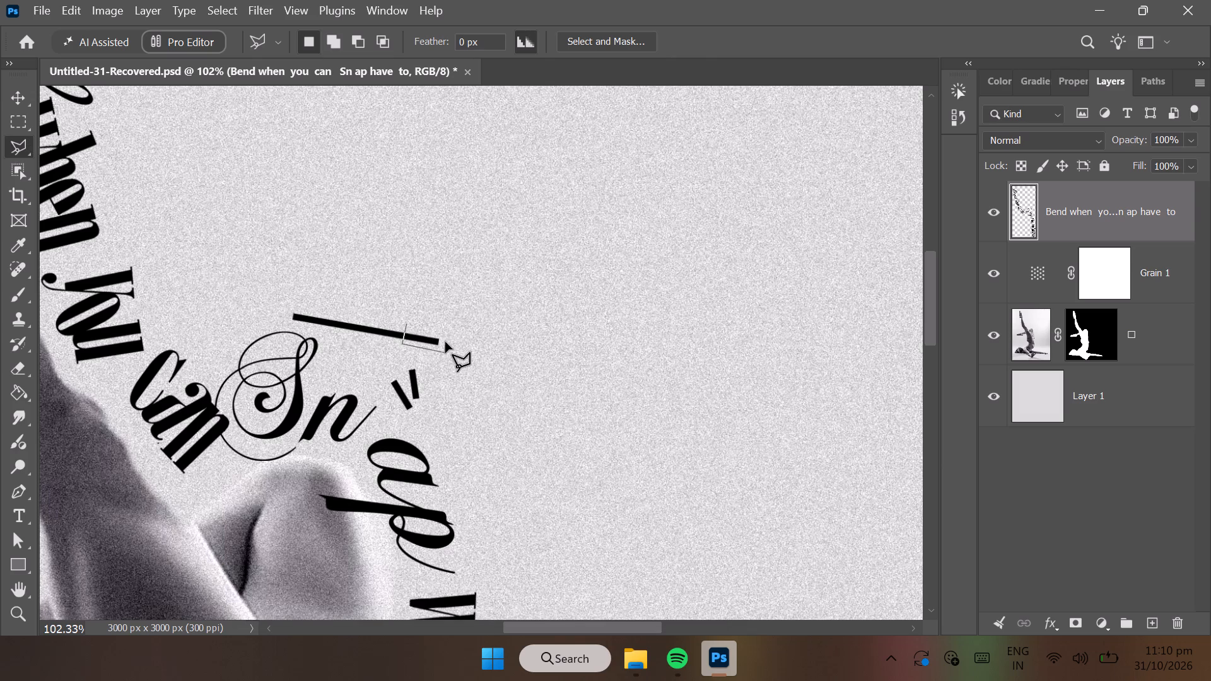
click(445, 336)
click(405, 323)
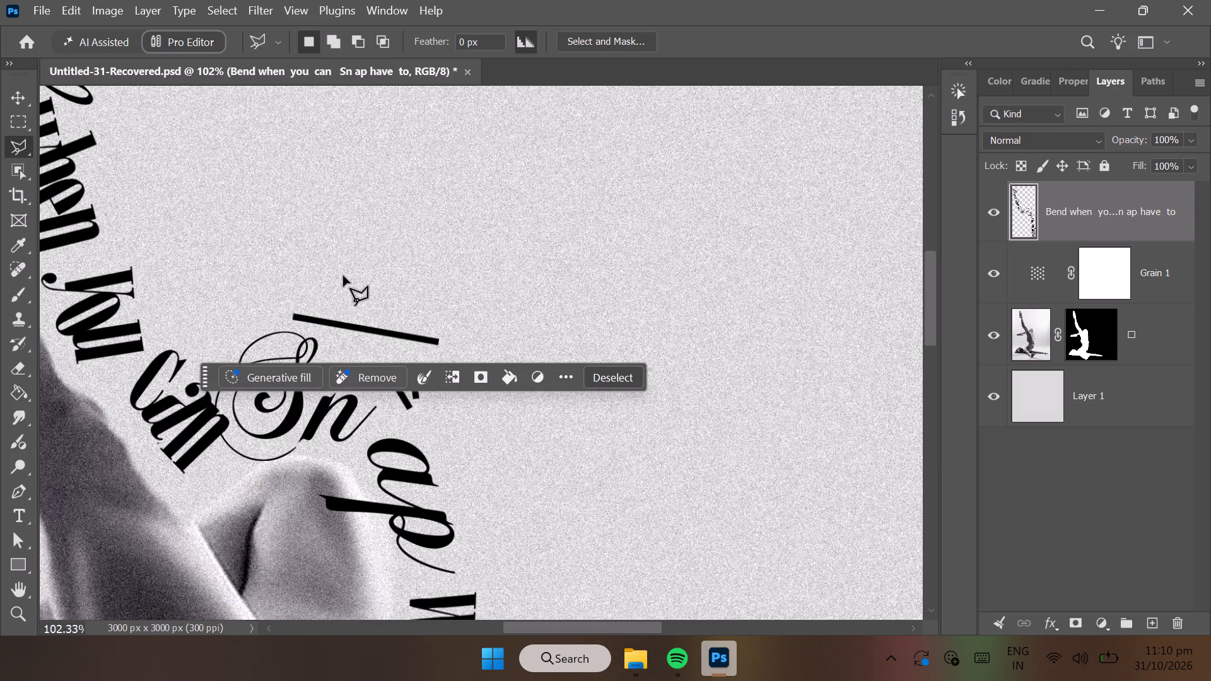
click(23, 99)
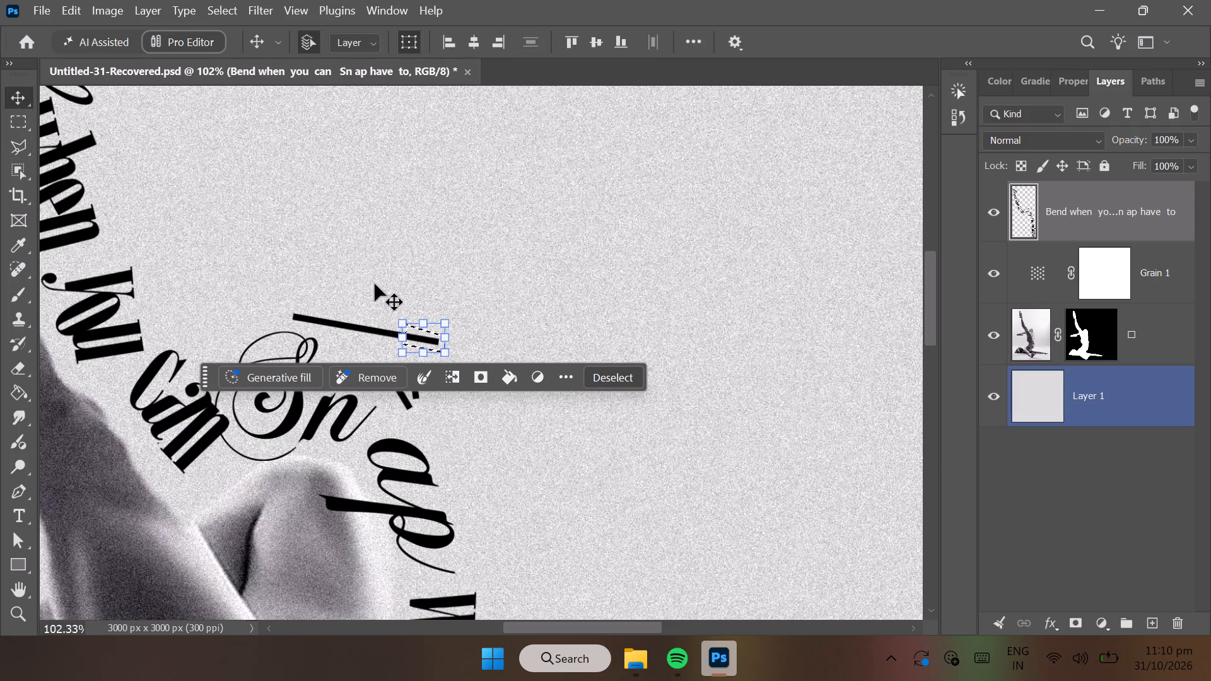
drag(459, 316, 441, 297)
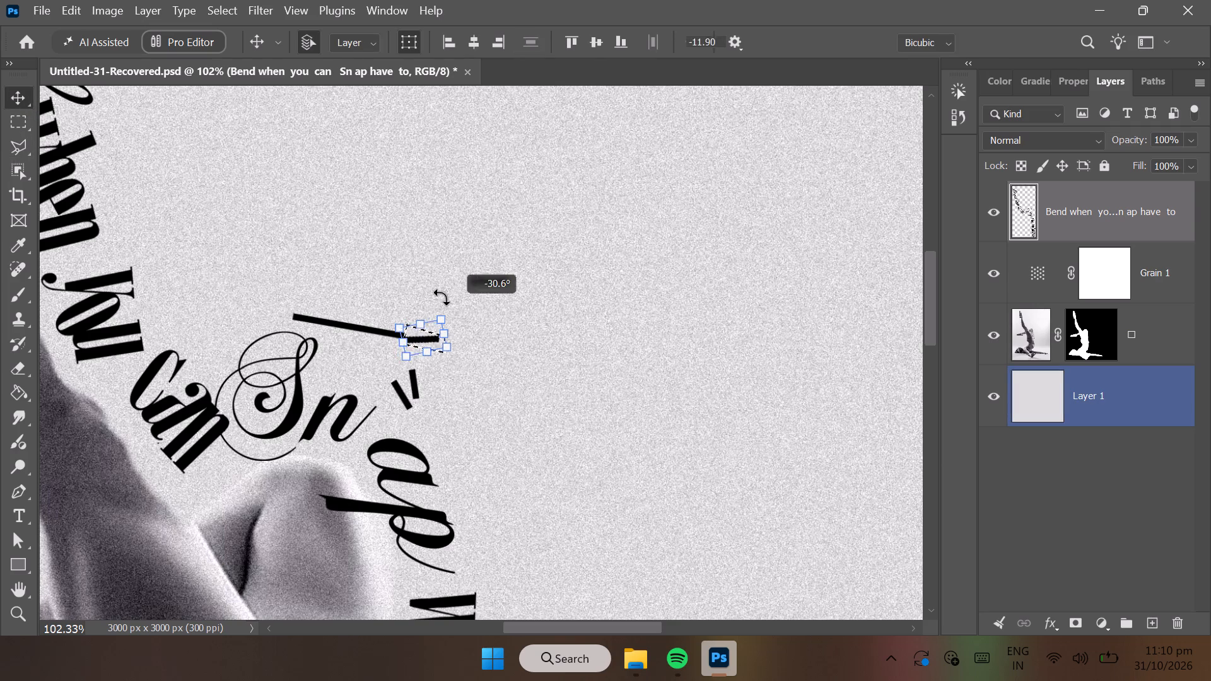
drag(441, 297, 417, 289)
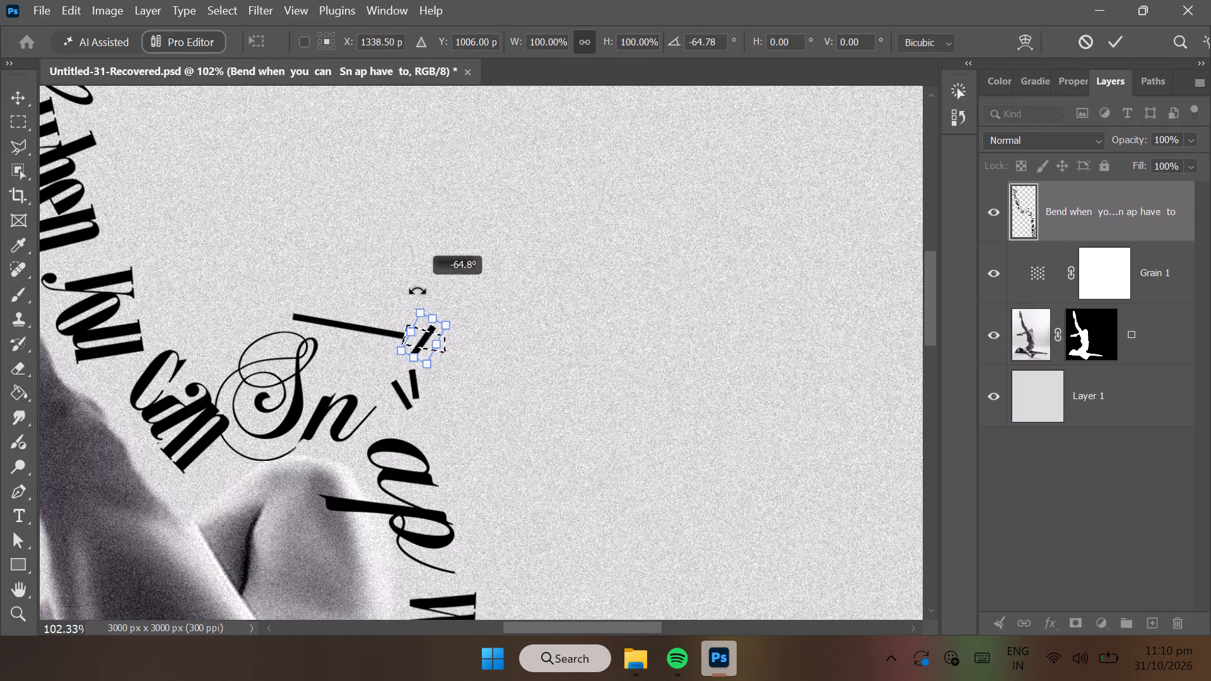
drag(417, 289, 406, 288)
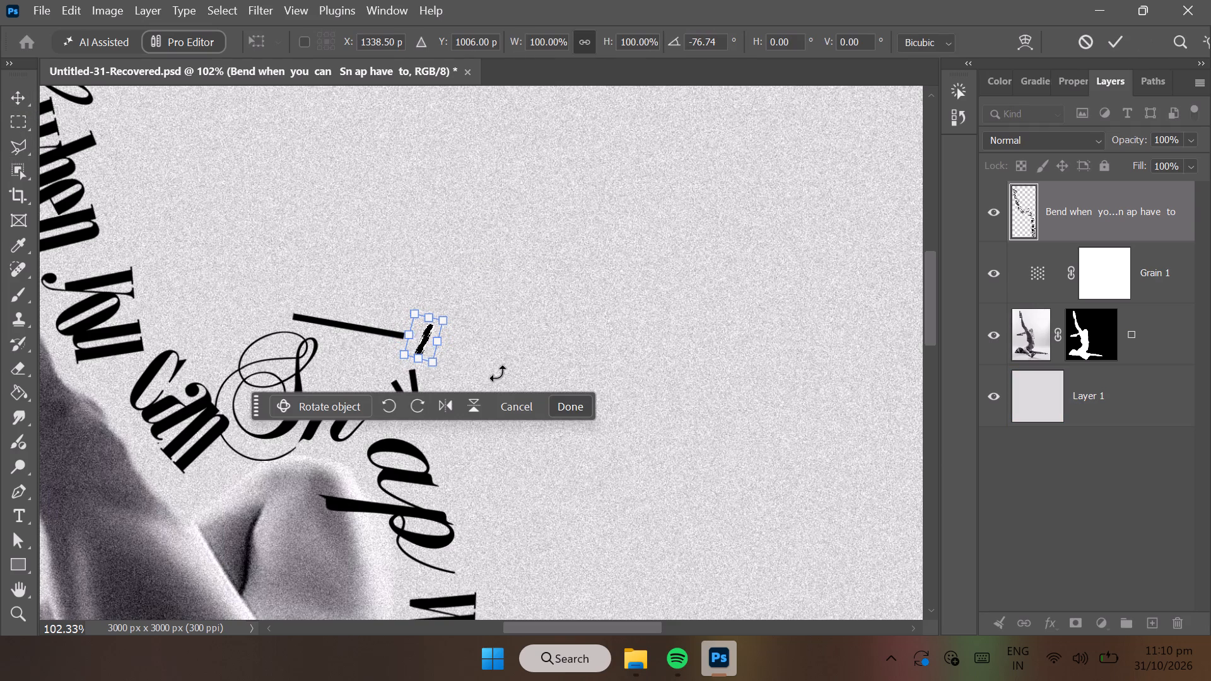
drag(424, 344, 438, 383)
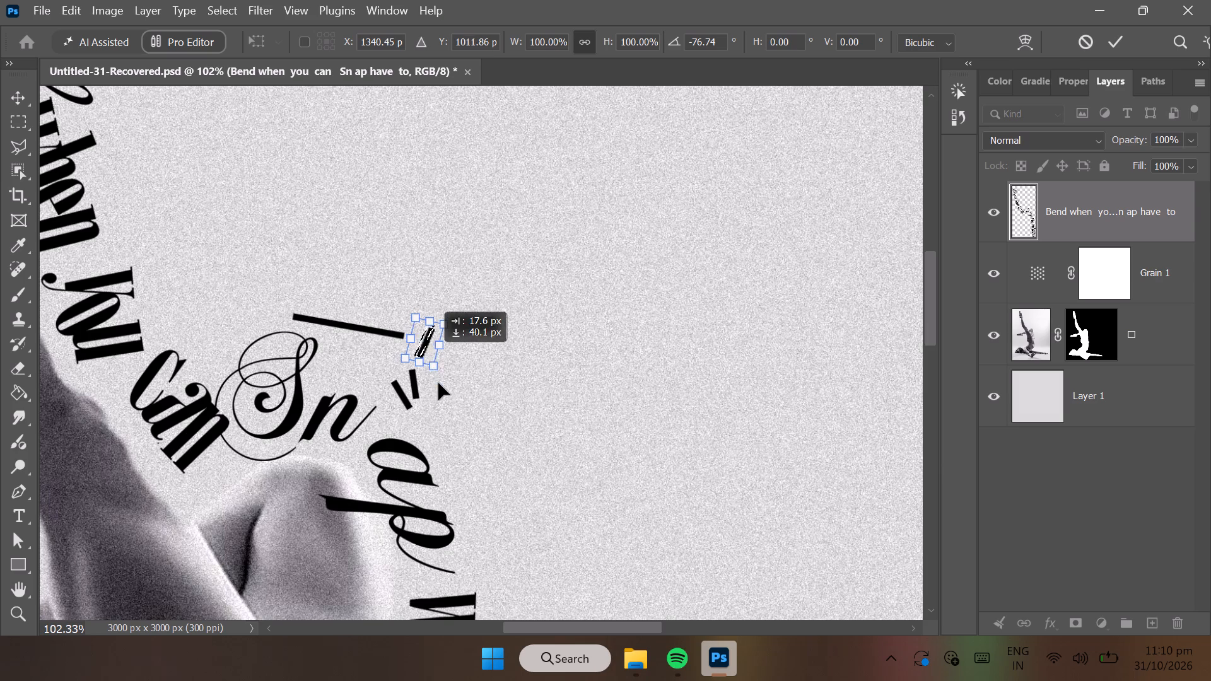
drag(438, 383, 433, 395)
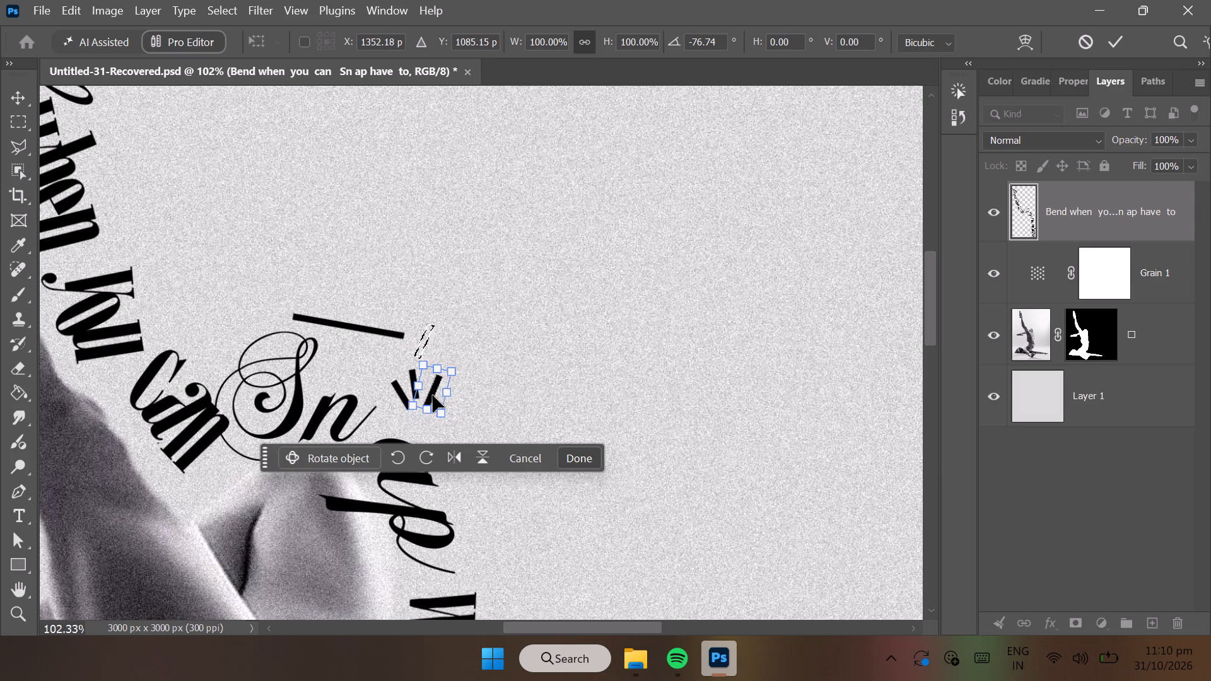
Fine-tune the third stroke's rotation to about 85° counterclockwise, apply the transform, nudge it slightly left and deselect.
click(465, 369)
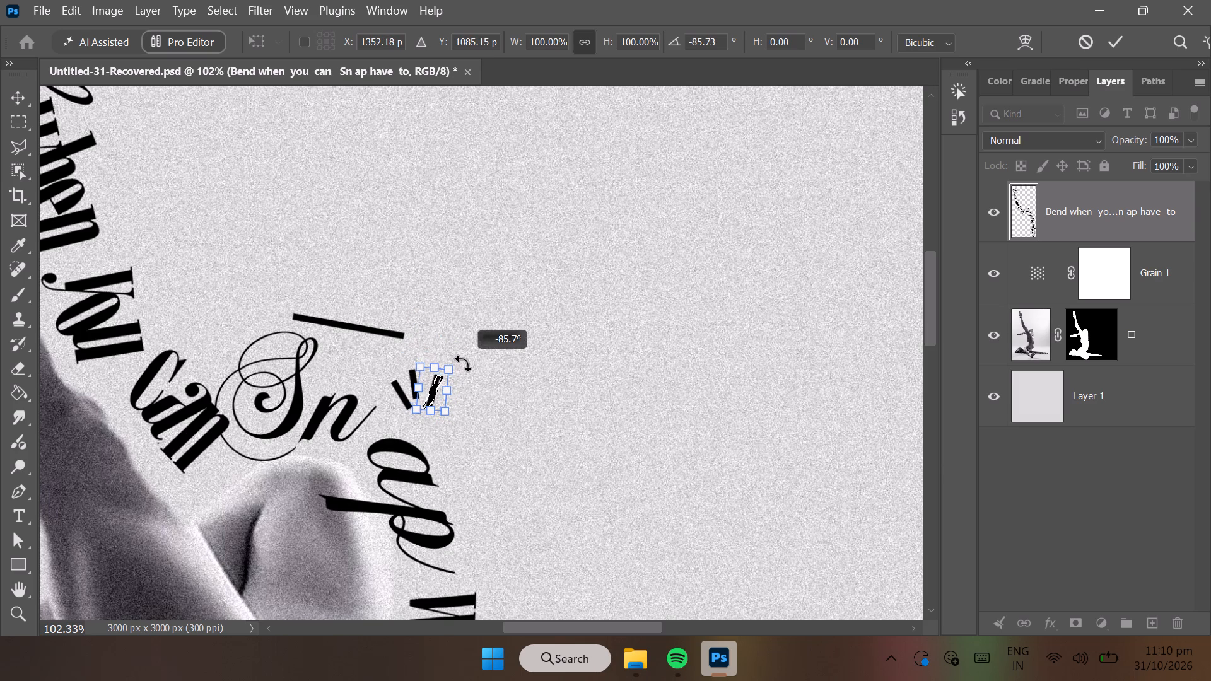
click(581, 455)
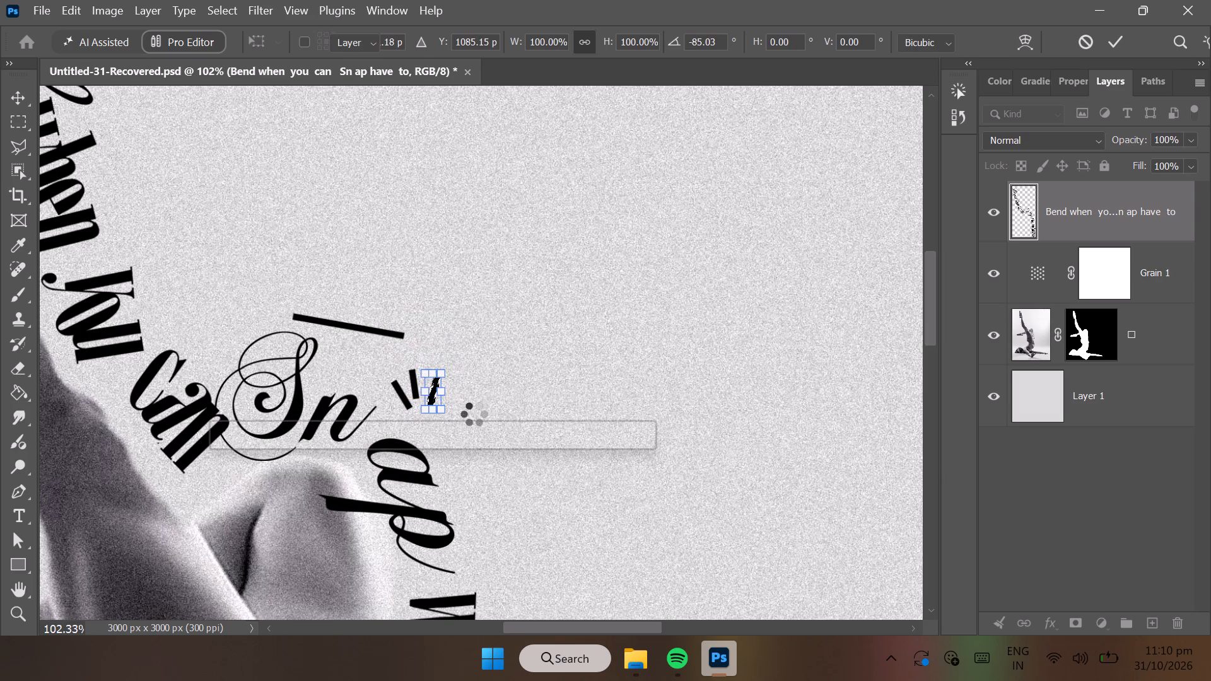
click(431, 399)
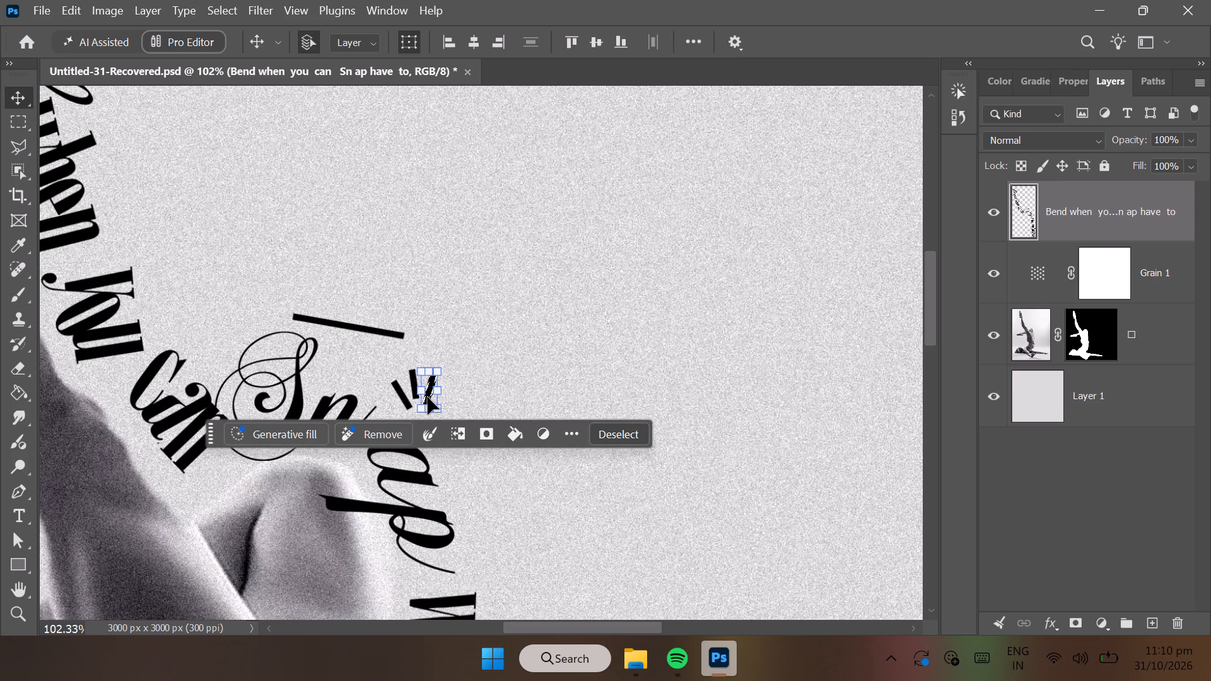
click(597, 436)
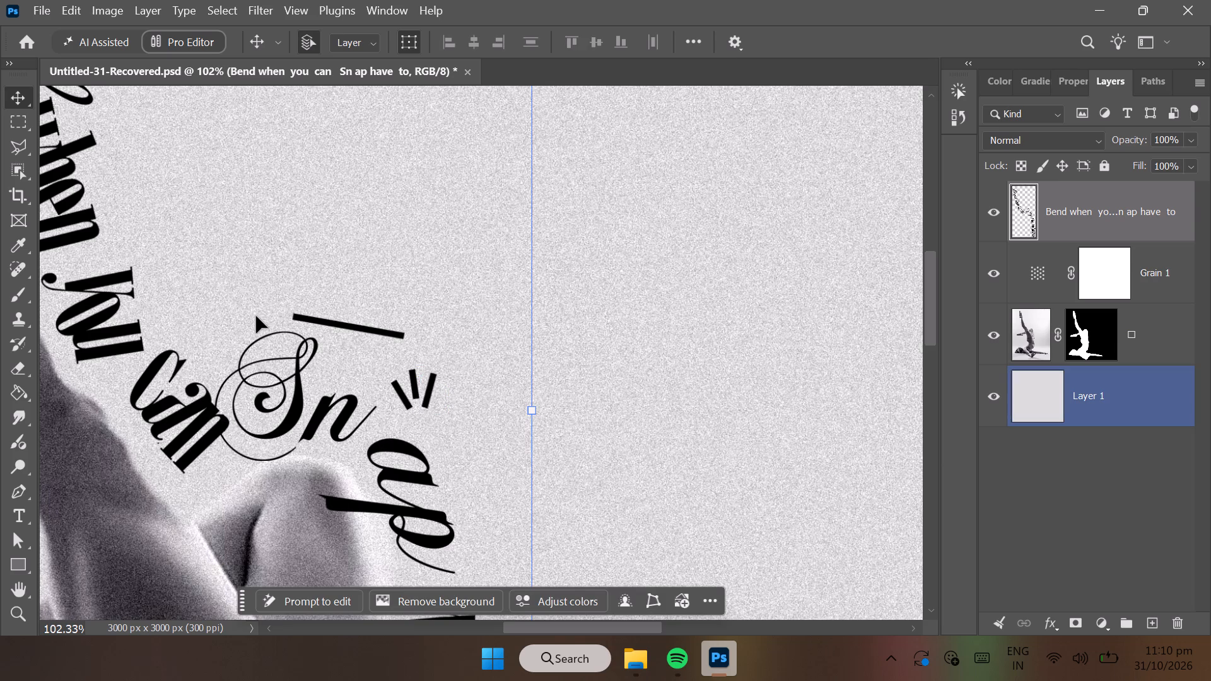
Lasso the remaining black bar above "Sn", delete it and deselect.
click(21, 143)
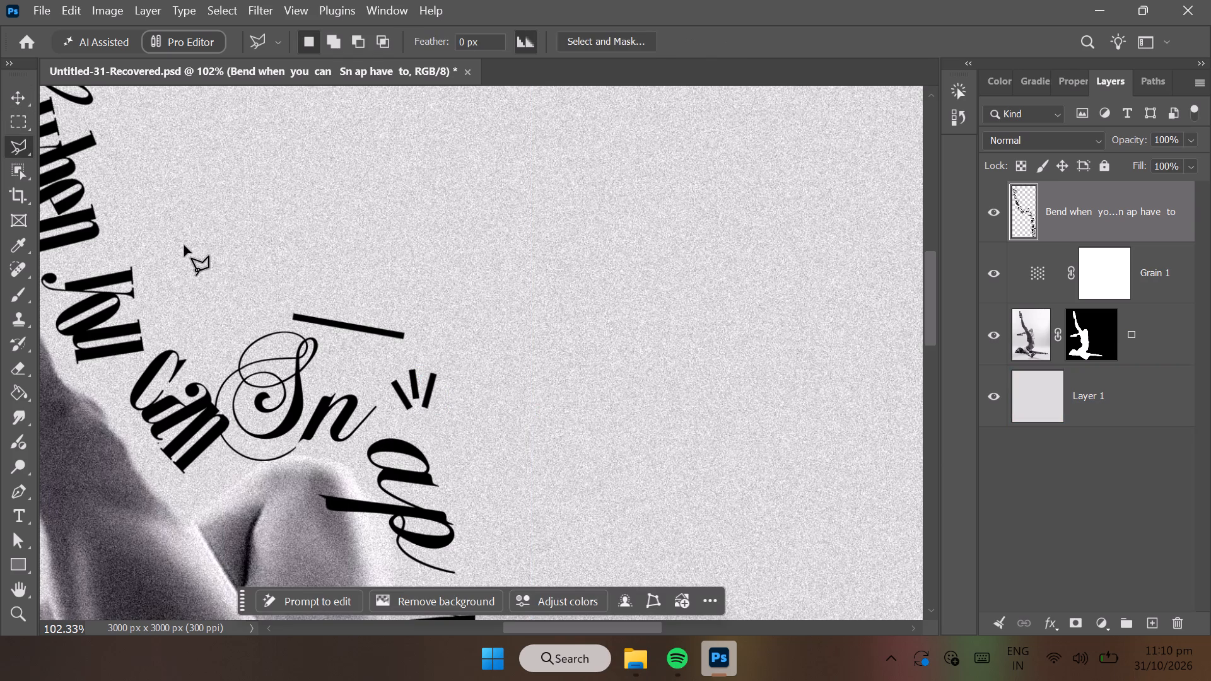
click(288, 311)
click(286, 323)
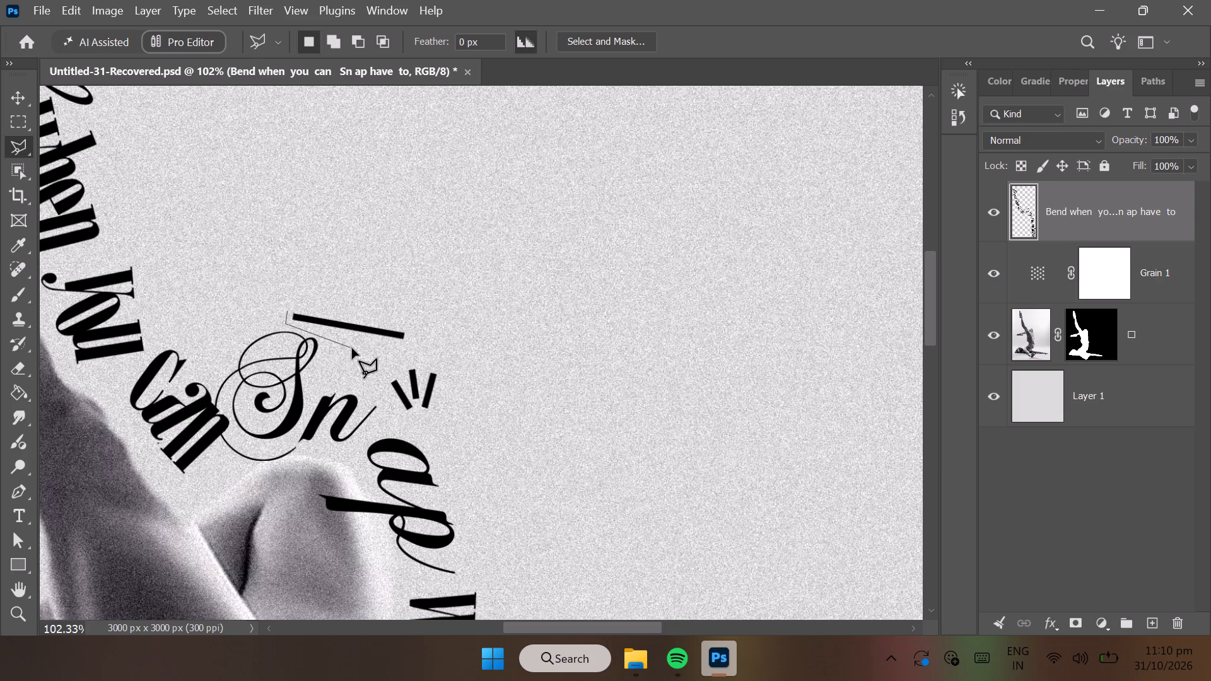
click(402, 344)
click(418, 341)
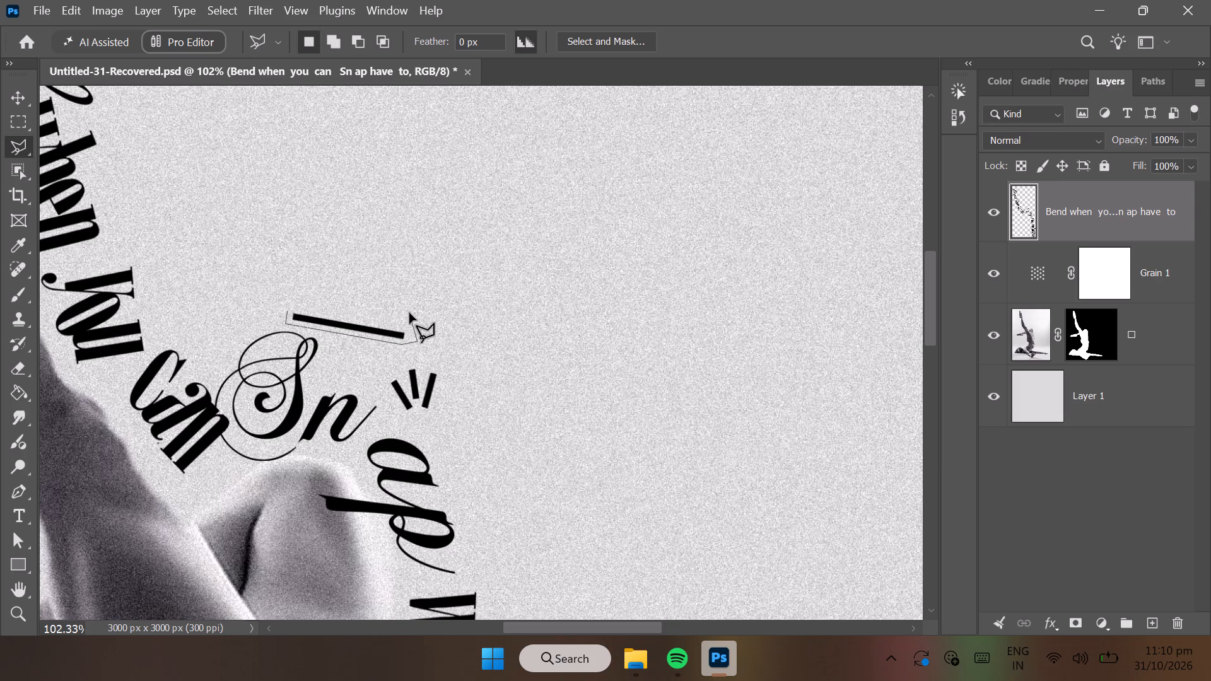
click(409, 313)
click(287, 309)
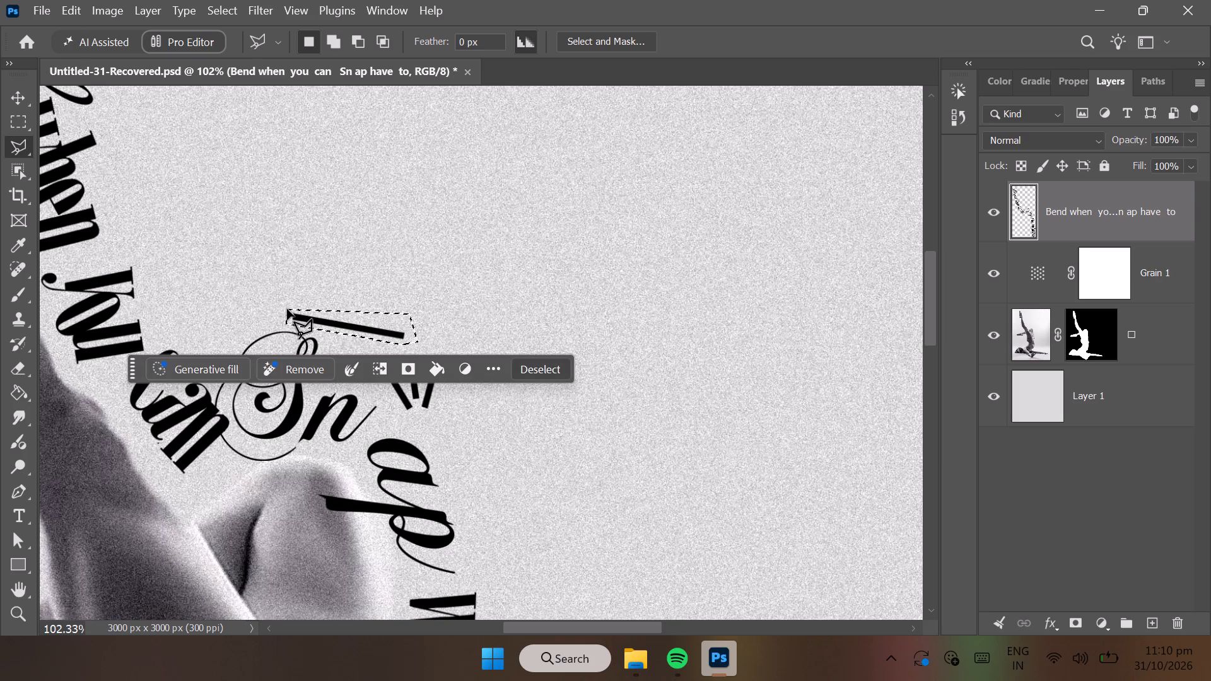
key(BackSpace)
click(537, 355)
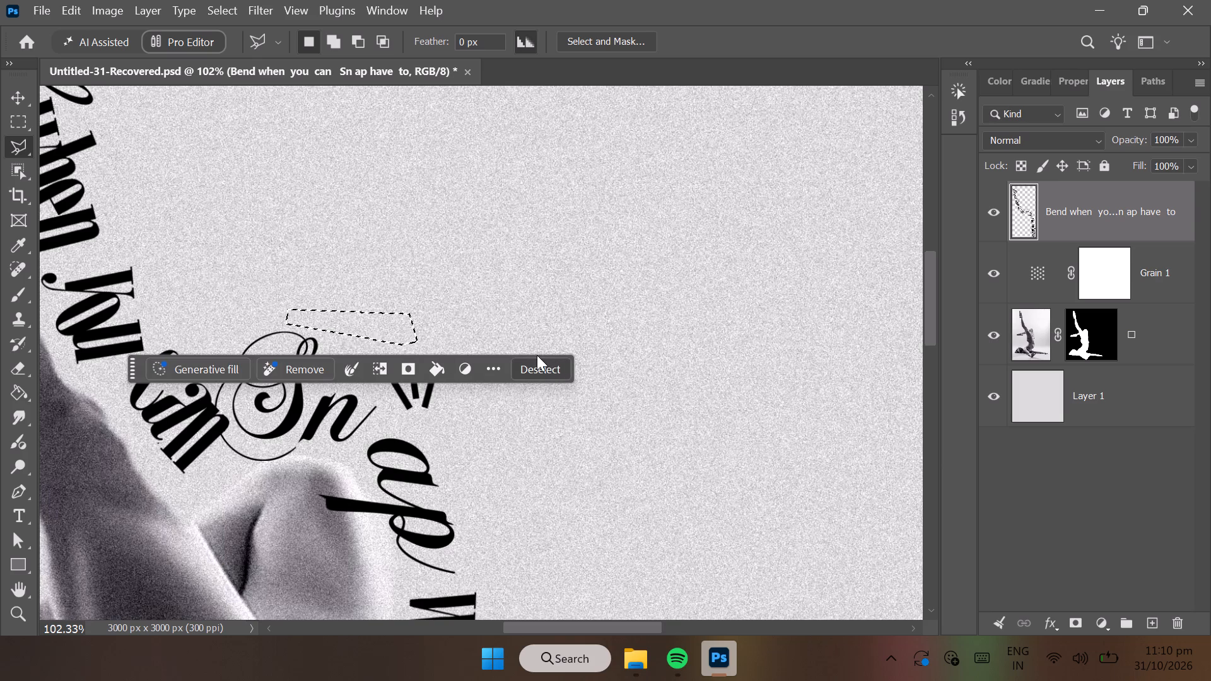
click(539, 367)
Lasso the three accent strokes together, rotate them about 50° clockwise and scale them to about 67%.
click(379, 367)
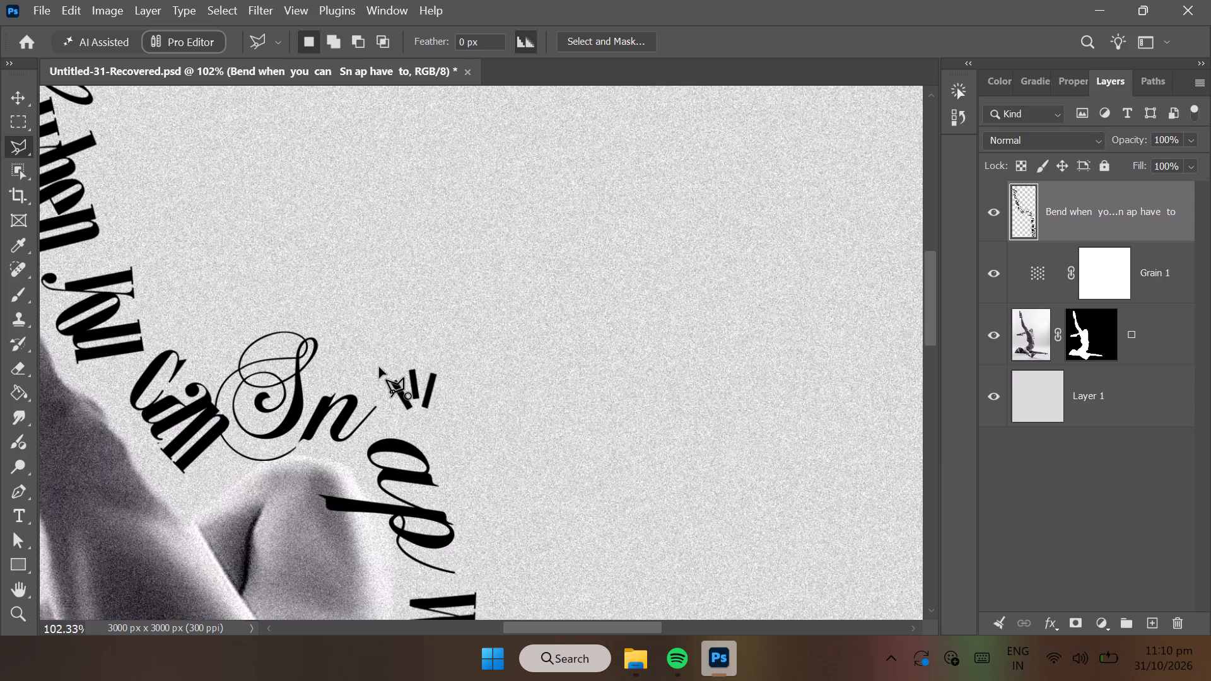
click(404, 421)
click(447, 407)
click(450, 354)
click(380, 364)
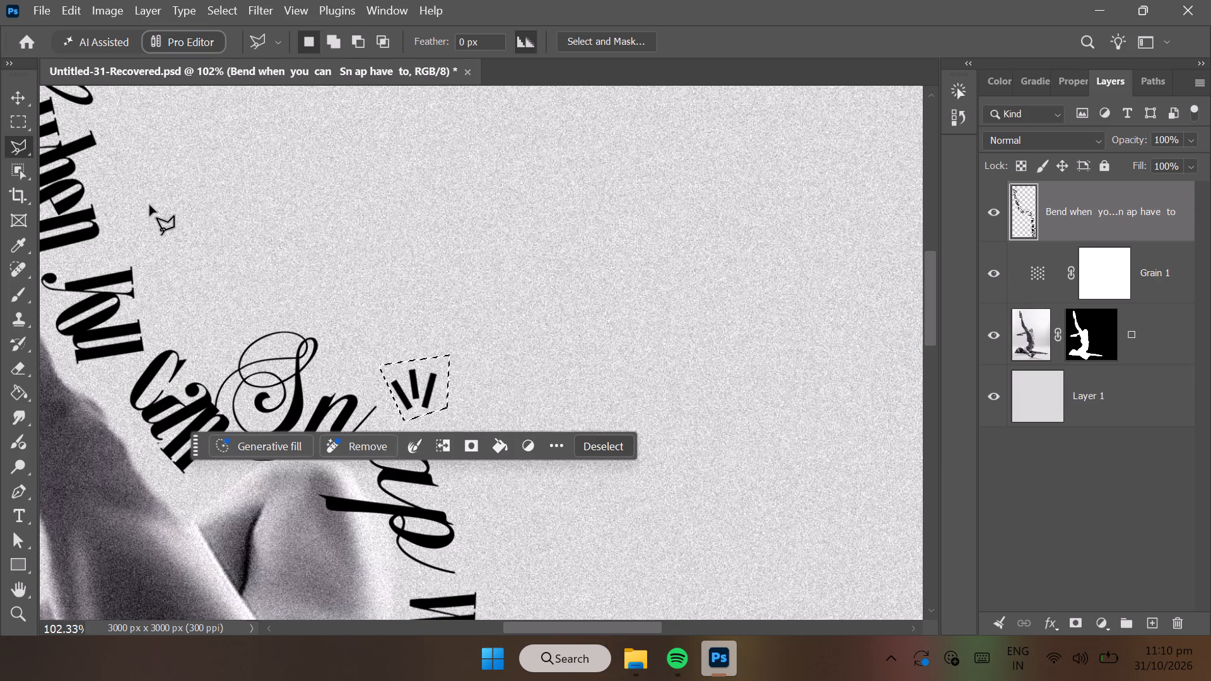
click(20, 100)
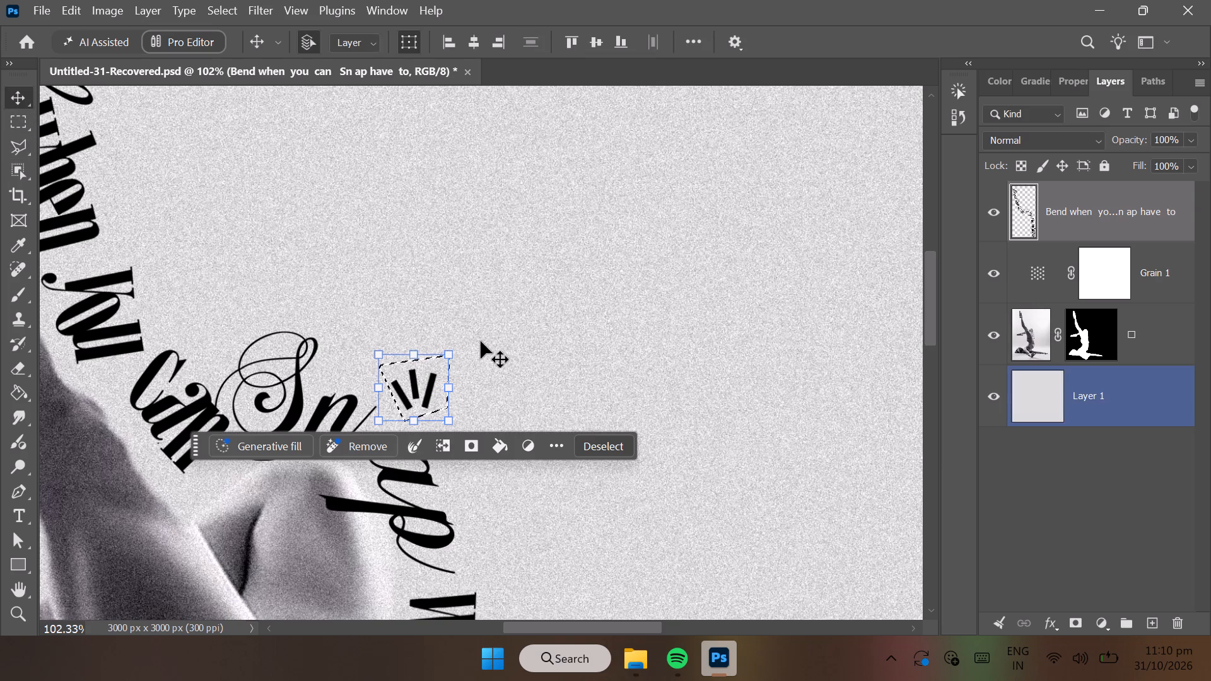
drag(468, 344, 469, 406)
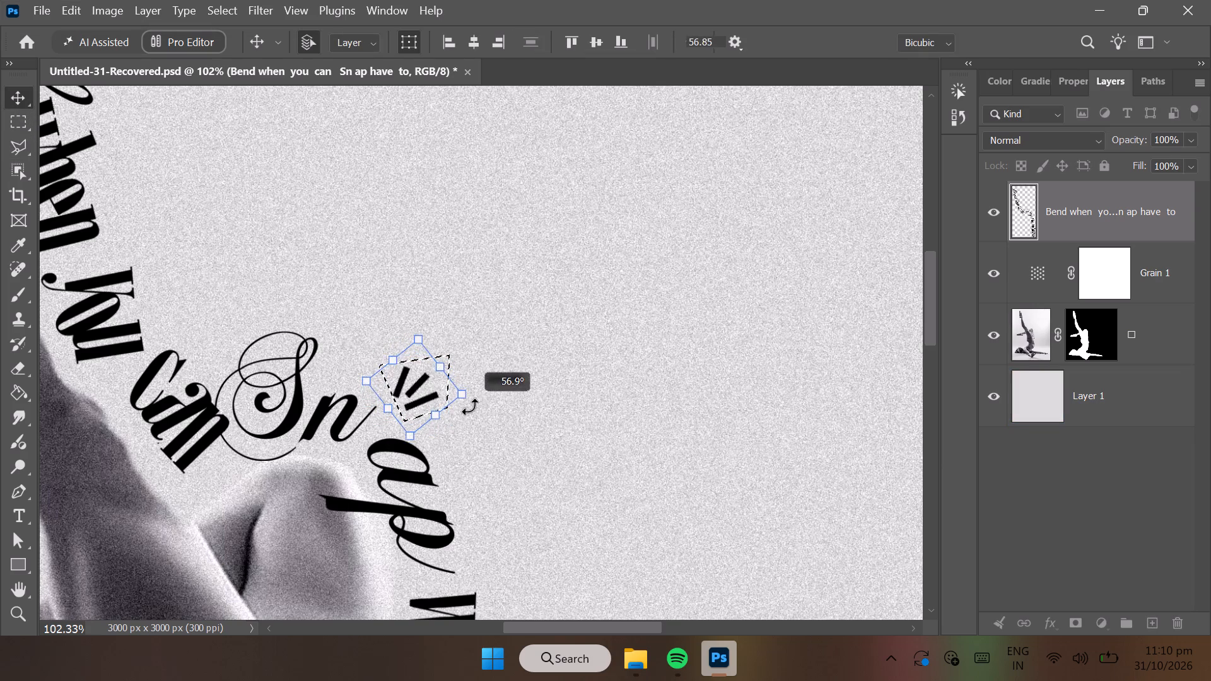
drag(469, 406, 477, 400)
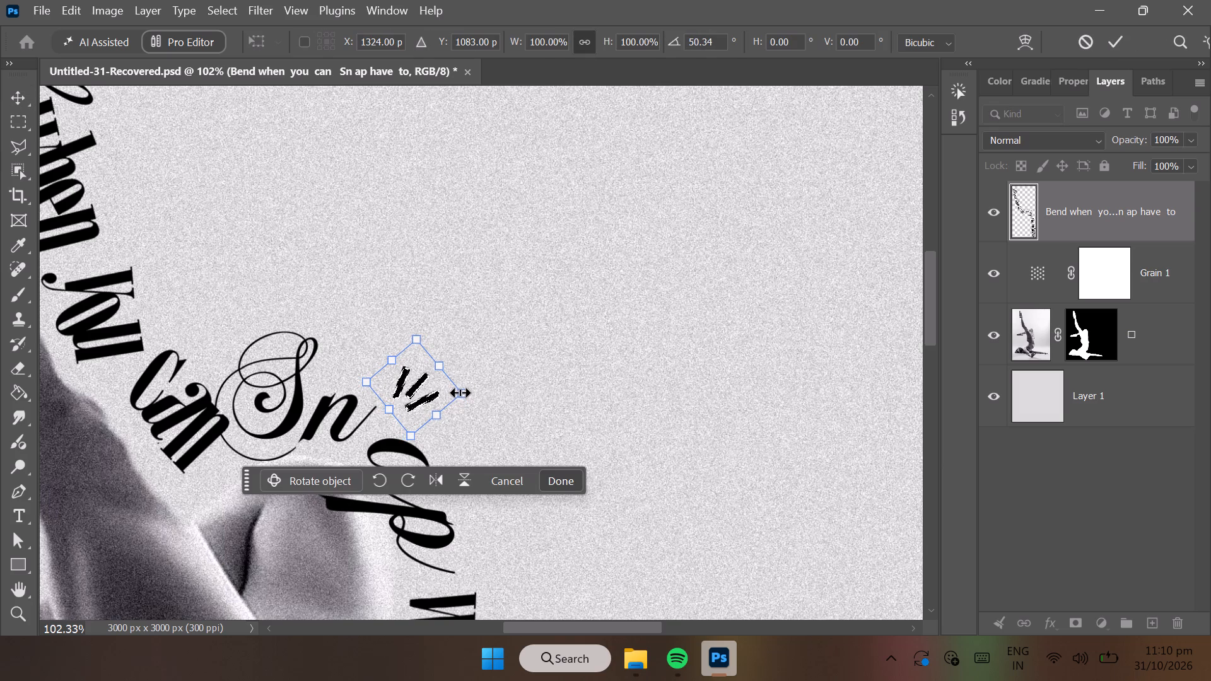
drag(460, 392, 433, 395)
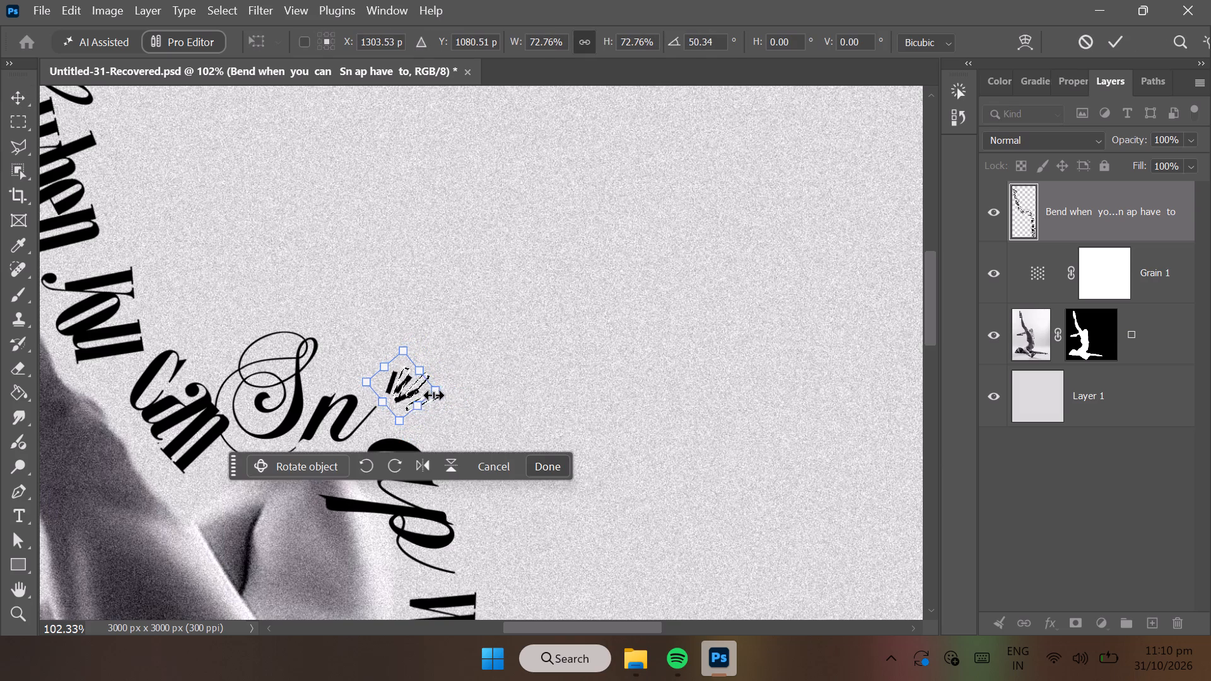
click(417, 407)
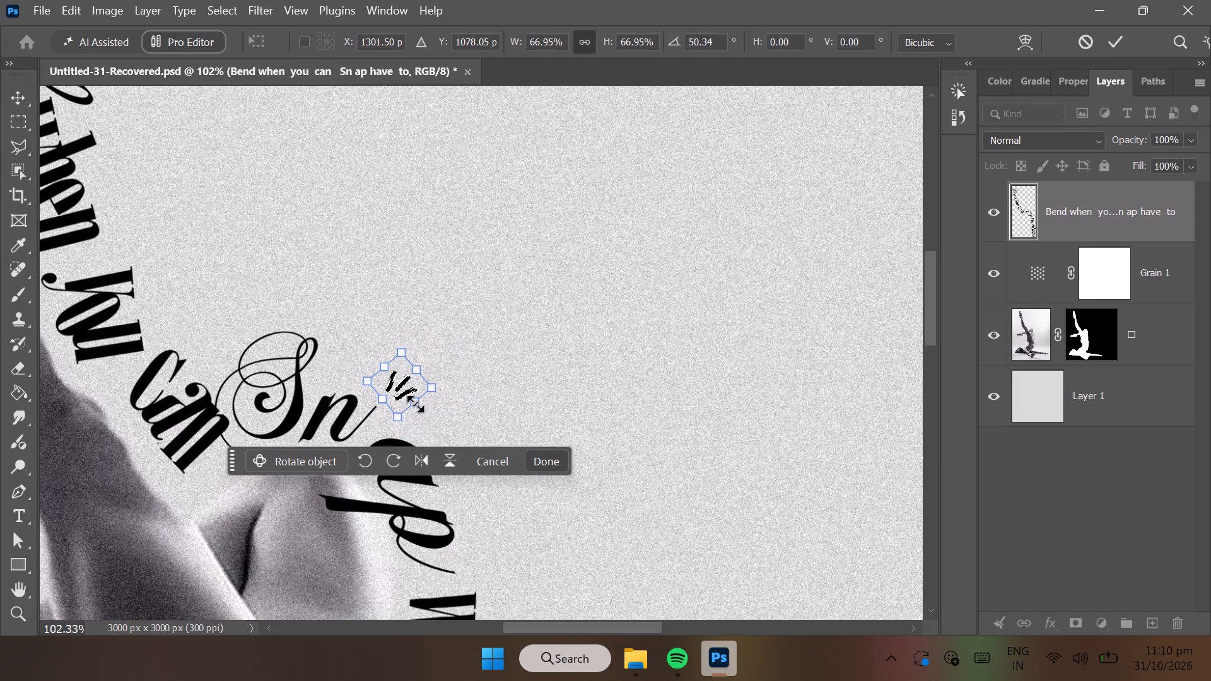
Move the three strokes just above the gap between "n" and "a", apply the transform, and clear the selection and layer selection.
drag(404, 393, 430, 407)
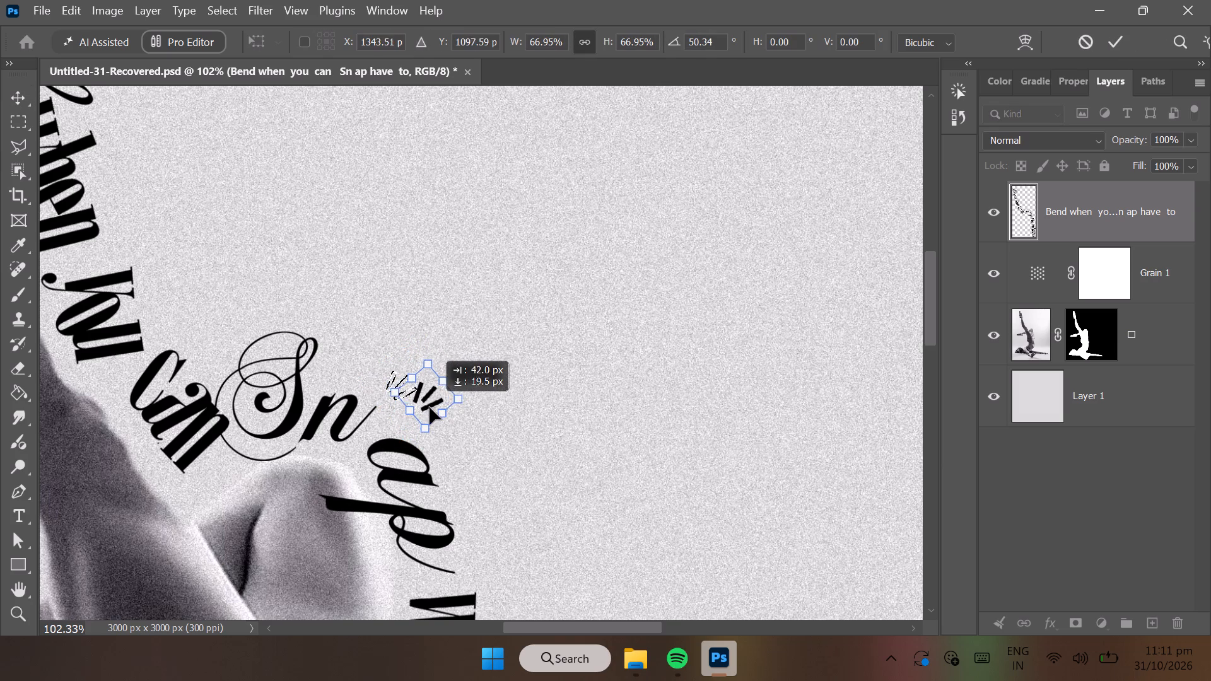
drag(430, 407, 419, 410)
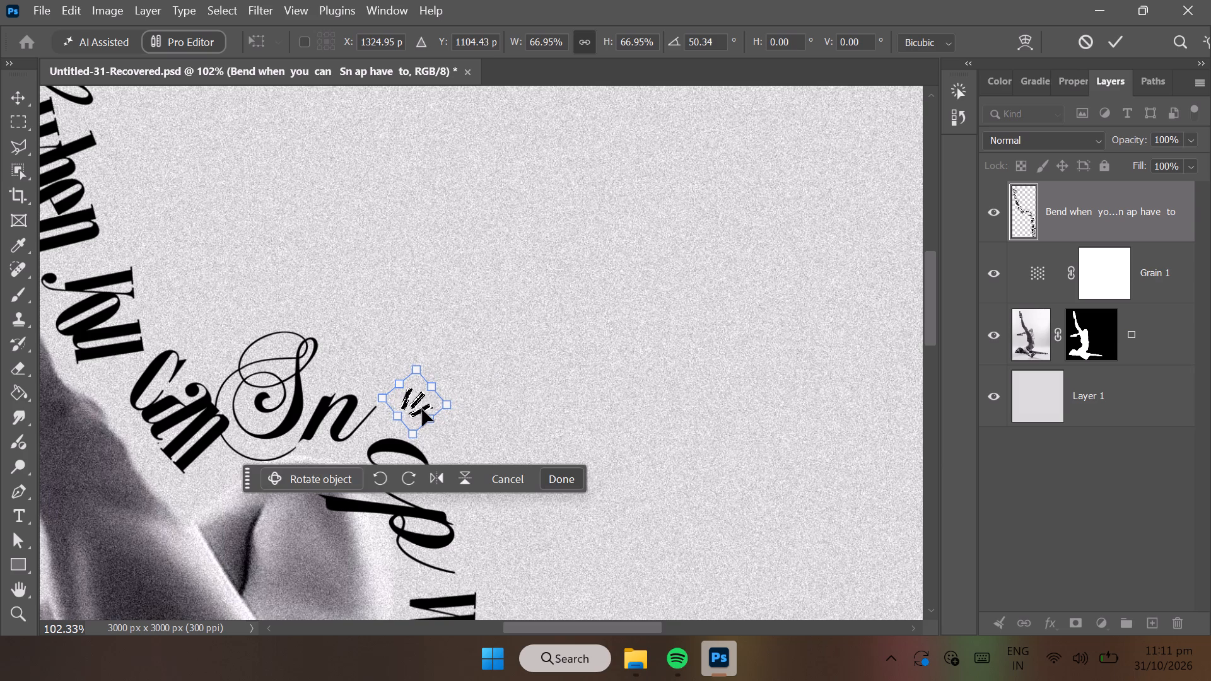
drag(417, 409, 410, 405)
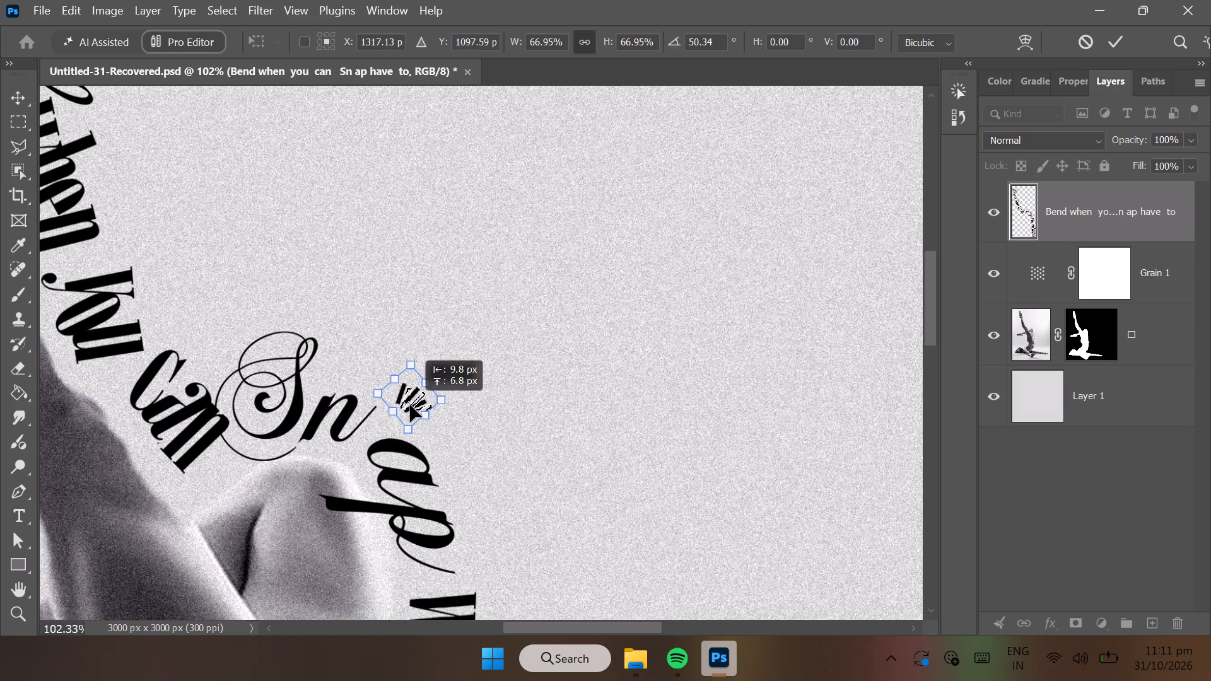
drag(410, 405, 408, 405)
click(547, 470)
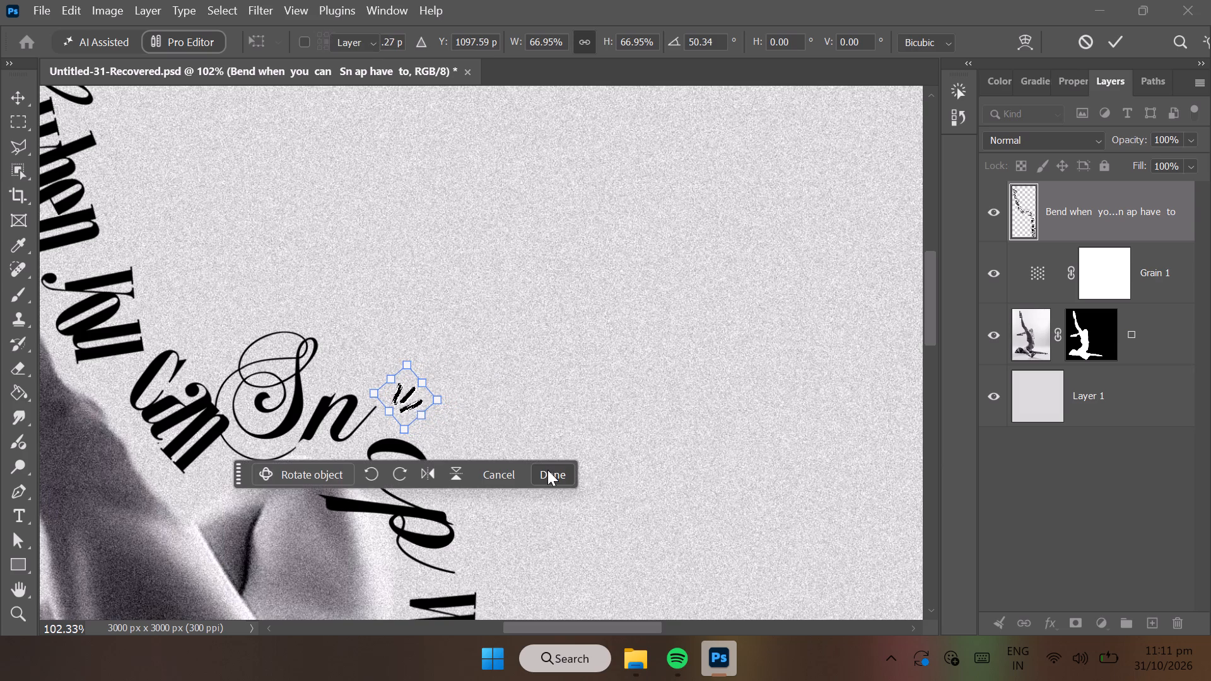
click(588, 460)
click(1042, 483)
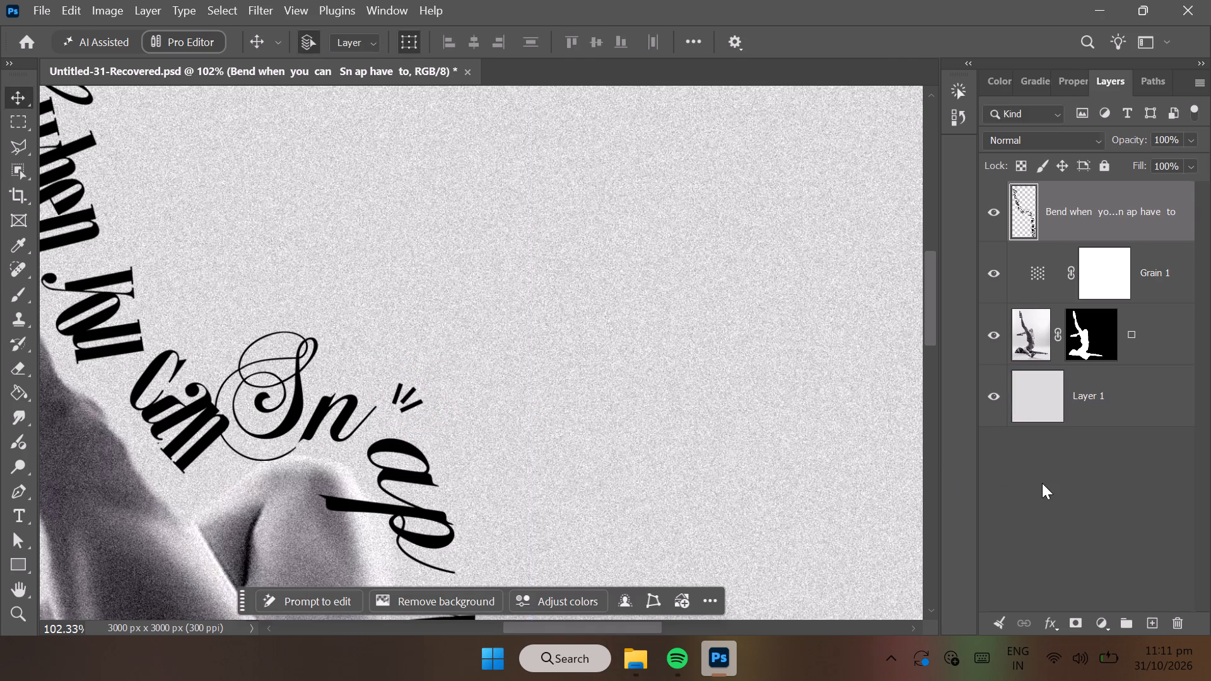
Place 013.jpg from the Grunge Textures folder, inside the Desktop's textures folder, into the dancer poster.
click(16, 610)
drag(235, 442, 168, 462)
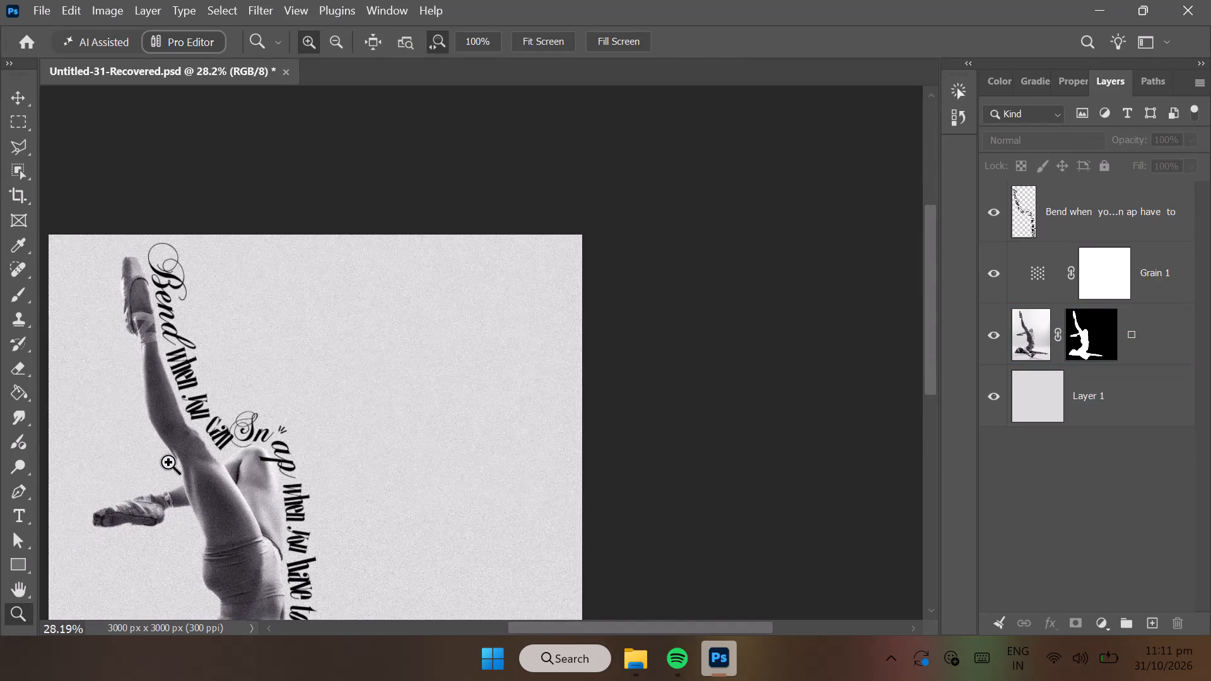
scroll(168, 462, down, 1)
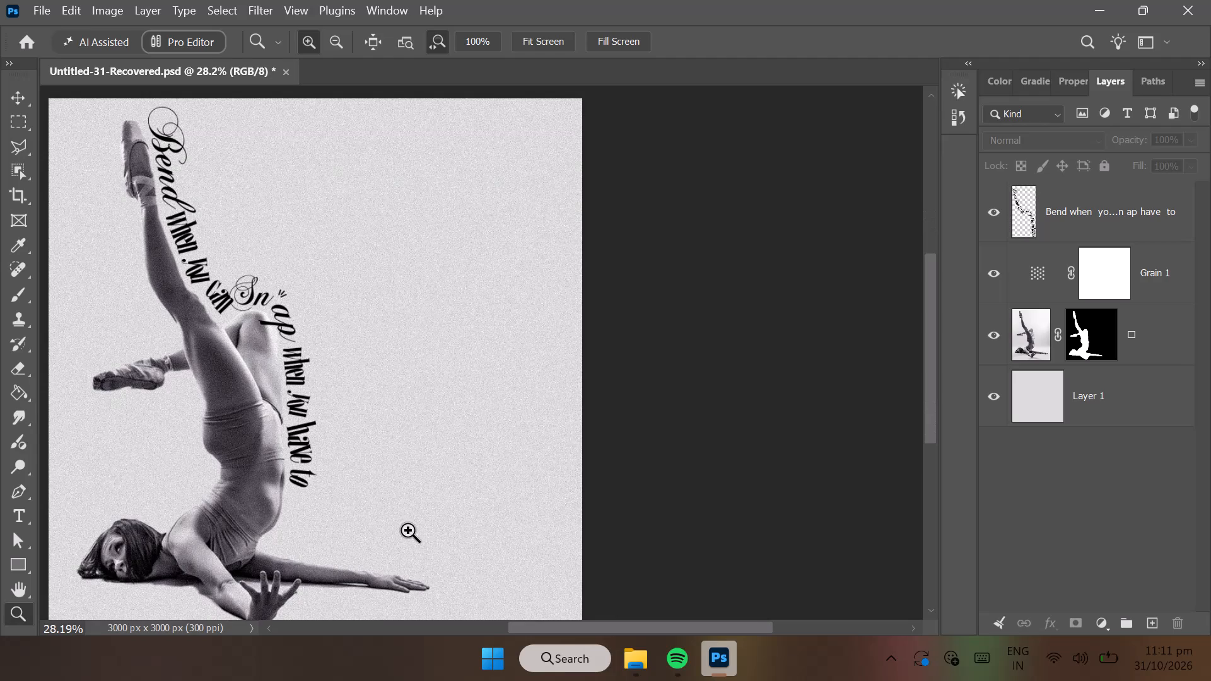
click(643, 664)
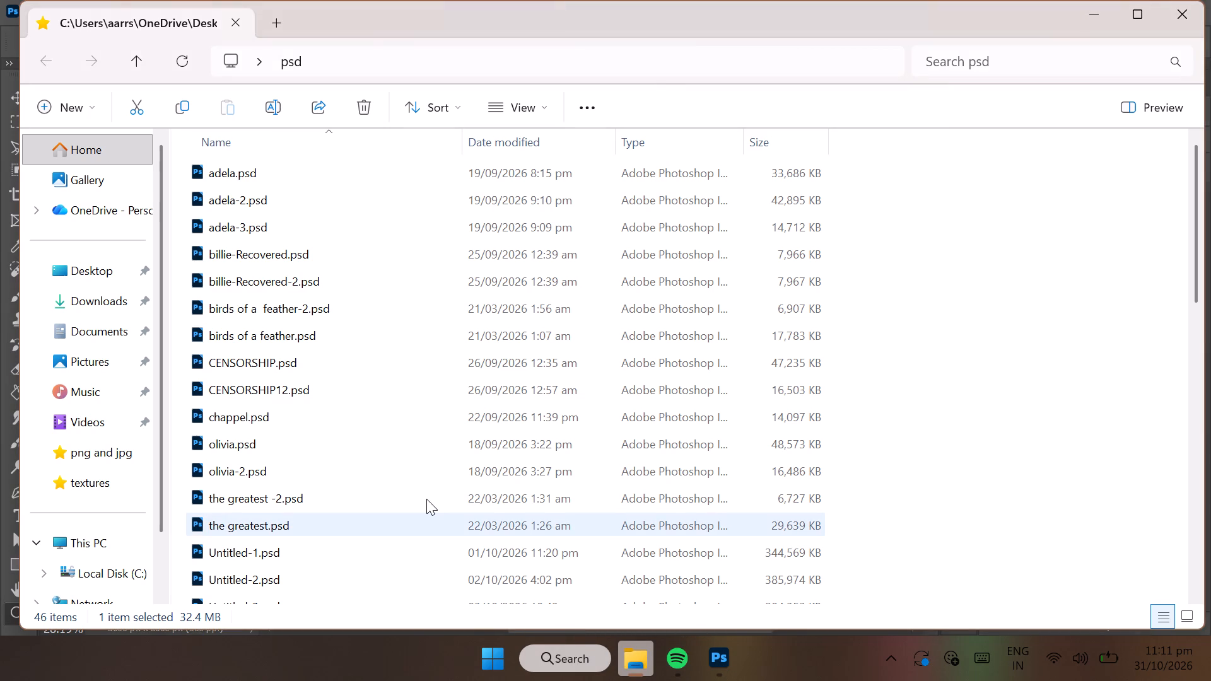
click(129, 311)
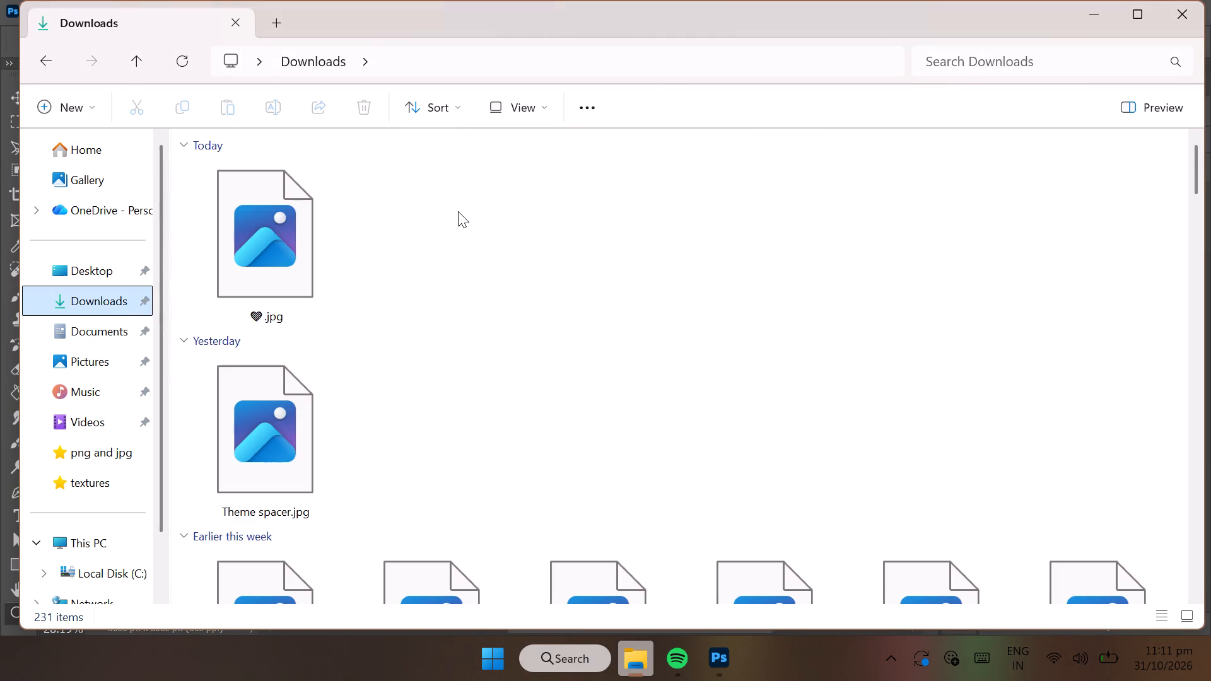
click(91, 265)
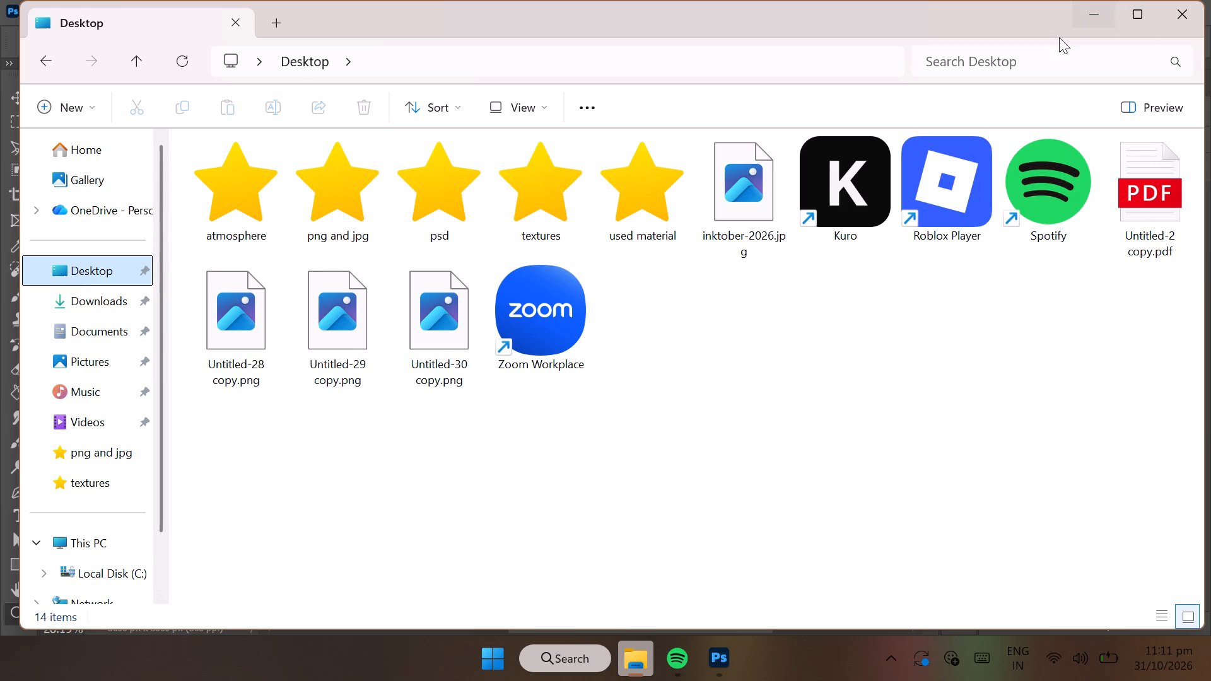
double_click(532, 212)
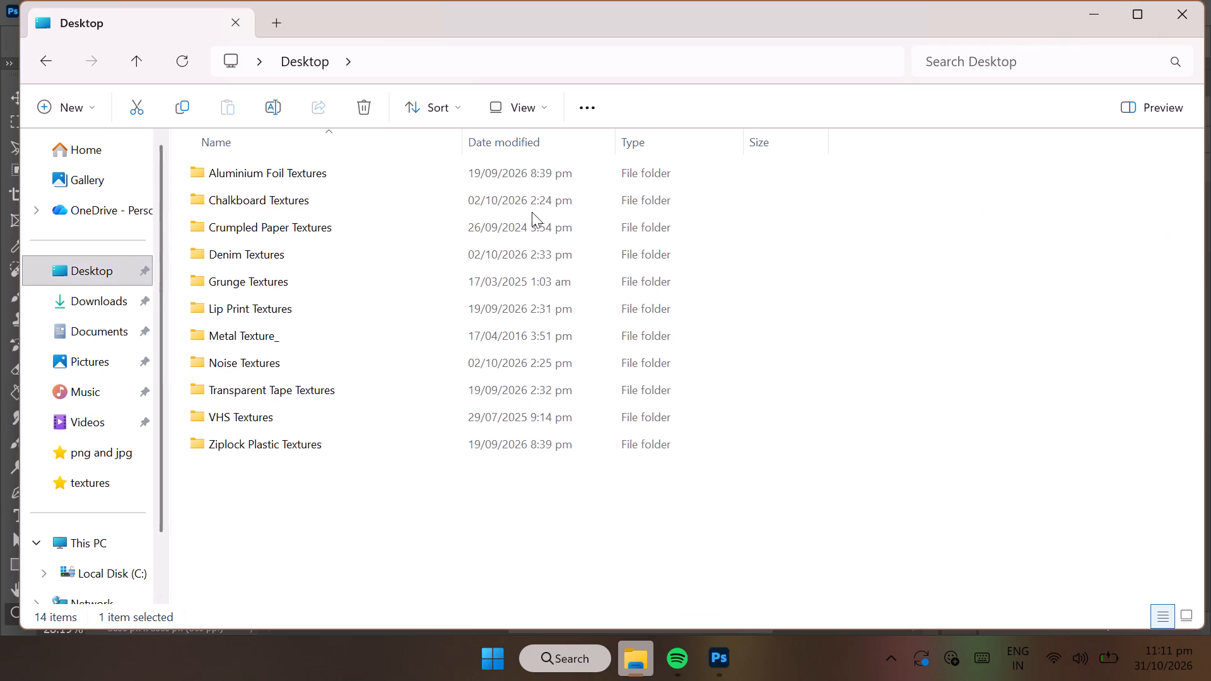
double_click(374, 277)
drag(546, 315, 645, 535)
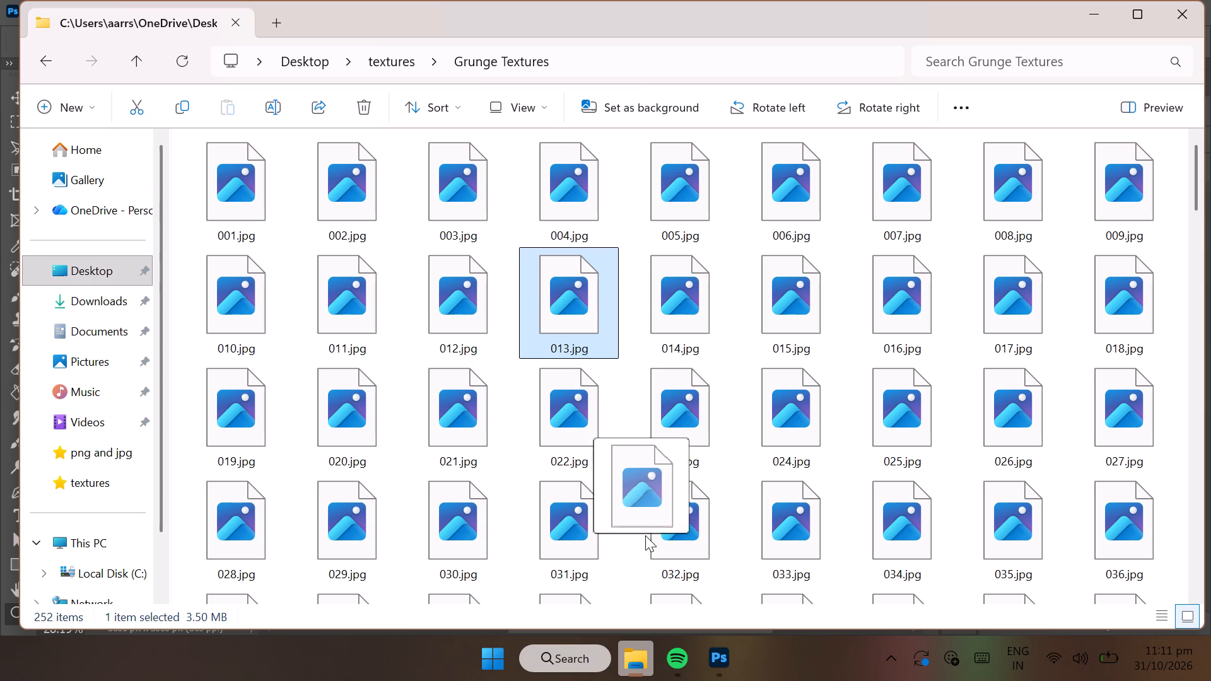
drag(645, 535, 714, 614)
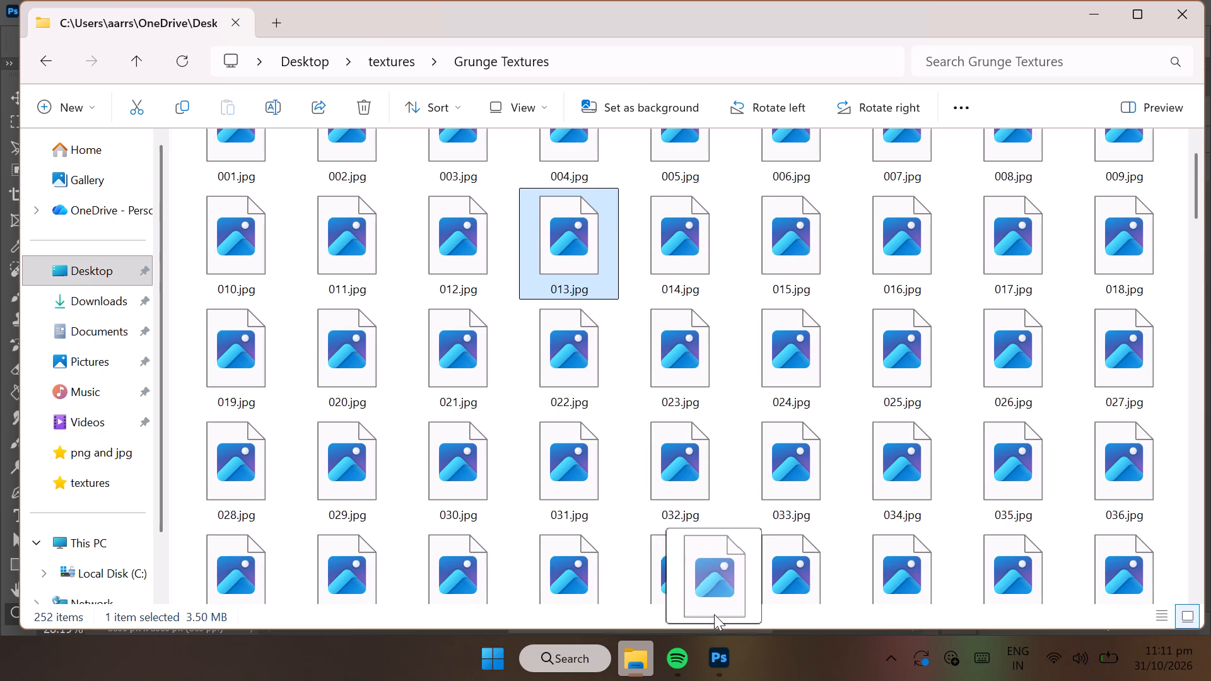
drag(714, 614, 605, 454)
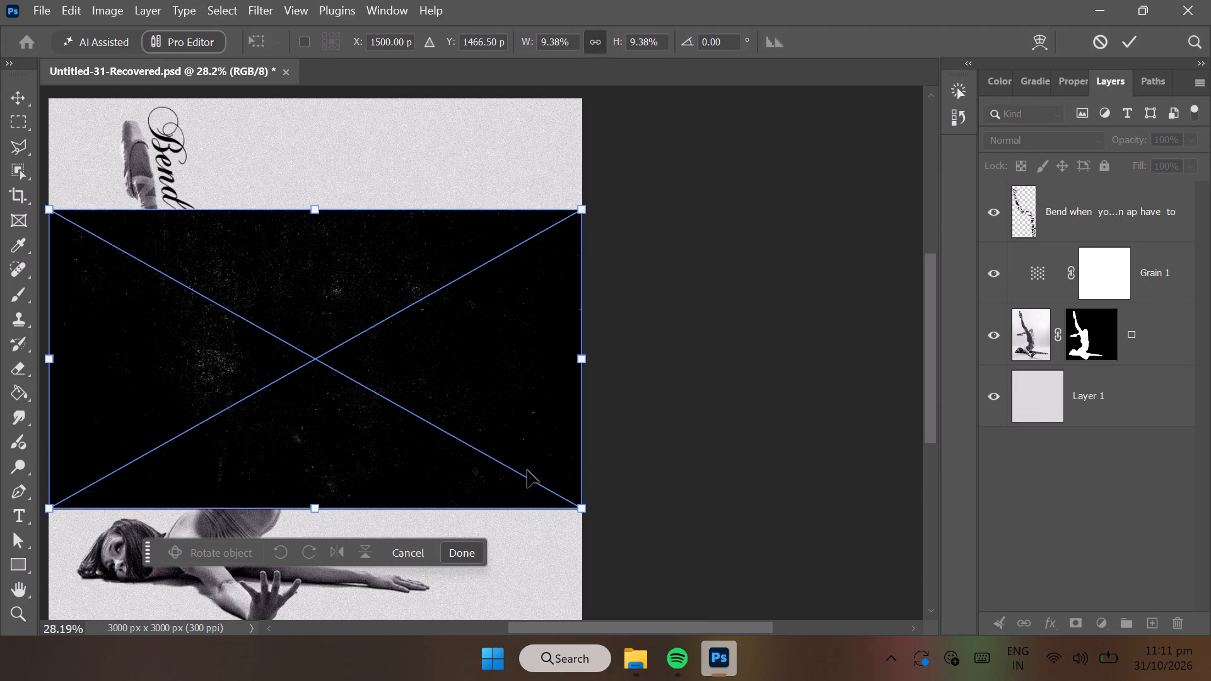
Rotate the 013 grunge texture to 90°, scale it to about 16.67% so it spans the poster's full width, and apply the placement.
scroll(366, 419, left, 2)
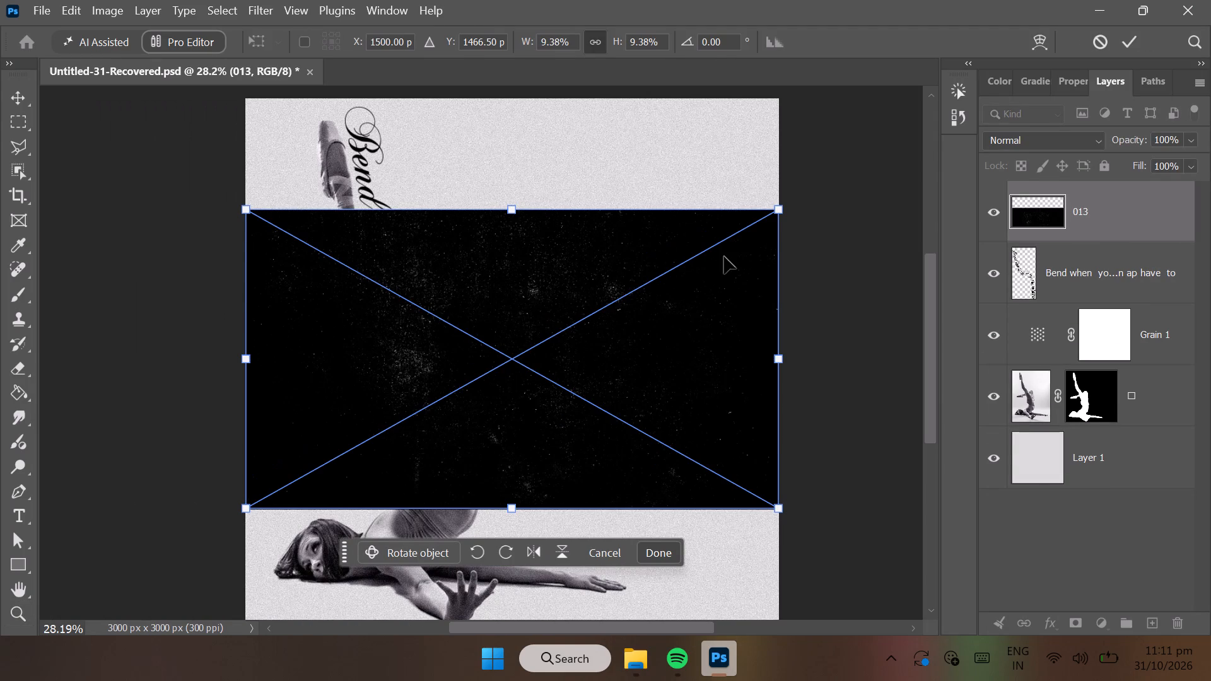
drag(817, 204, 822, 226)
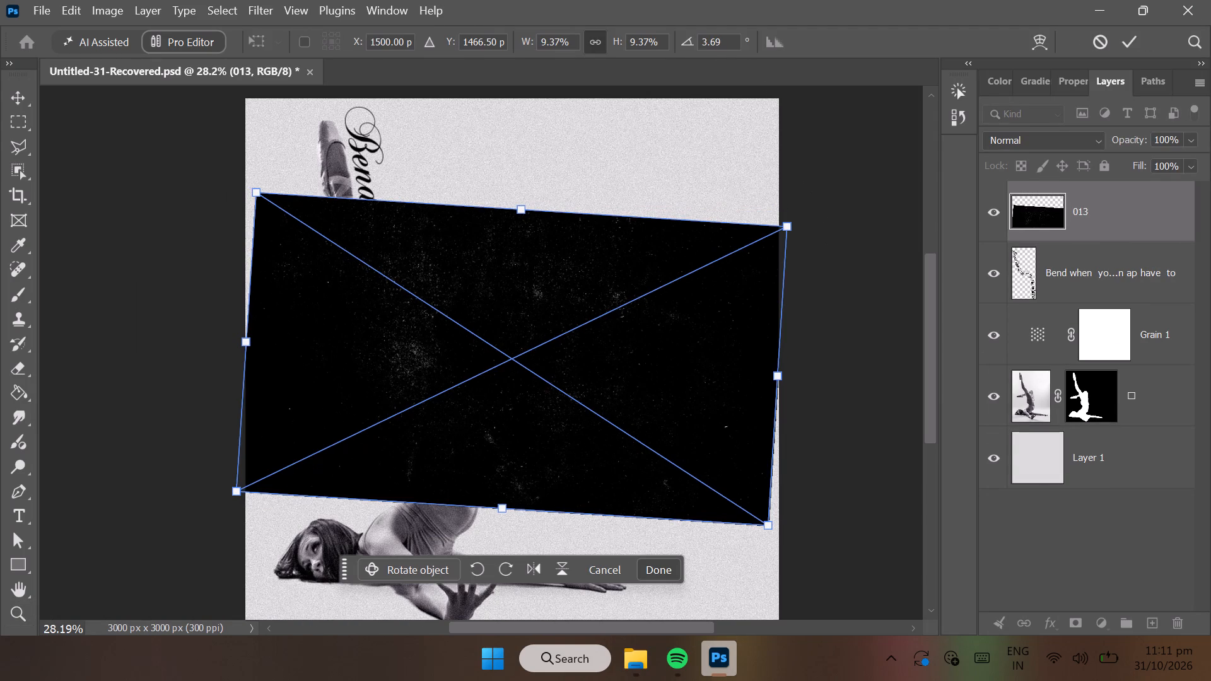
drag(728, 36, 638, 55)
key(9)
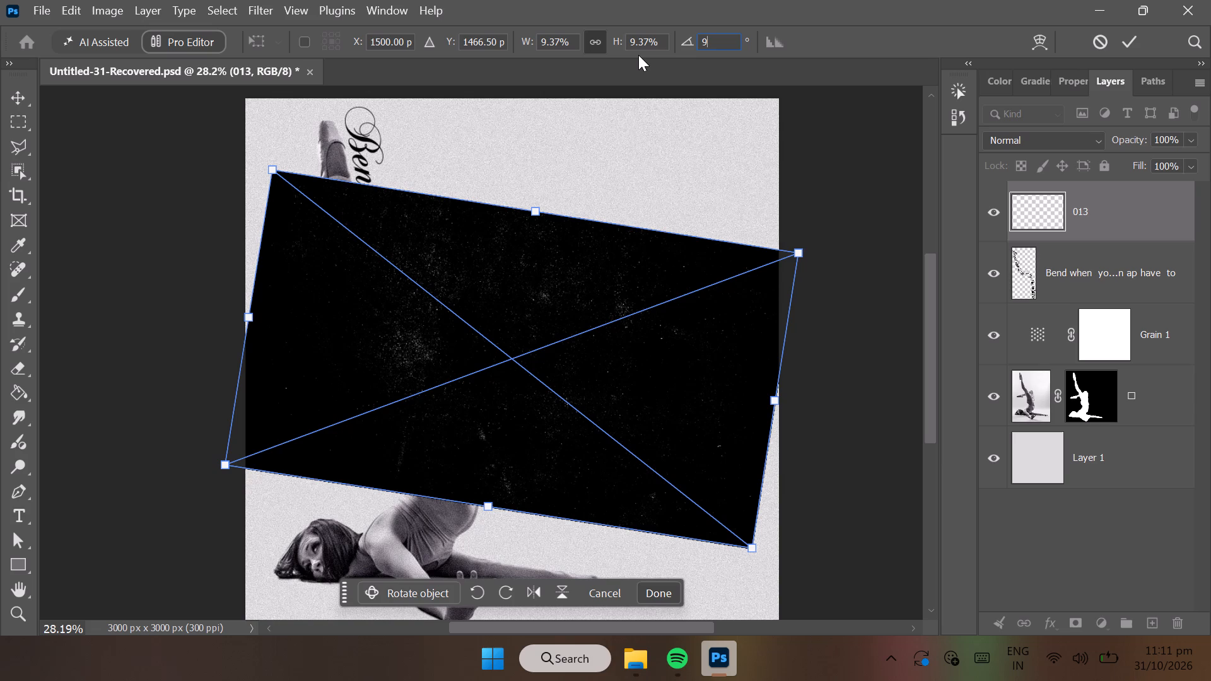
key(0)
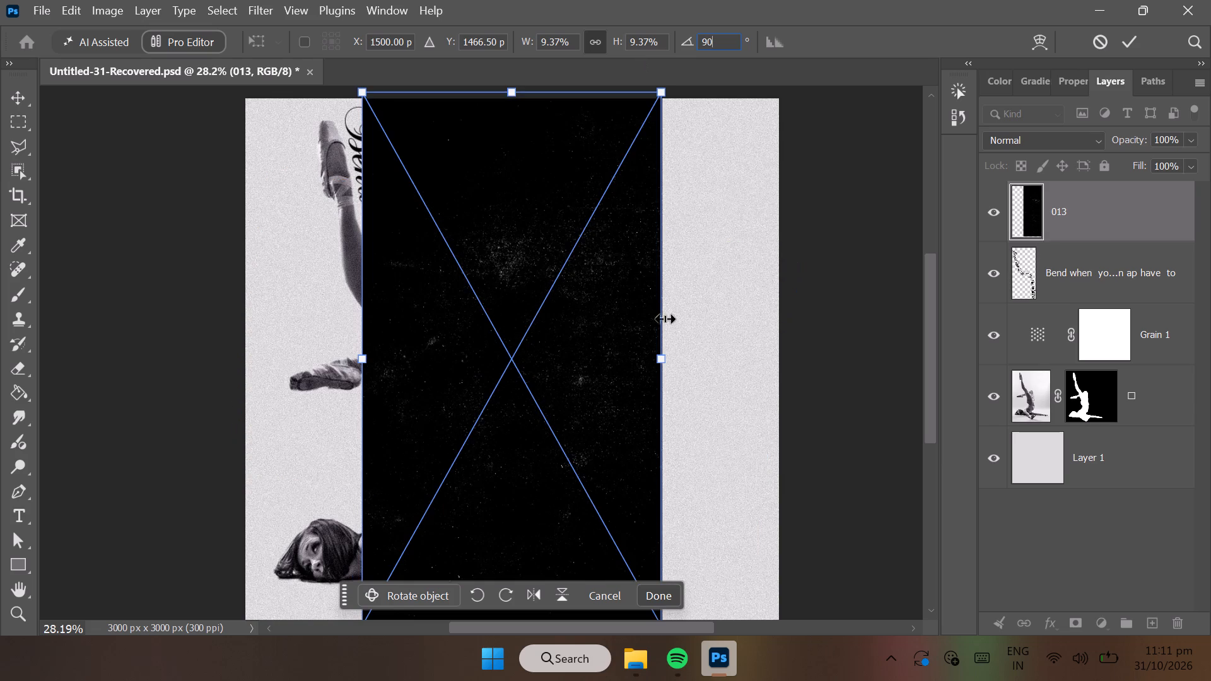
drag(664, 352, 760, 350)
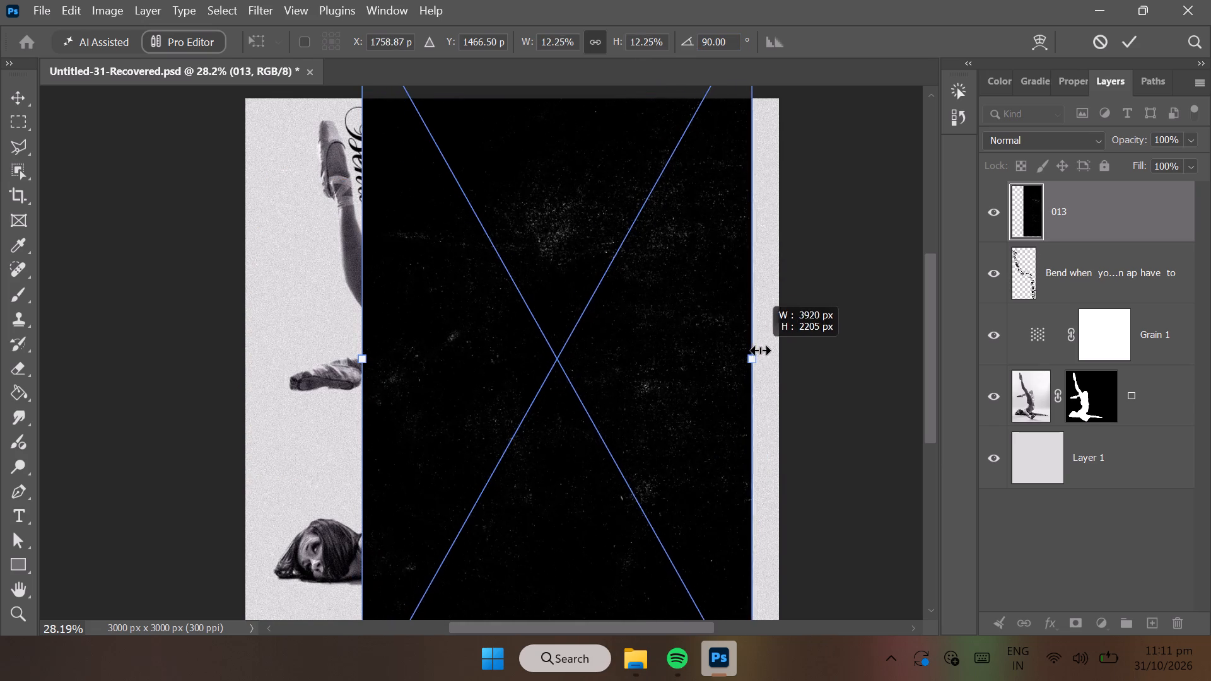
drag(760, 350, 783, 352)
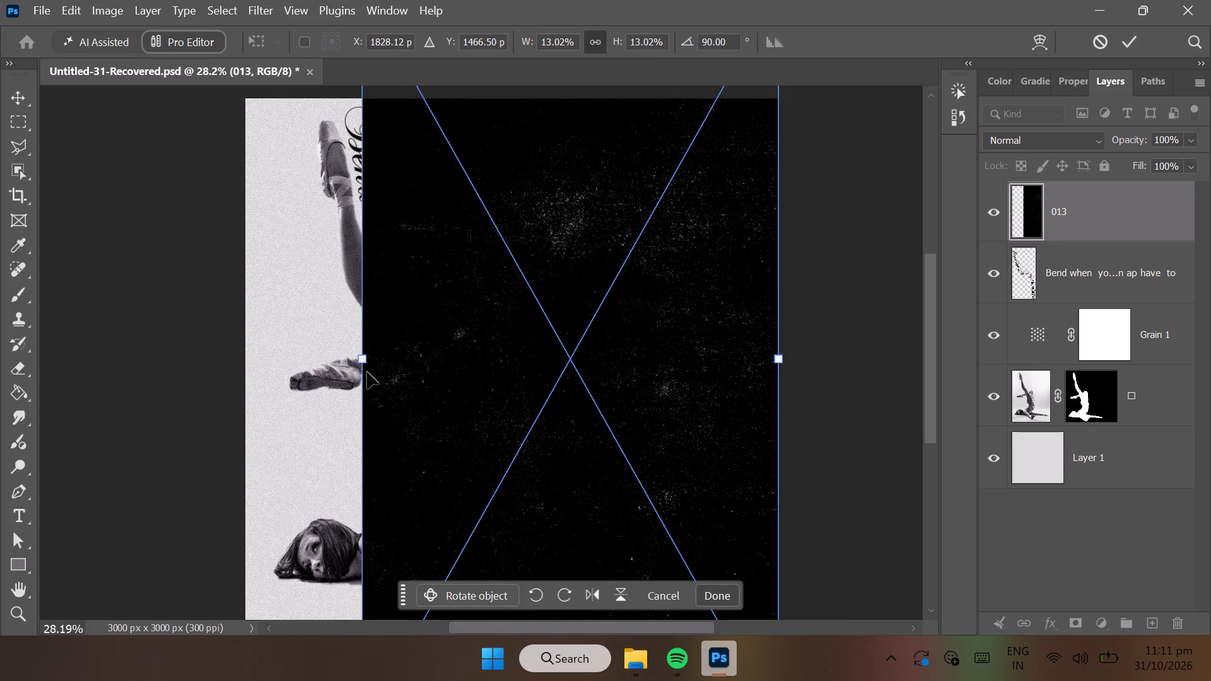
drag(361, 356, 237, 369)
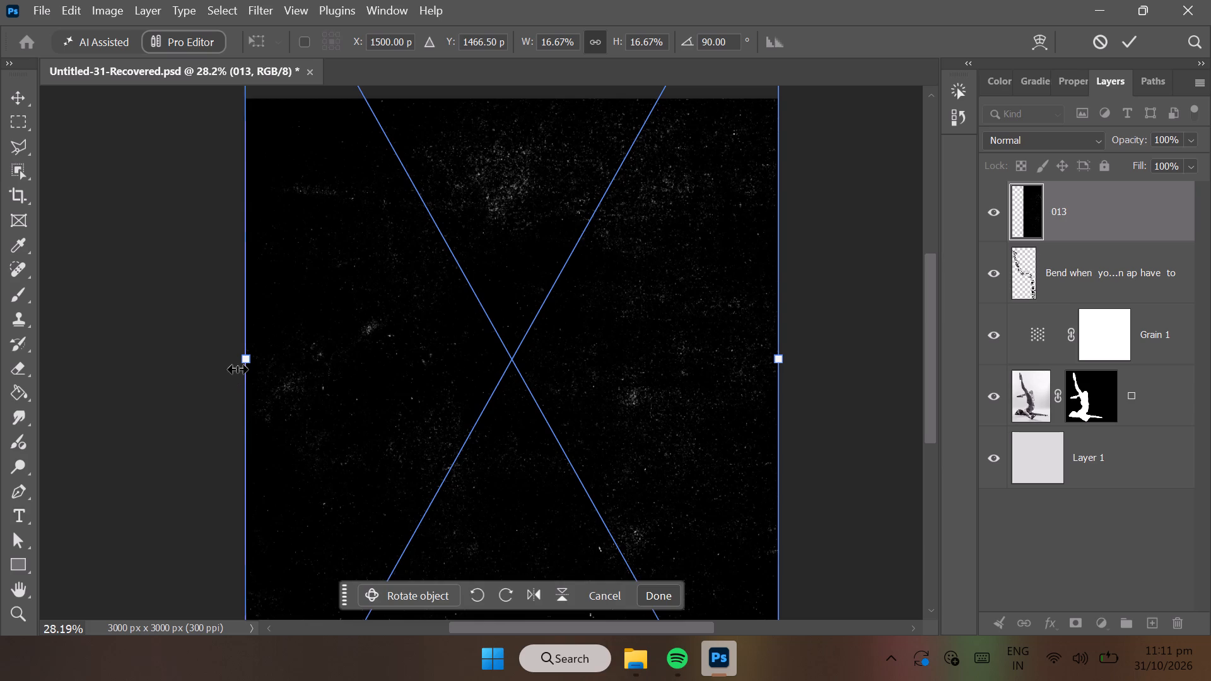
click(658, 590)
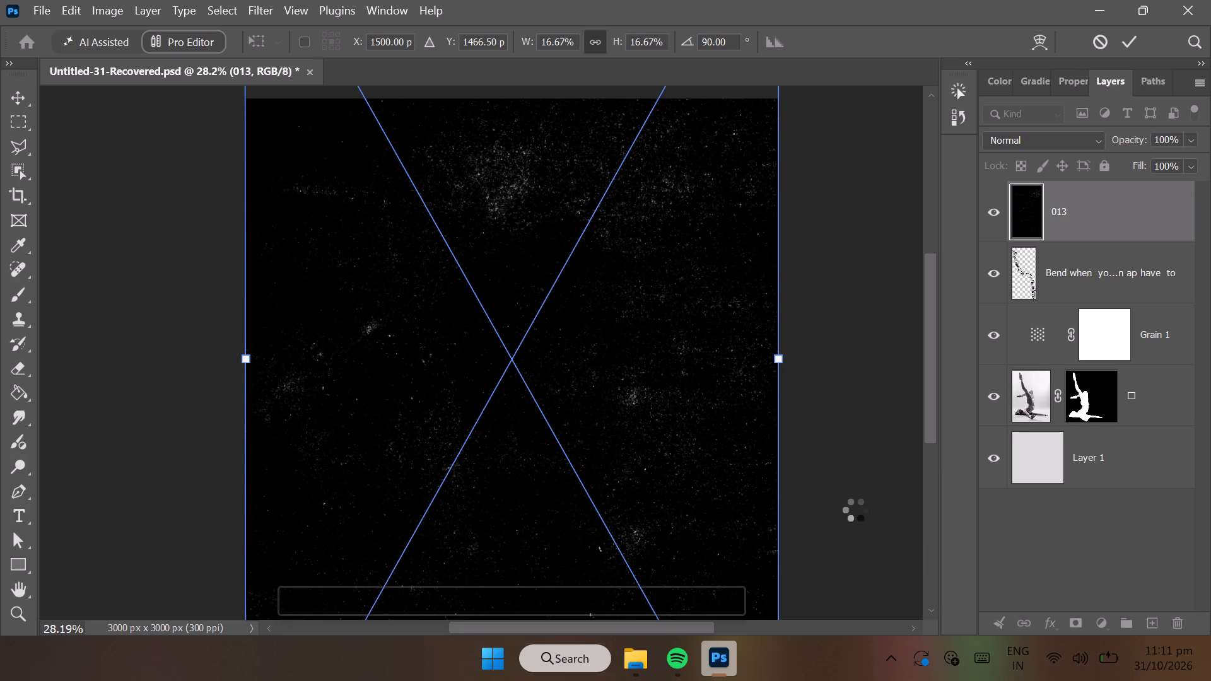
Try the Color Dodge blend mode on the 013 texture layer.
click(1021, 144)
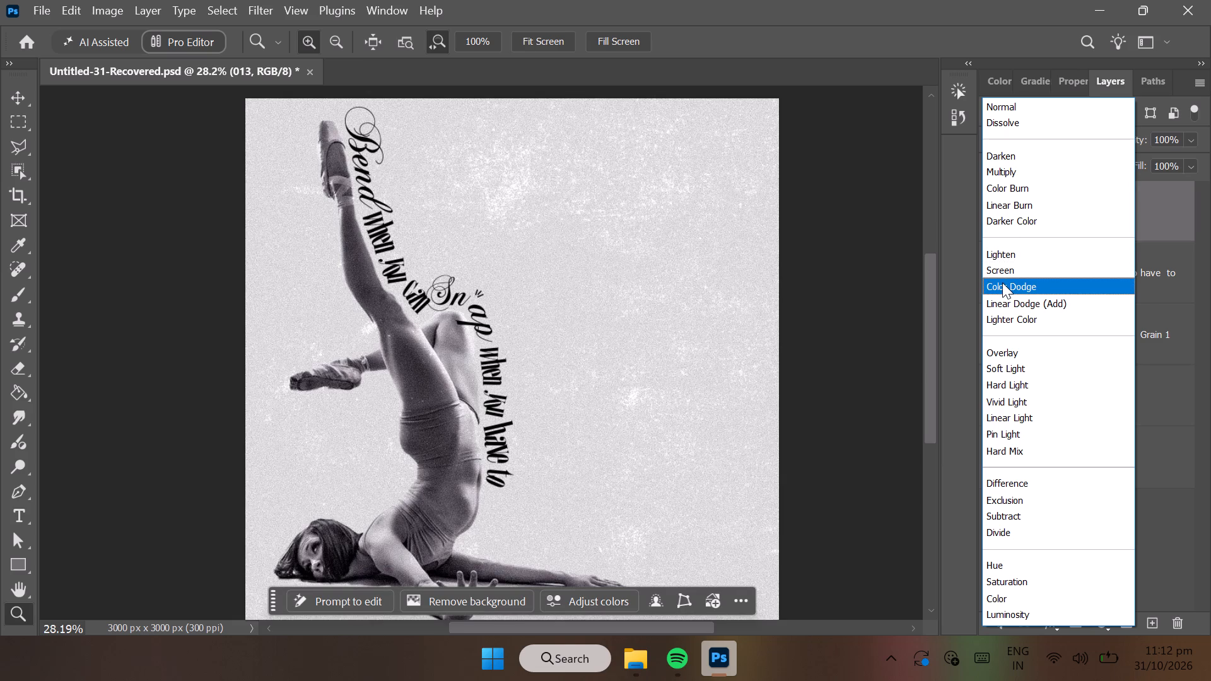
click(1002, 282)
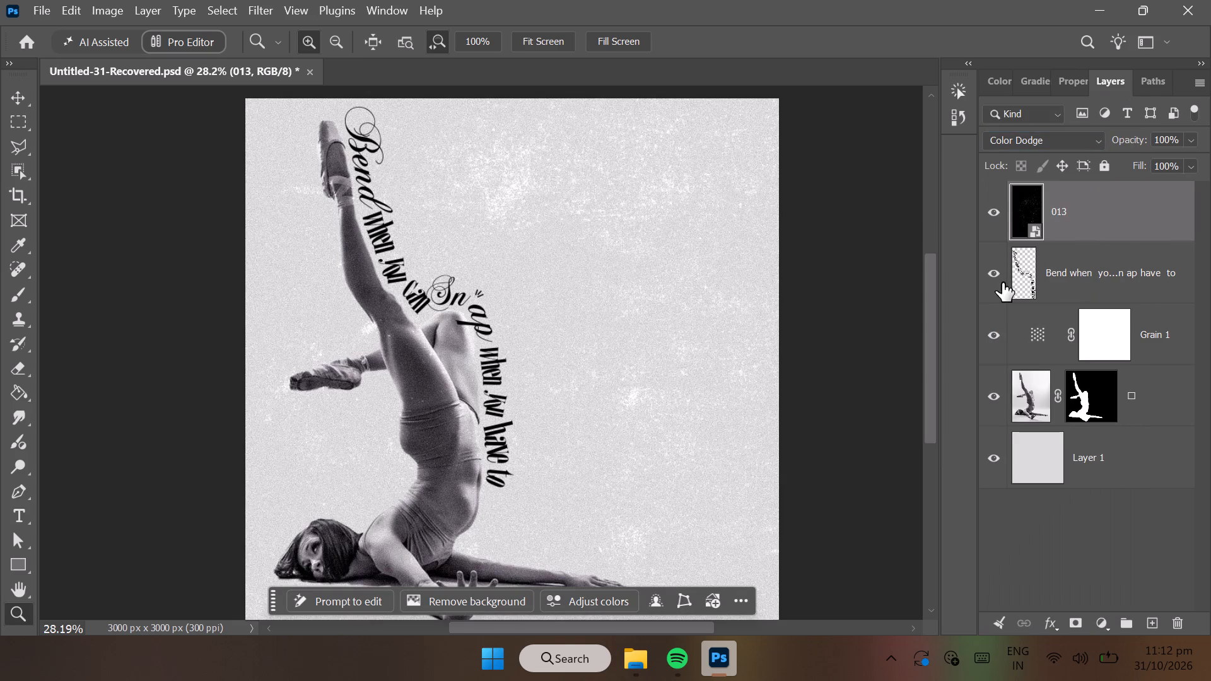
Set the 013 texture layer's blend mode to Linear Dodge (Add) and clear the layer selection, keeping the background layer visible.
click(1038, 143)
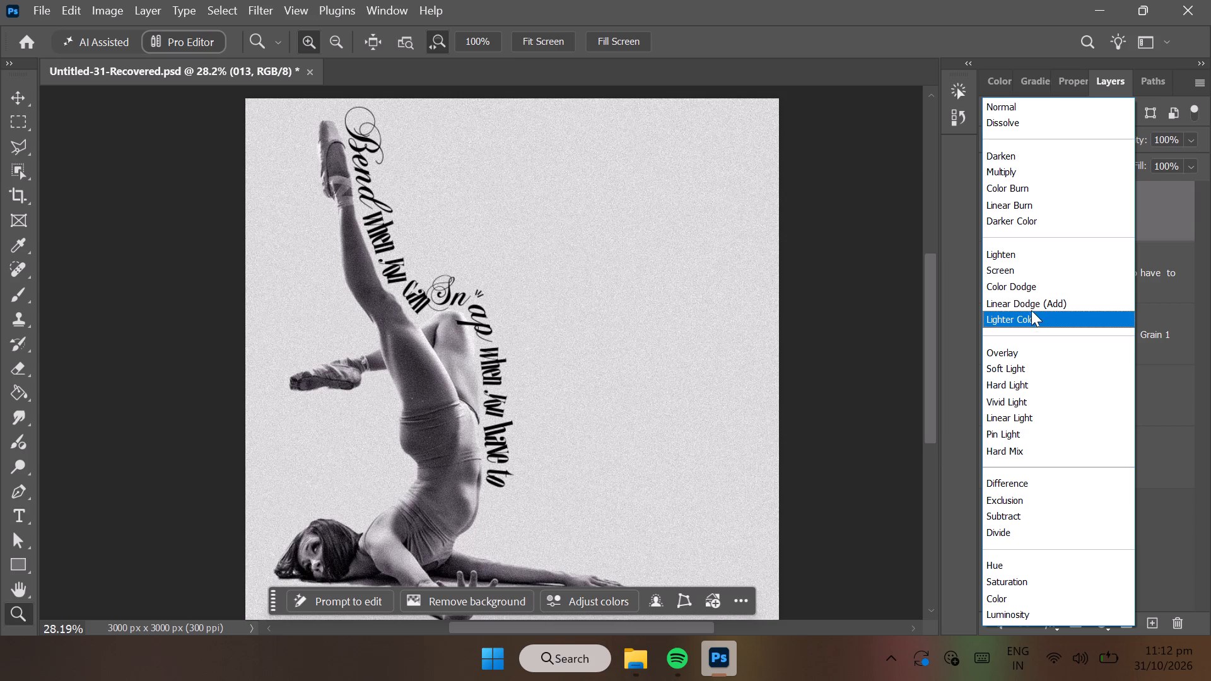
click(1032, 305)
click(991, 488)
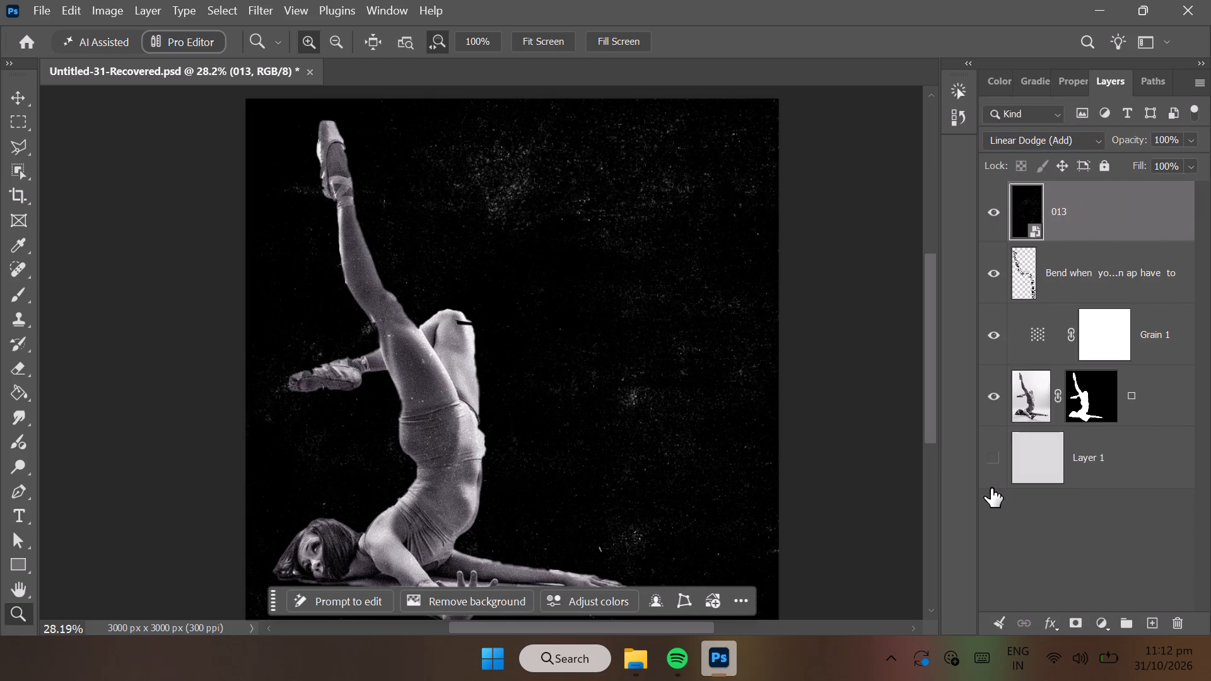
click(1028, 504)
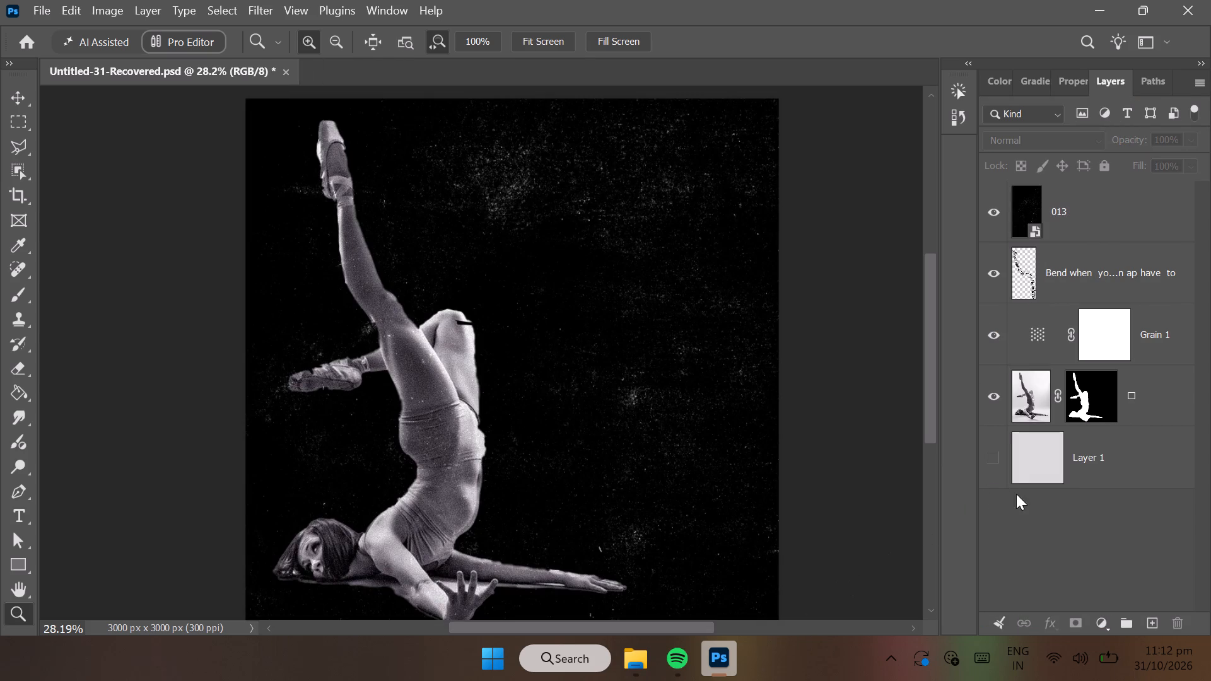
click(990, 453)
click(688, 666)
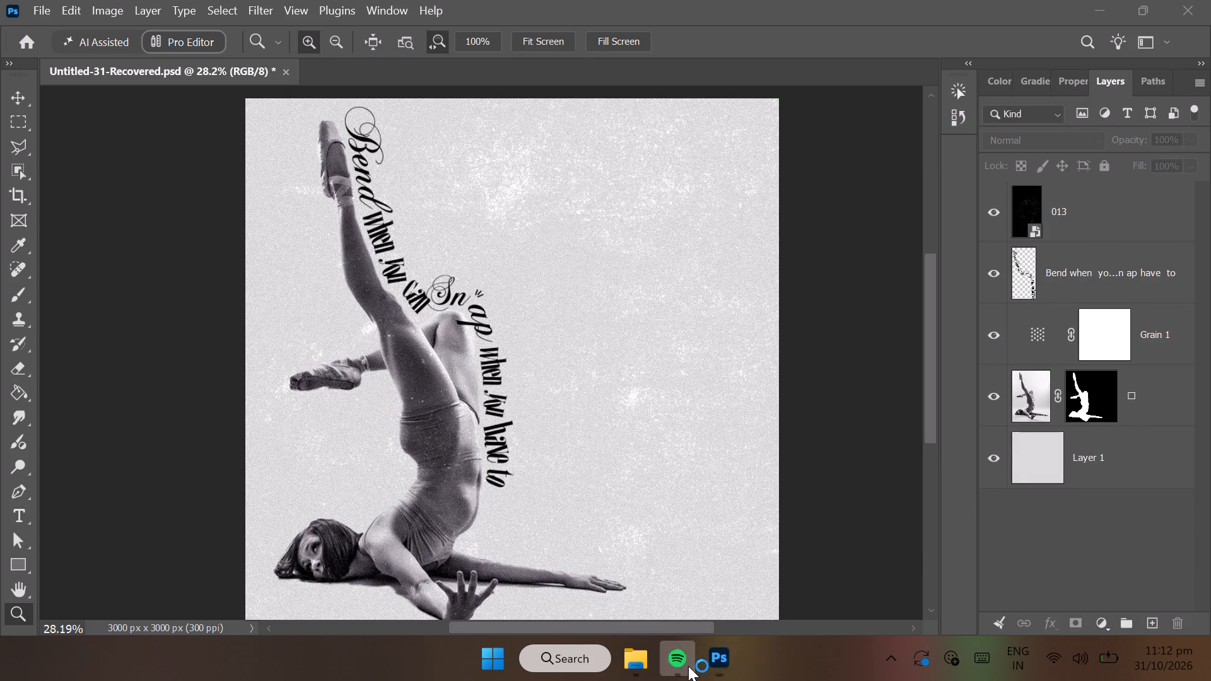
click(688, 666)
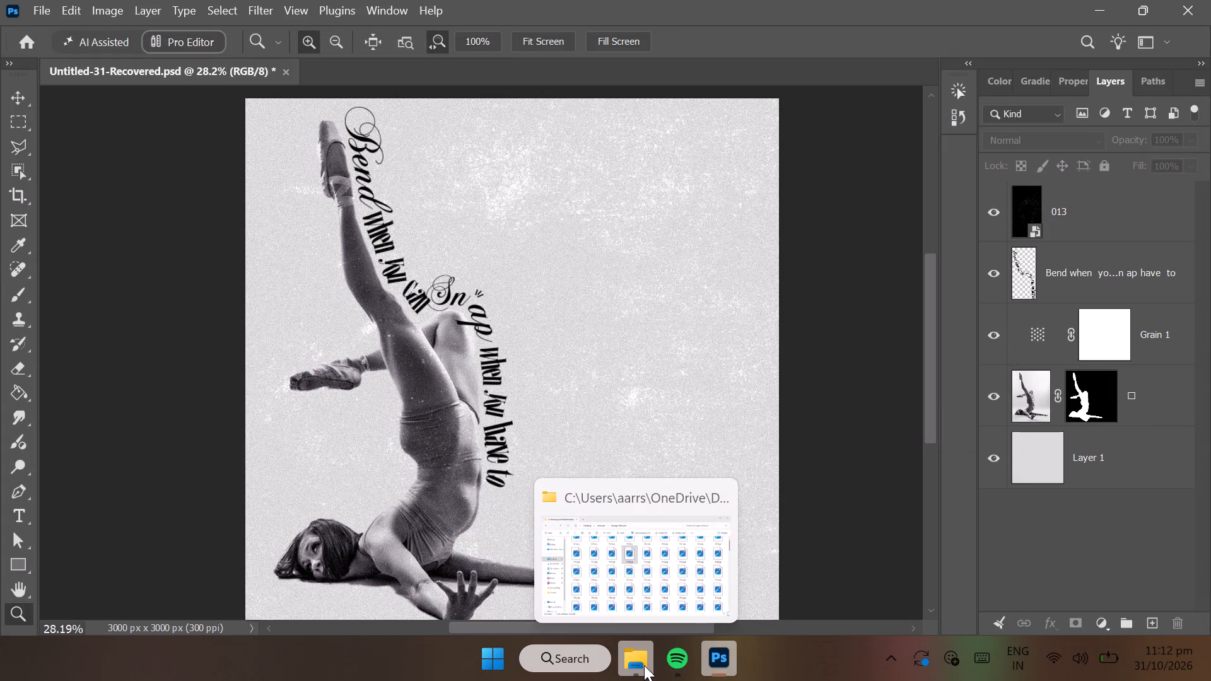
Place 86.jpg from the Chalkboard Textures folder, inside the textures folder, into the poster above the grunge texture.
click(644, 665)
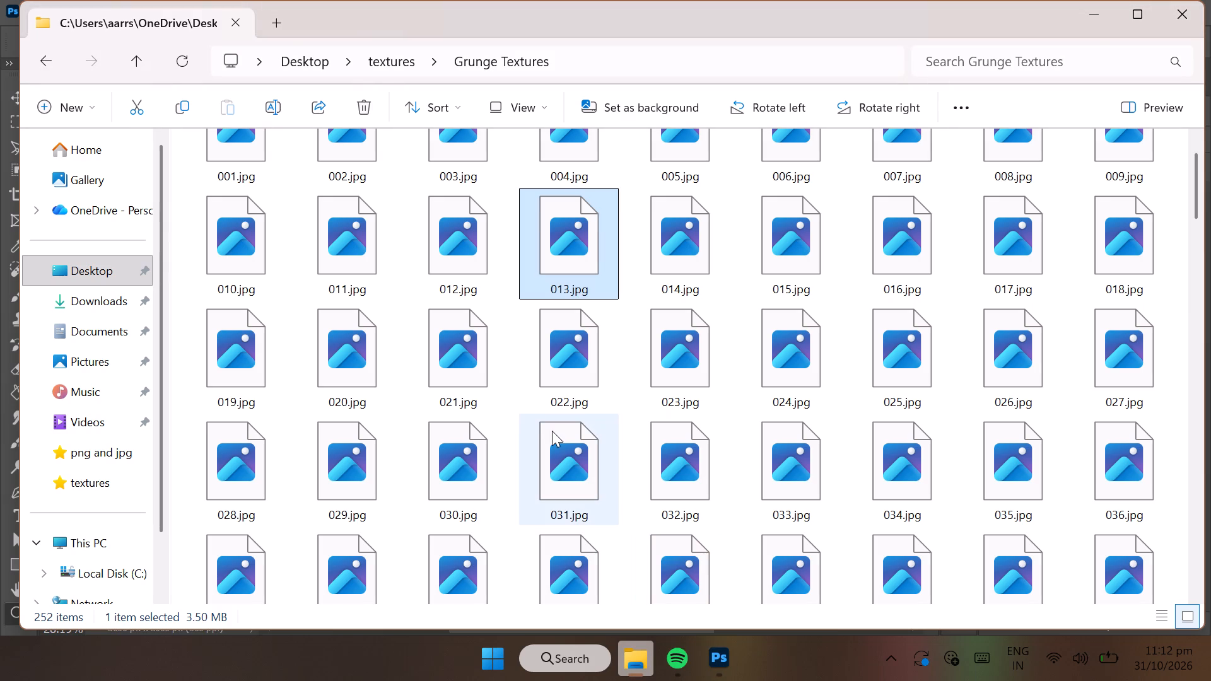
drag(378, 76, 388, 67)
click(388, 67)
double_click(267, 200)
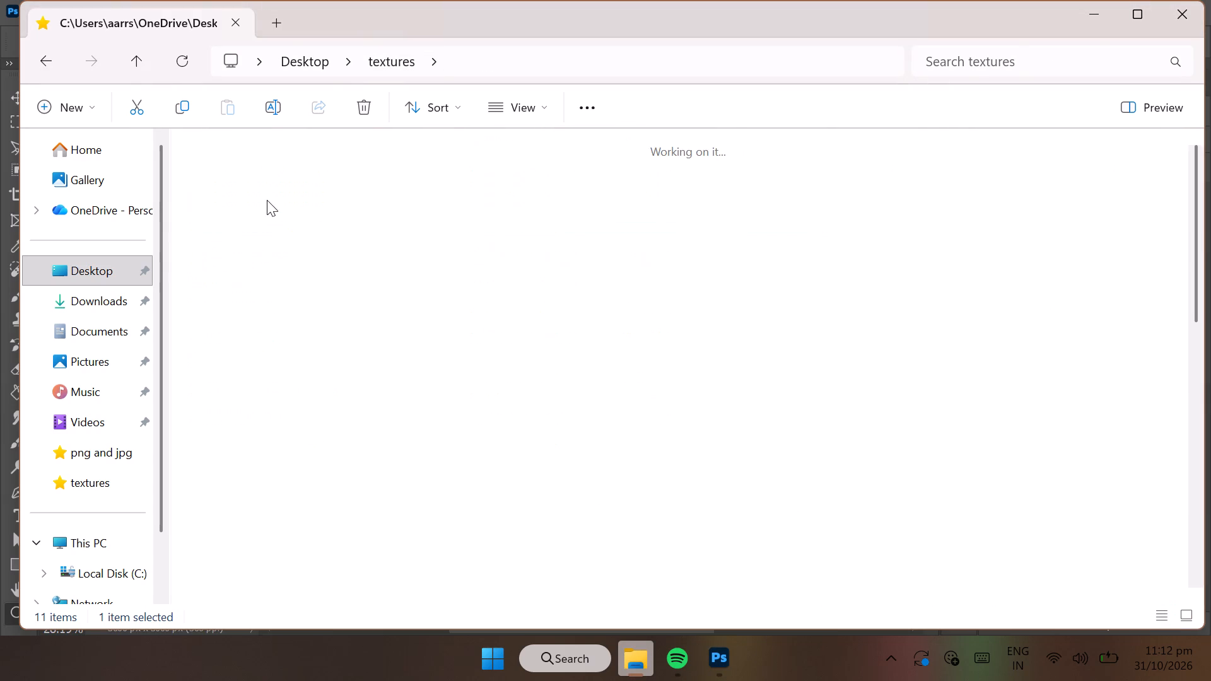
scroll(746, 427, down, 4)
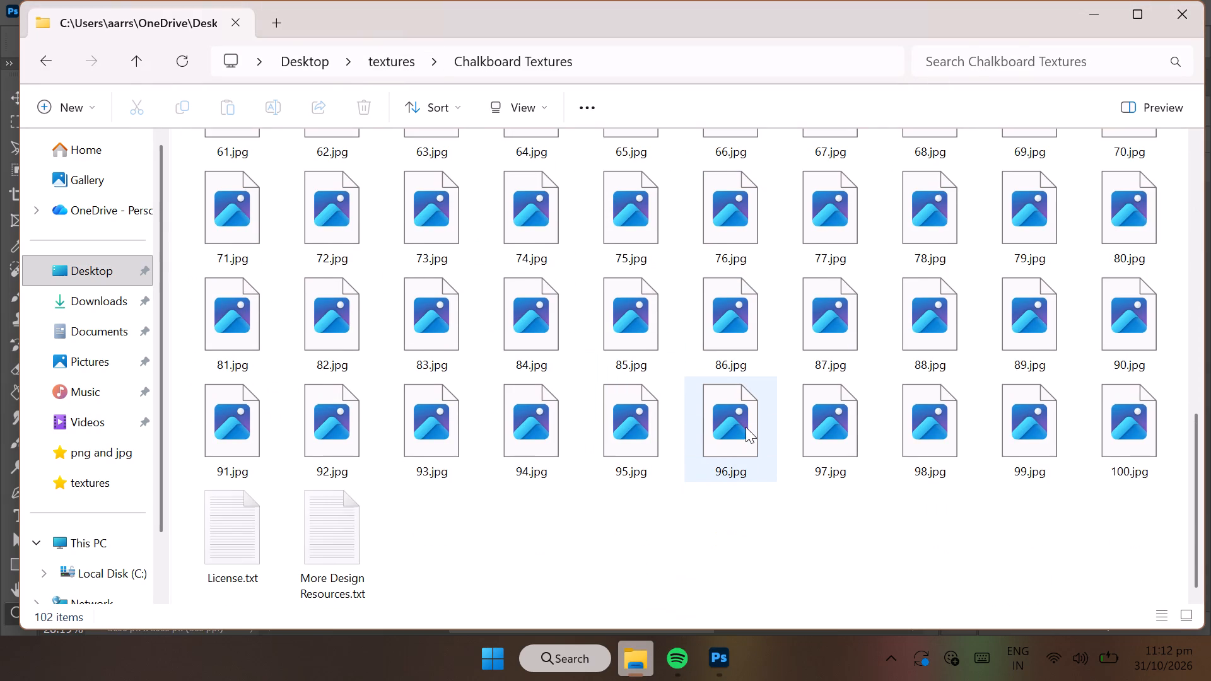
drag(727, 344, 727, 569)
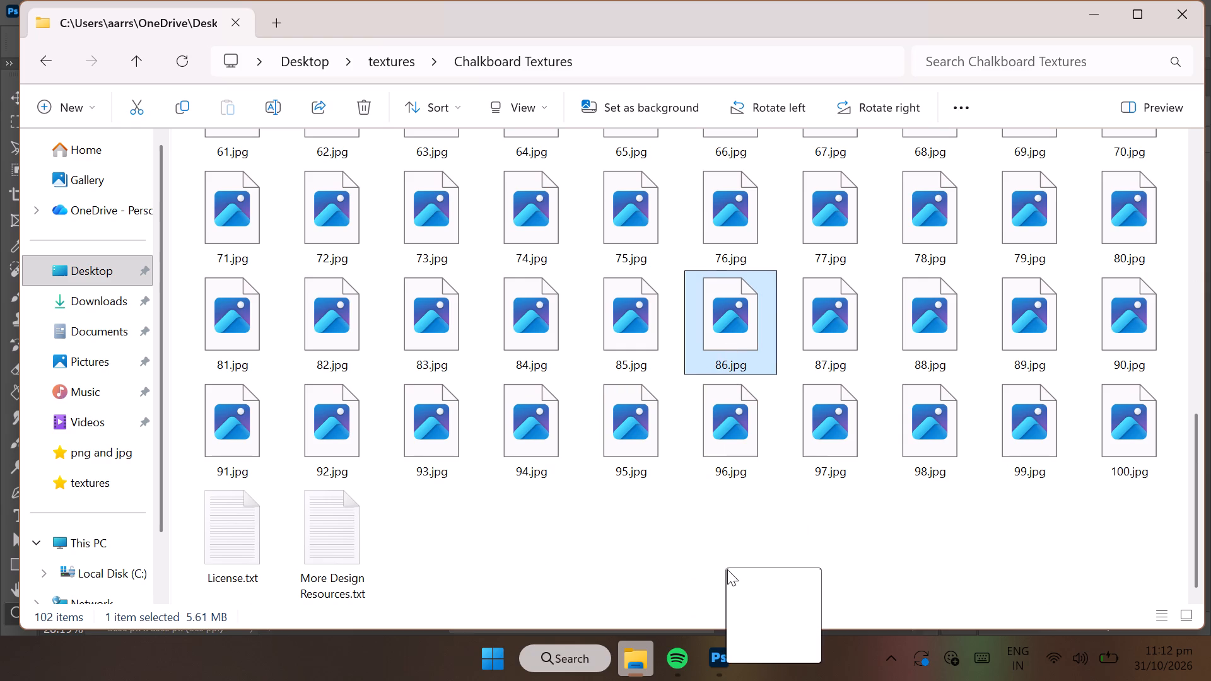
drag(727, 569, 727, 634)
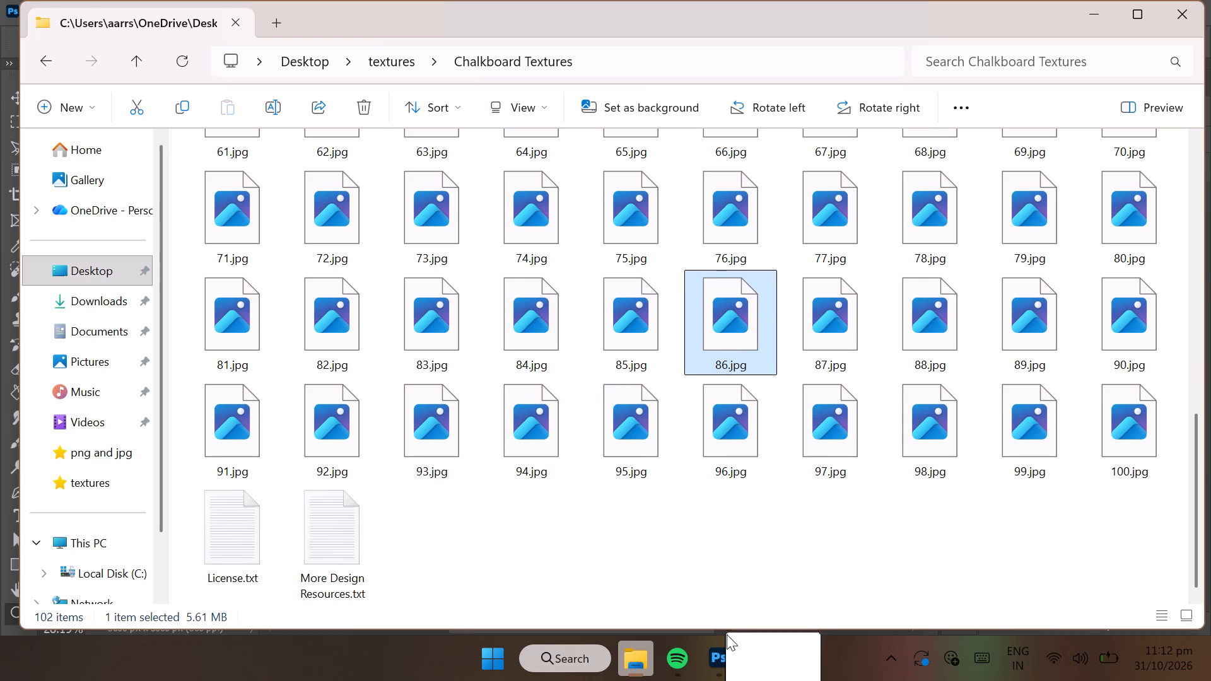
drag(727, 634, 646, 529)
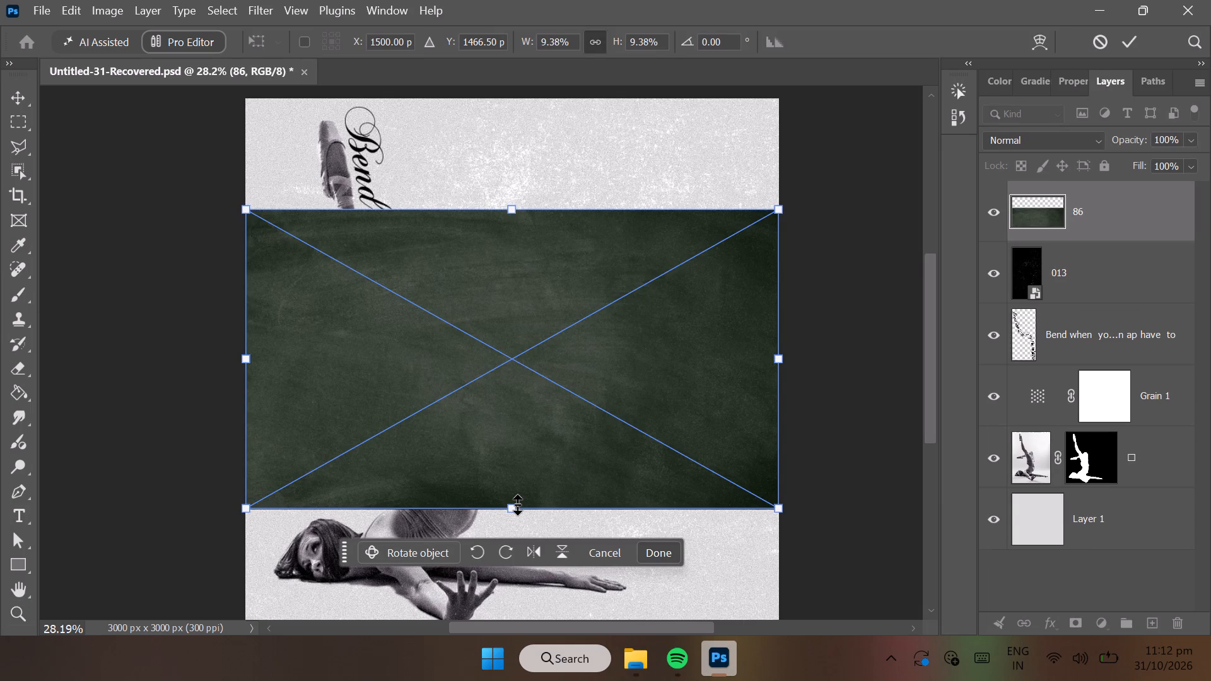
Scale the placed 86 chalkboard texture proportionally to about 16.67% so it covers the poster's full height.
drag(517, 504, 528, 618)
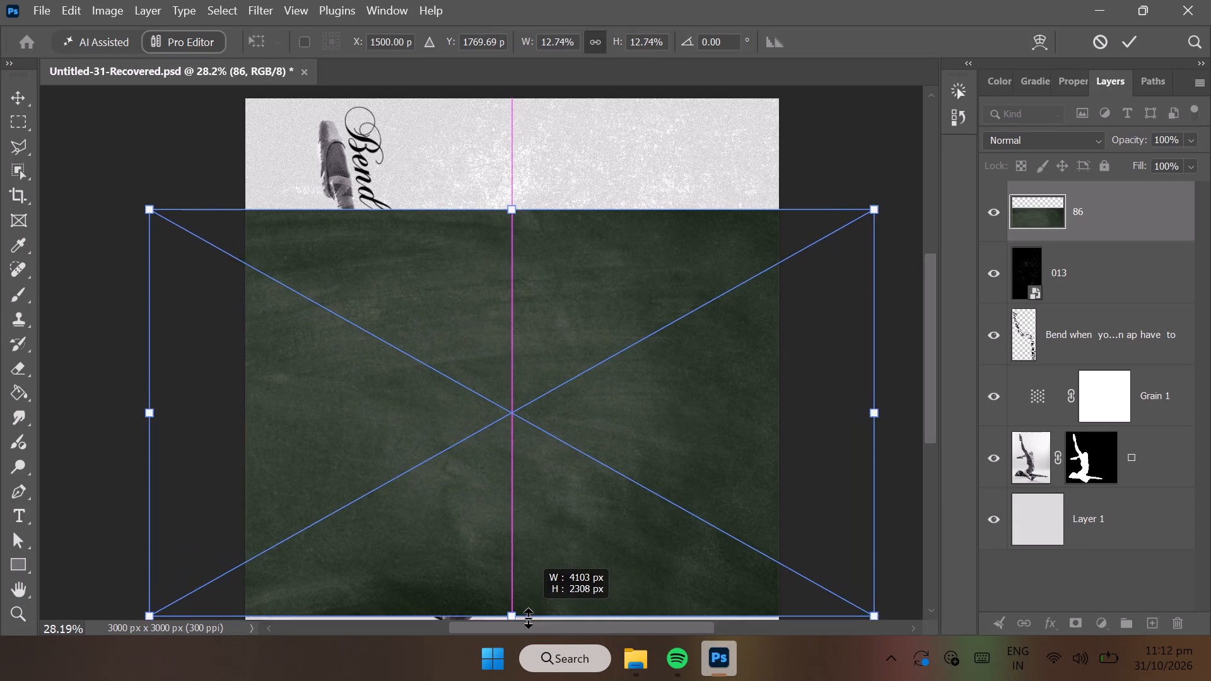
drag(528, 618, 530, 595)
ctrl+scroll(508, 467, down, 3)
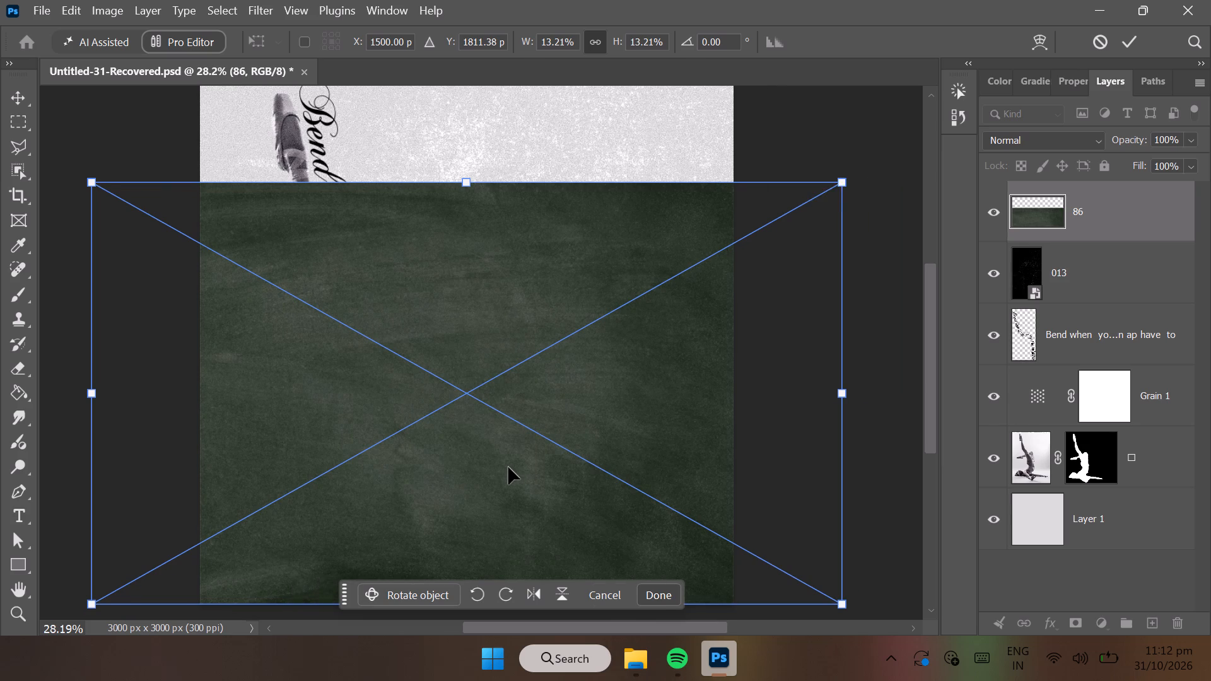
ctrl+scroll(508, 467, down, 1)
scroll(450, 384, up, 1)
ctrl+scroll(450, 384, down, 1)
ctrl+scroll(450, 384, up, 1)
ctrl+scroll(450, 384, down, 1)
ctrl+scroll(450, 384, up, 2)
scroll(450, 384, up, 1)
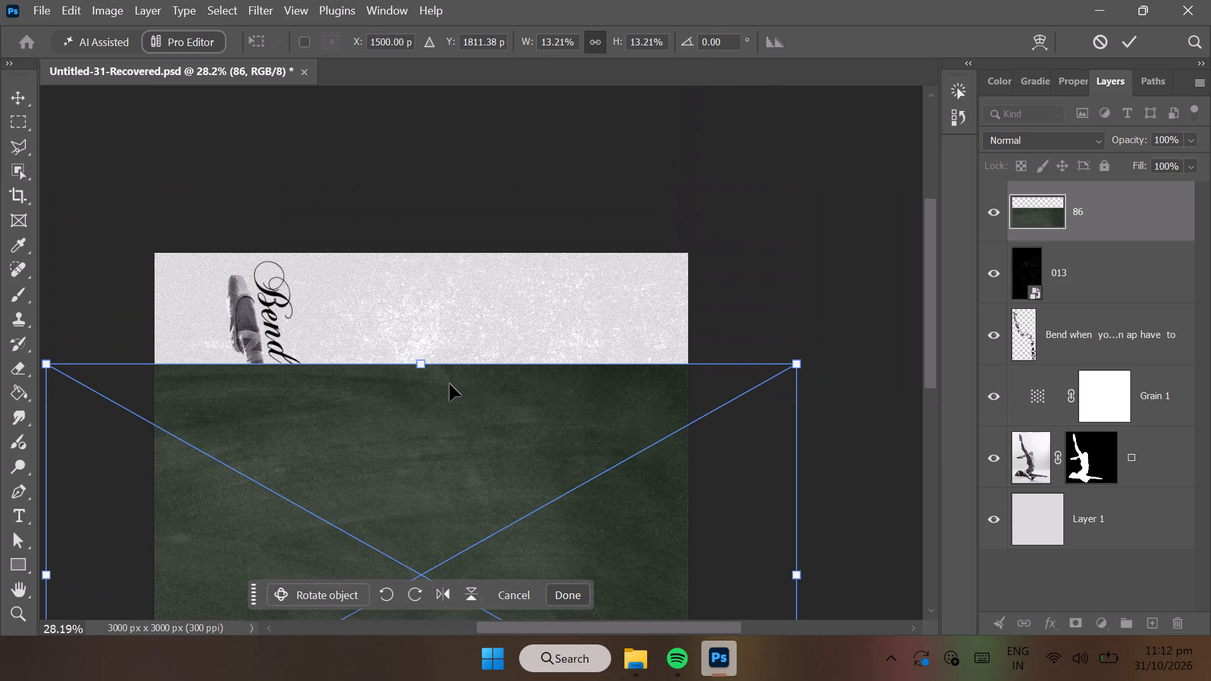
drag(418, 359, 418, 276)
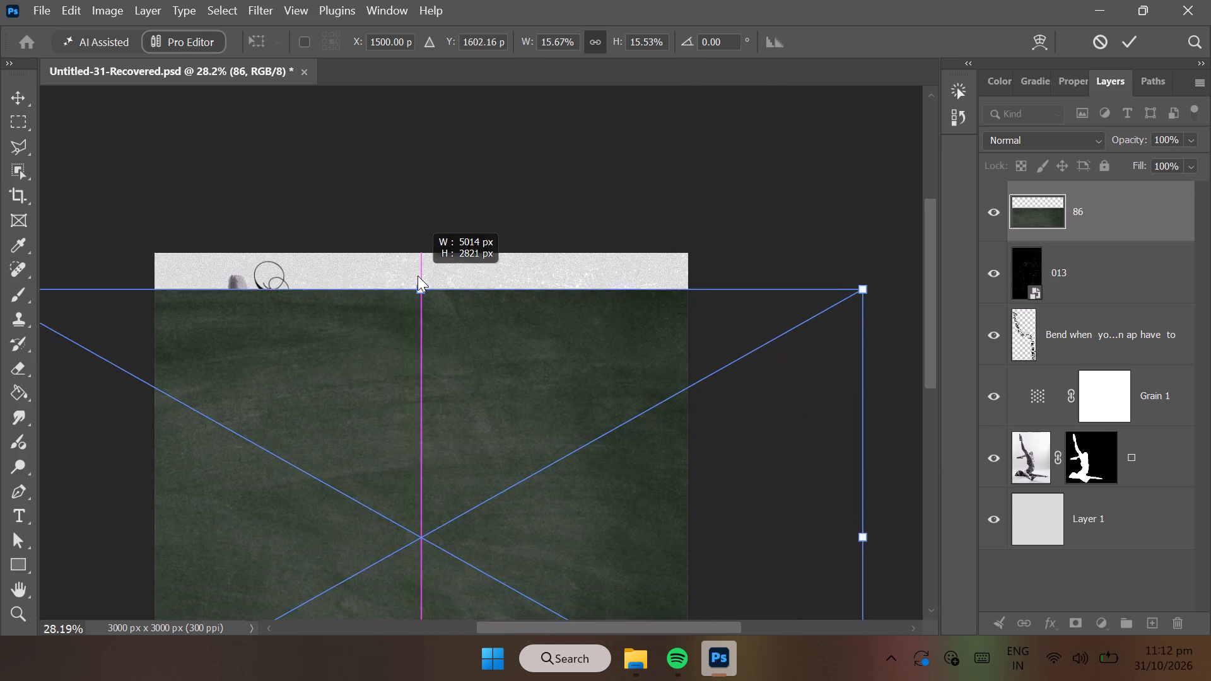
drag(418, 276, 418, 250)
Shift the 86 texture horizontally to an X position of about 2110 px, keeping the canvas covered, and apply the placement.
scroll(392, 354, down, 1)
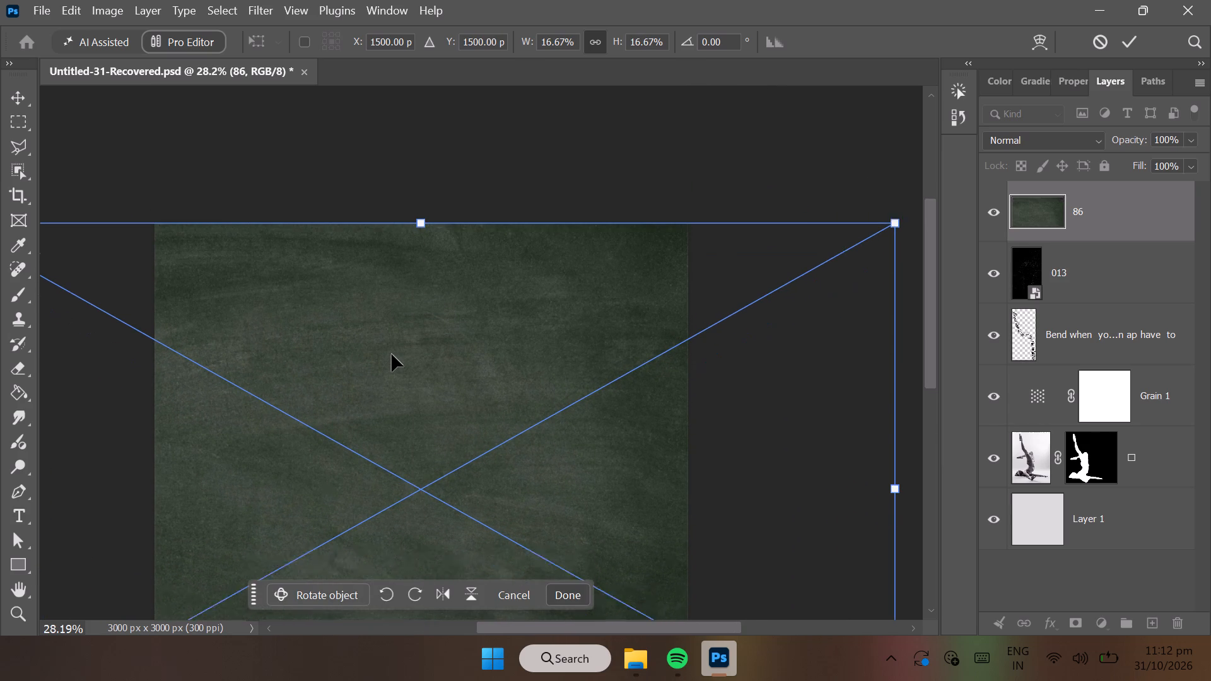
scroll(392, 354, down, 1)
scroll(392, 354, left, 3)
drag(467, 375, 491, 377)
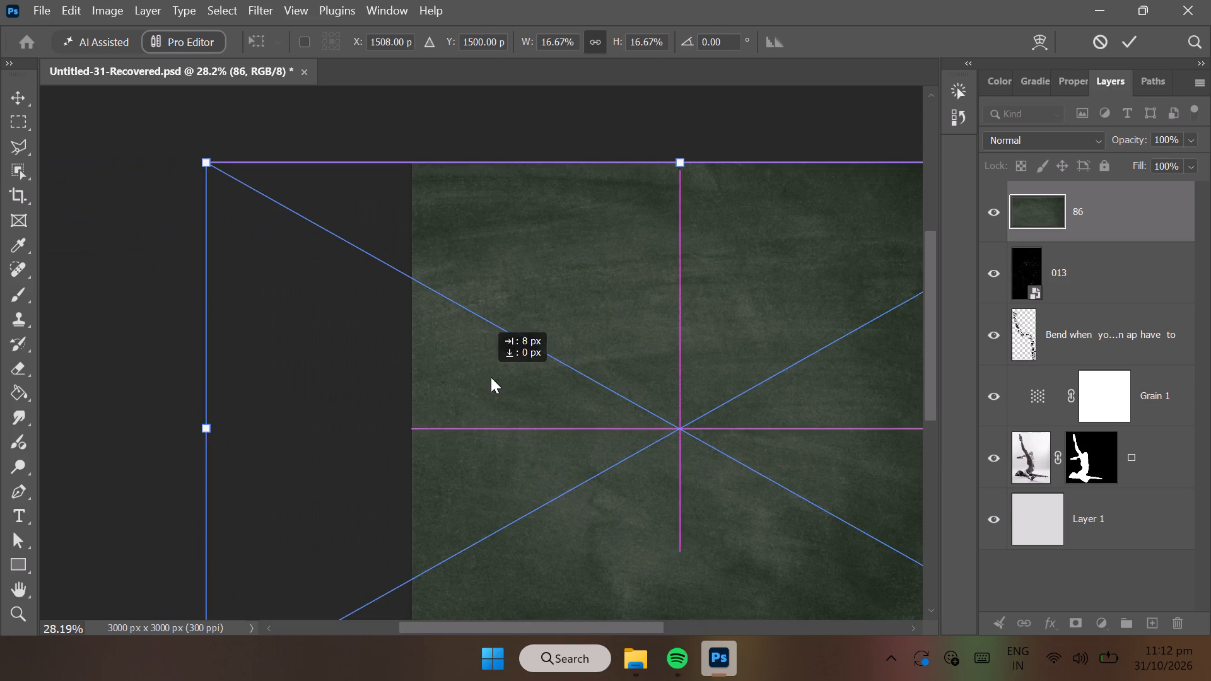
drag(491, 377, 575, 376)
scroll(575, 376, right, 1)
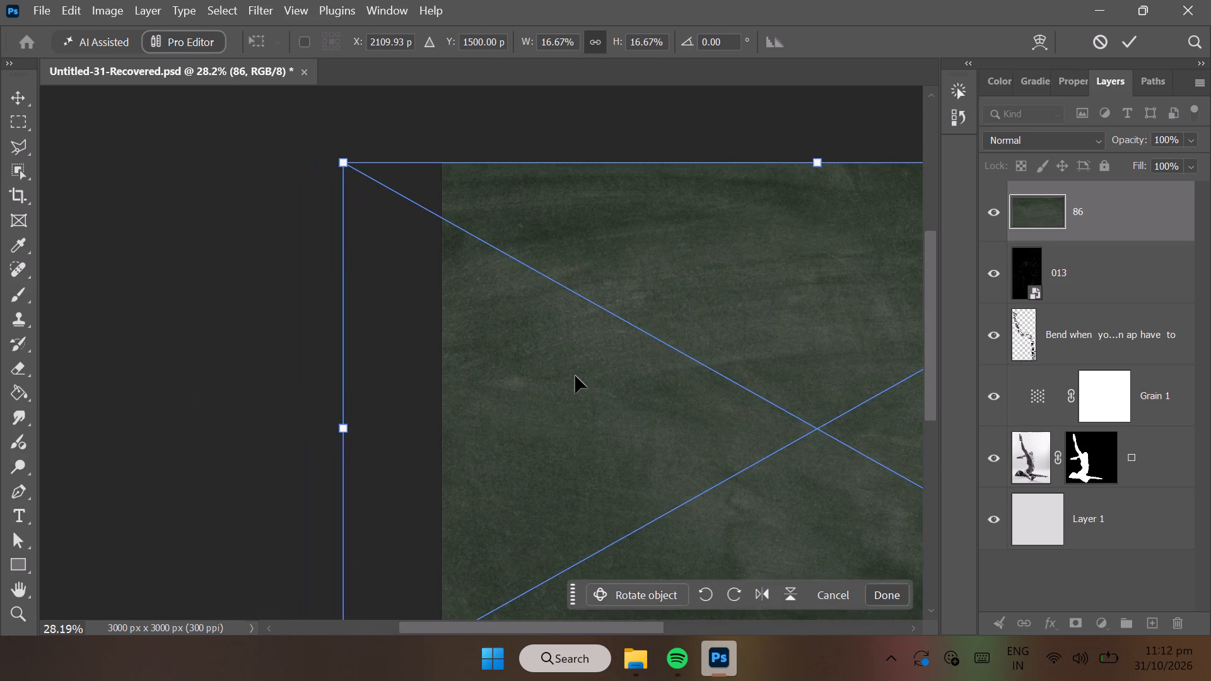
scroll(575, 376, right, 1)
scroll(575, 376, down, 1)
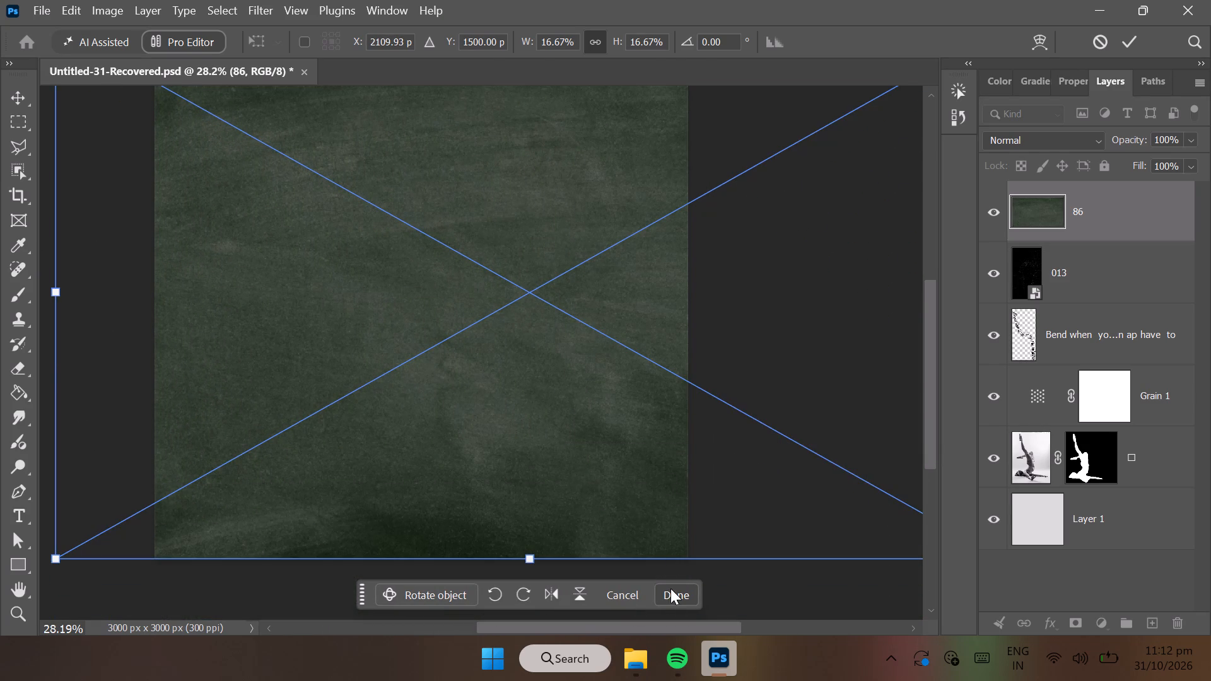
click(670, 592)
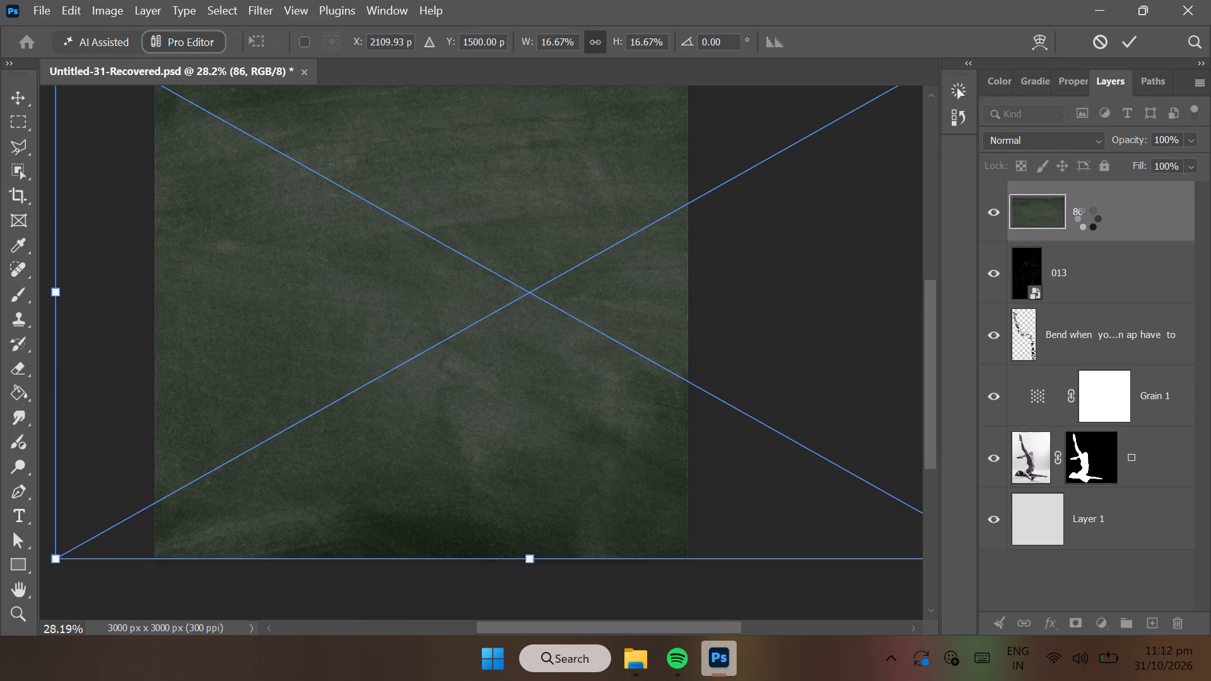
Set the 86 chalkboard texture layer's blend mode to Screen.
click(1039, 140)
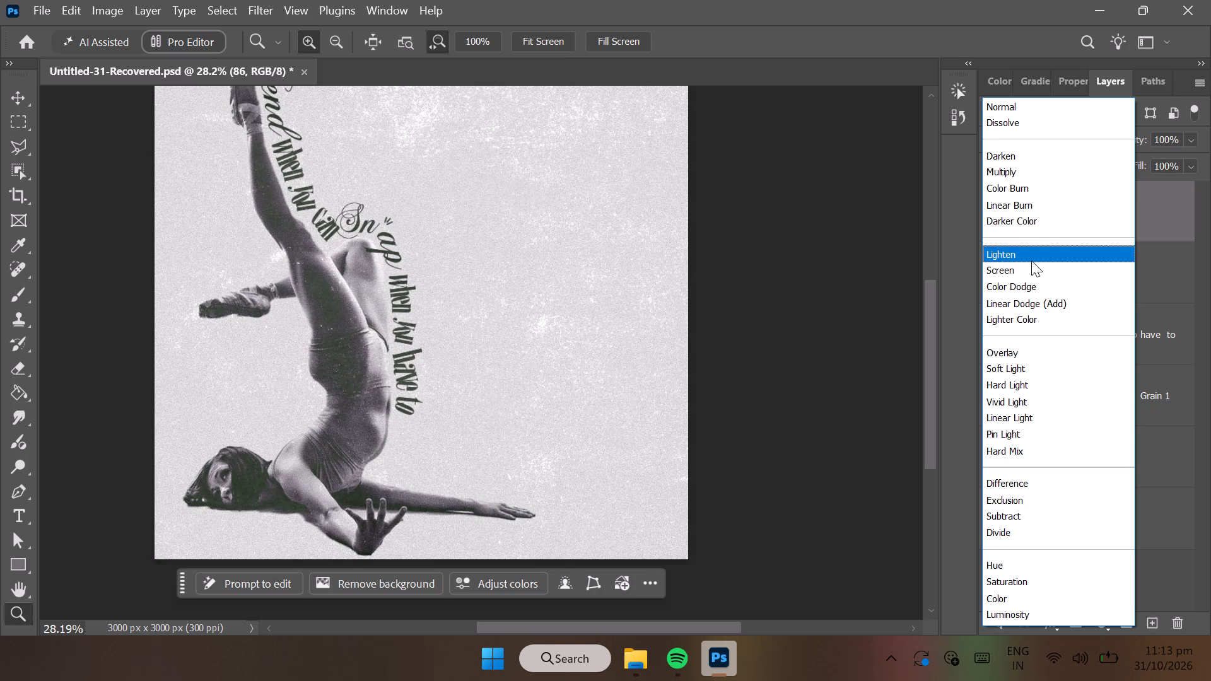
click(1031, 263)
scroll(908, 352, up, 1)
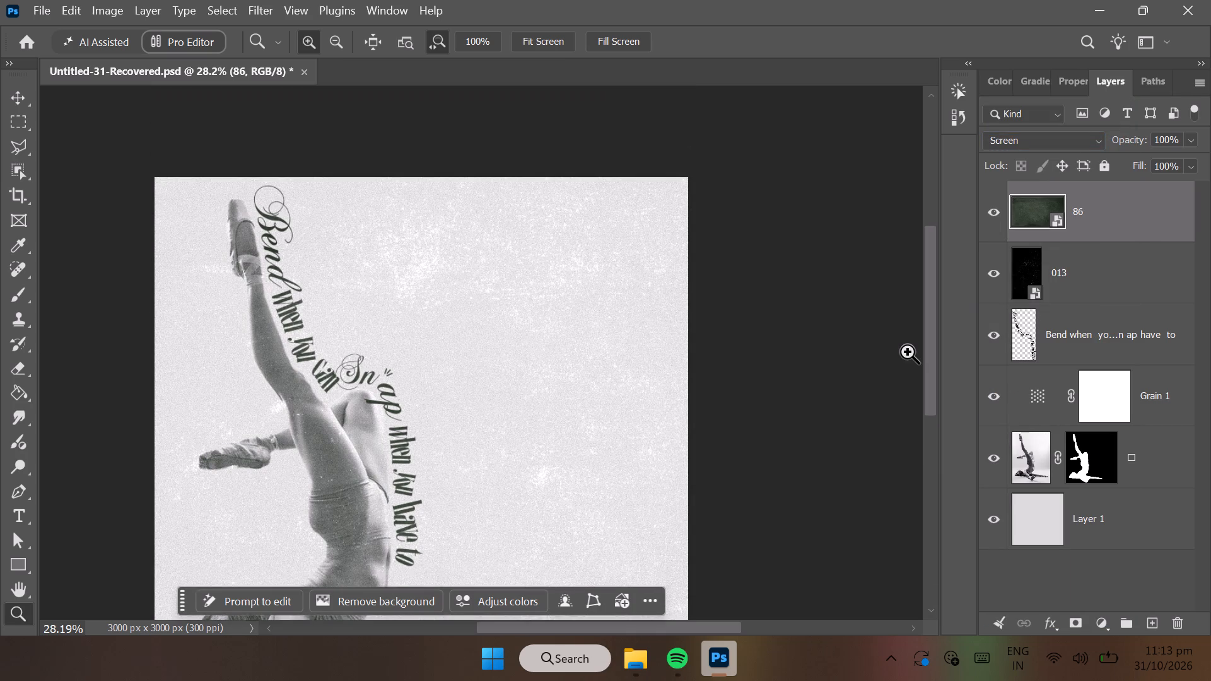
scroll(908, 352, up, 1)
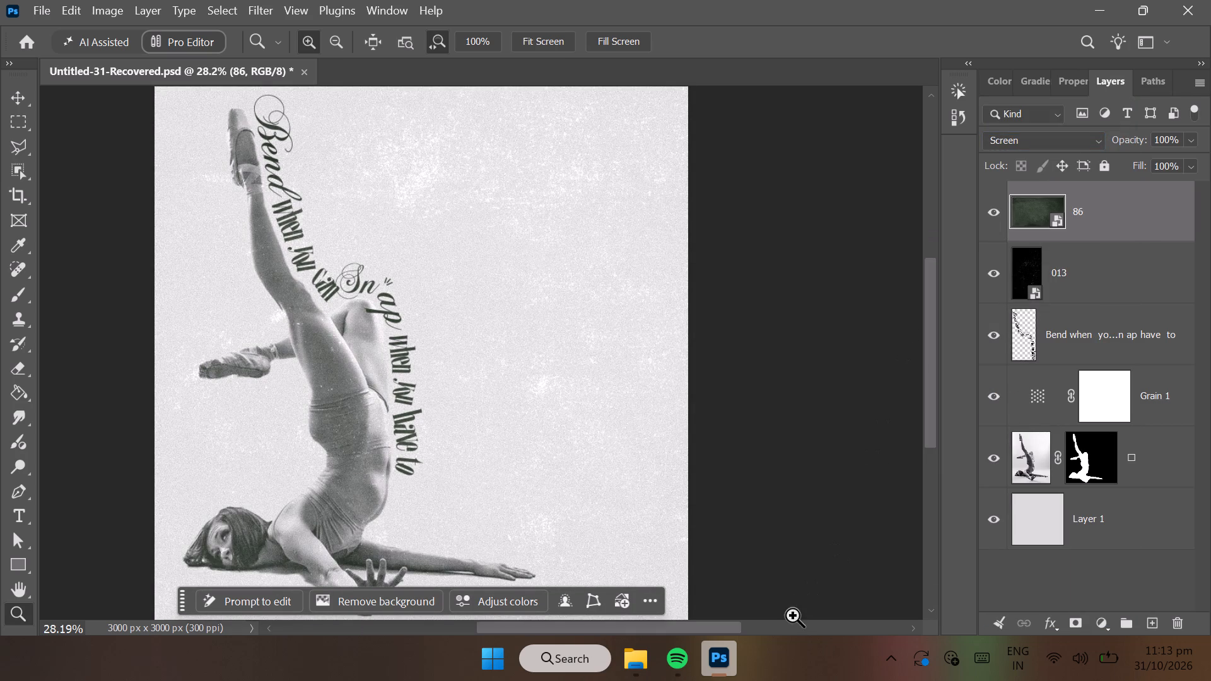
Place 22.jpg from the Crumpled Paper Textures folder, inside the textures folder, into the poster above the 86 texture.
click(650, 653)
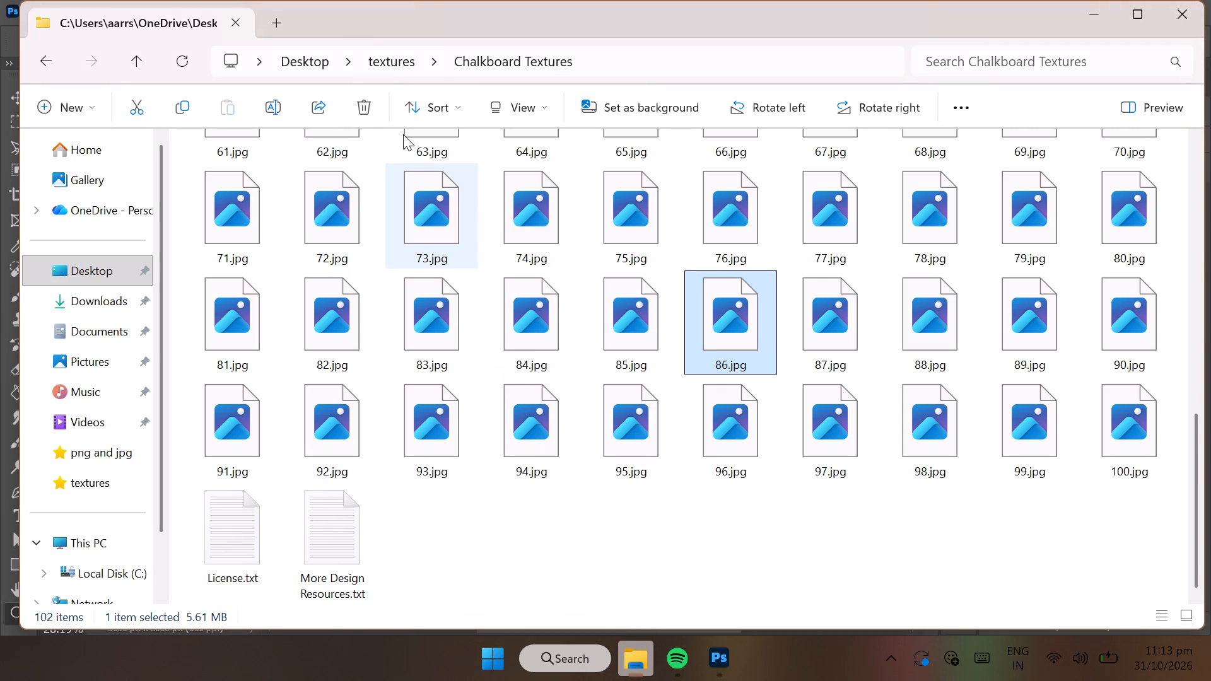
click(386, 62)
double_click(310, 231)
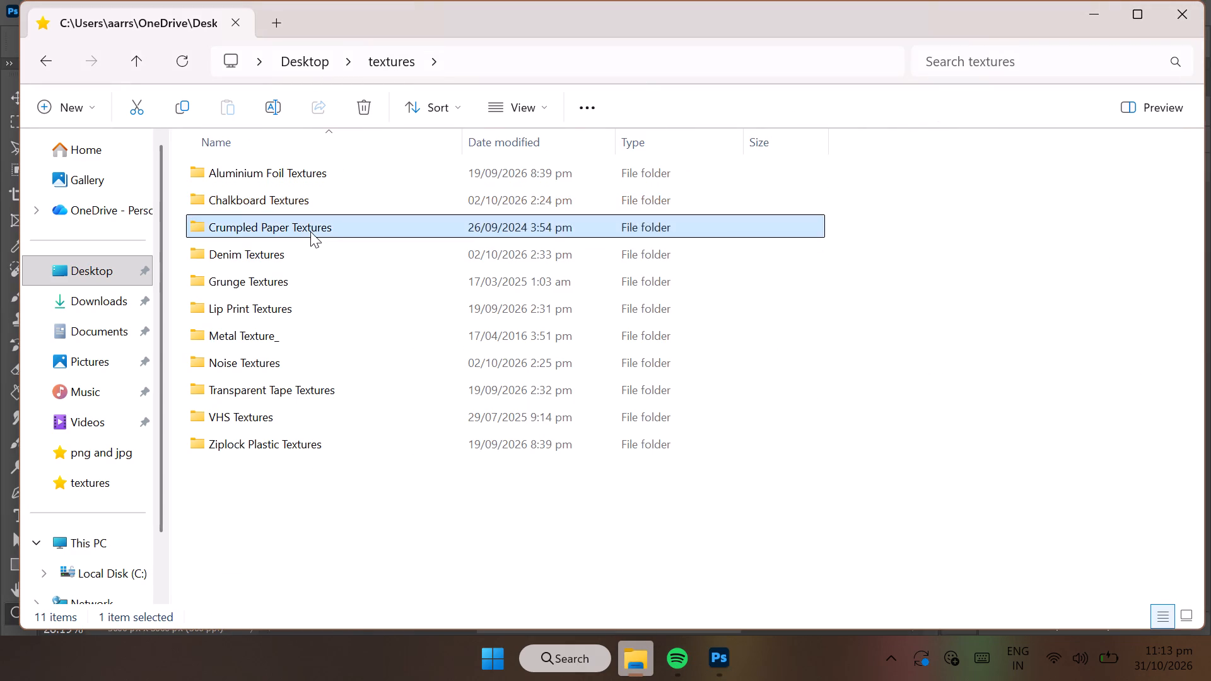
drag(602, 393, 693, 632)
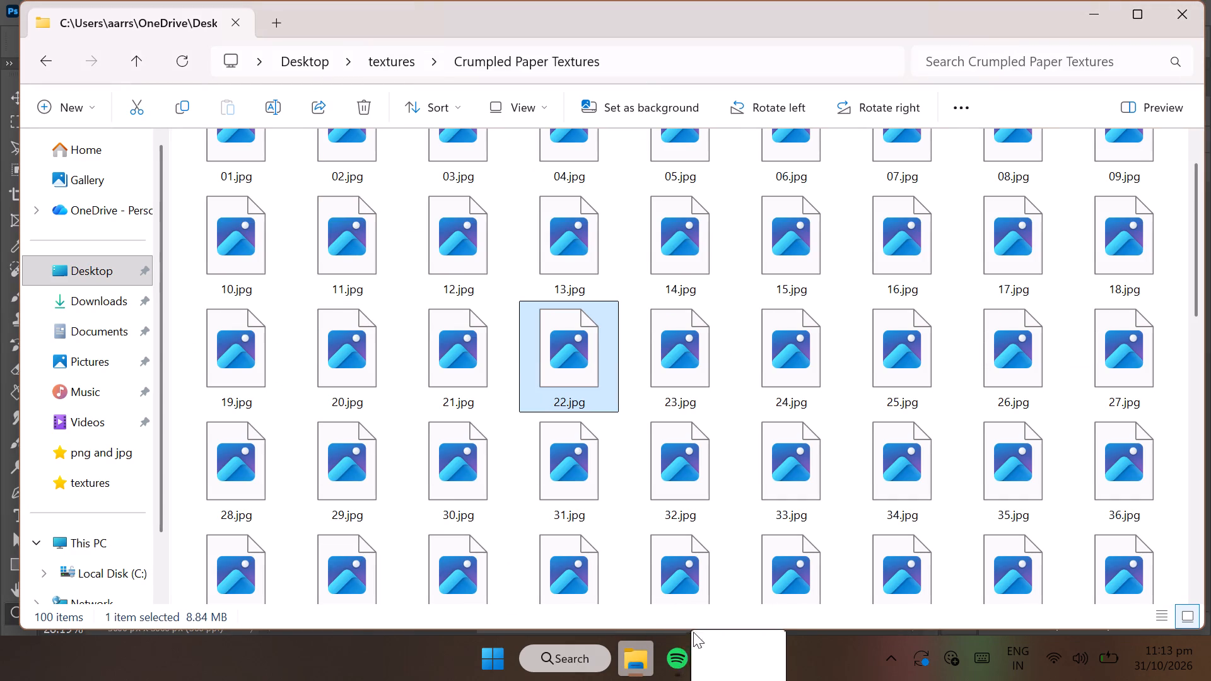
drag(693, 632, 569, 538)
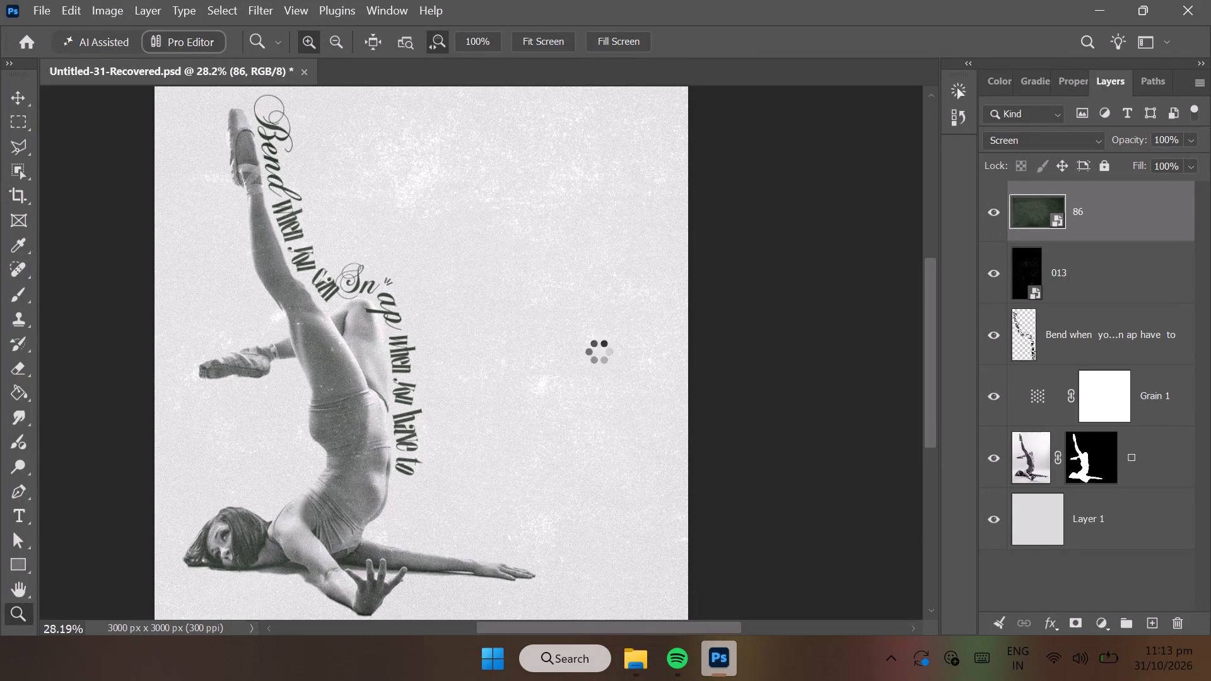
Scale the 22 paper texture to about 10.43% so it spans the poster's full 3000 px width, and apply the placement.
drag(597, 353, 599, 353)
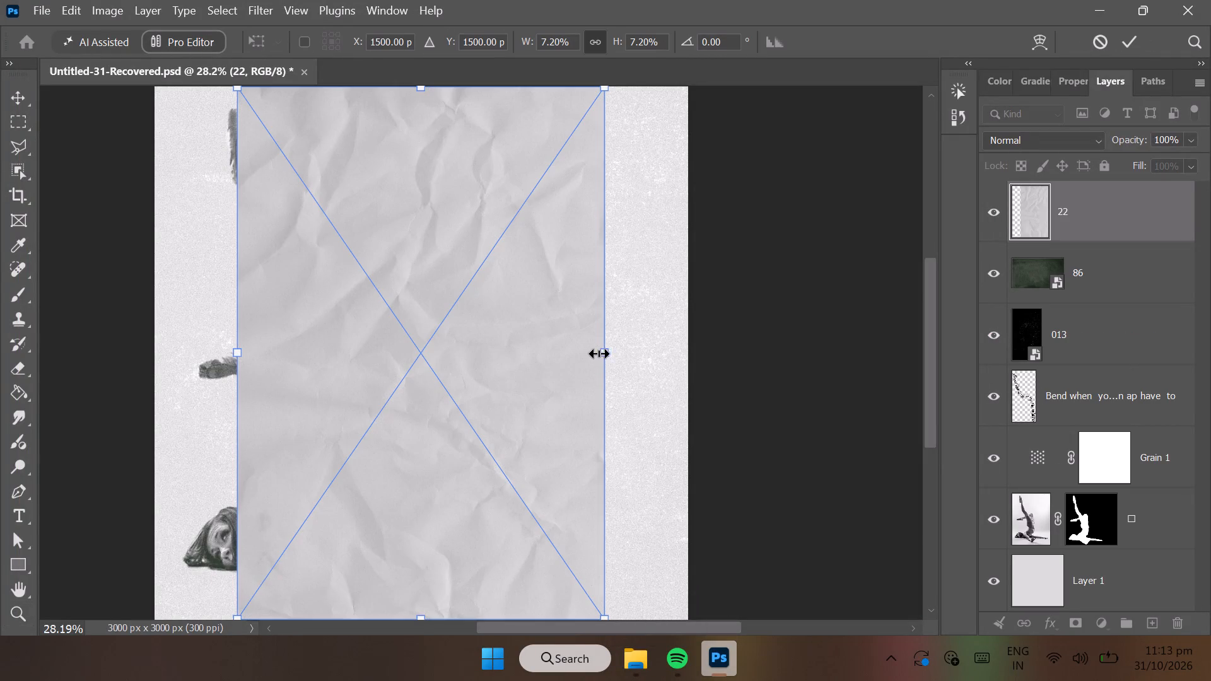
drag(599, 353, 681, 357)
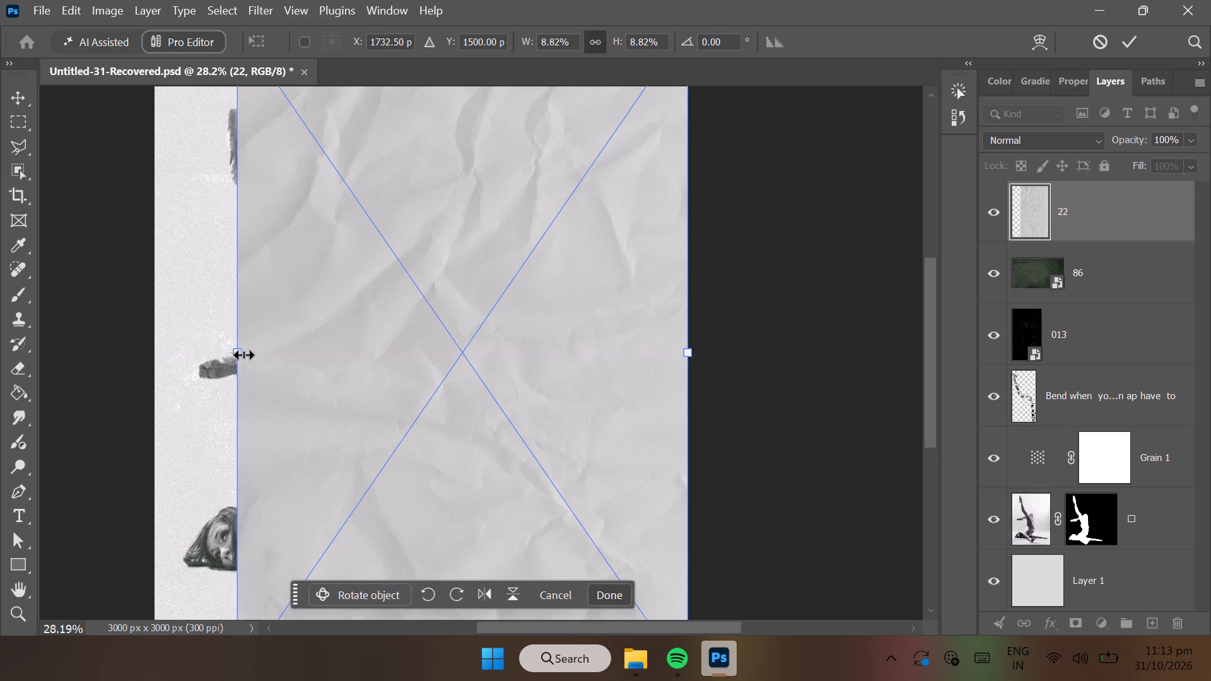
drag(243, 354, 161, 351)
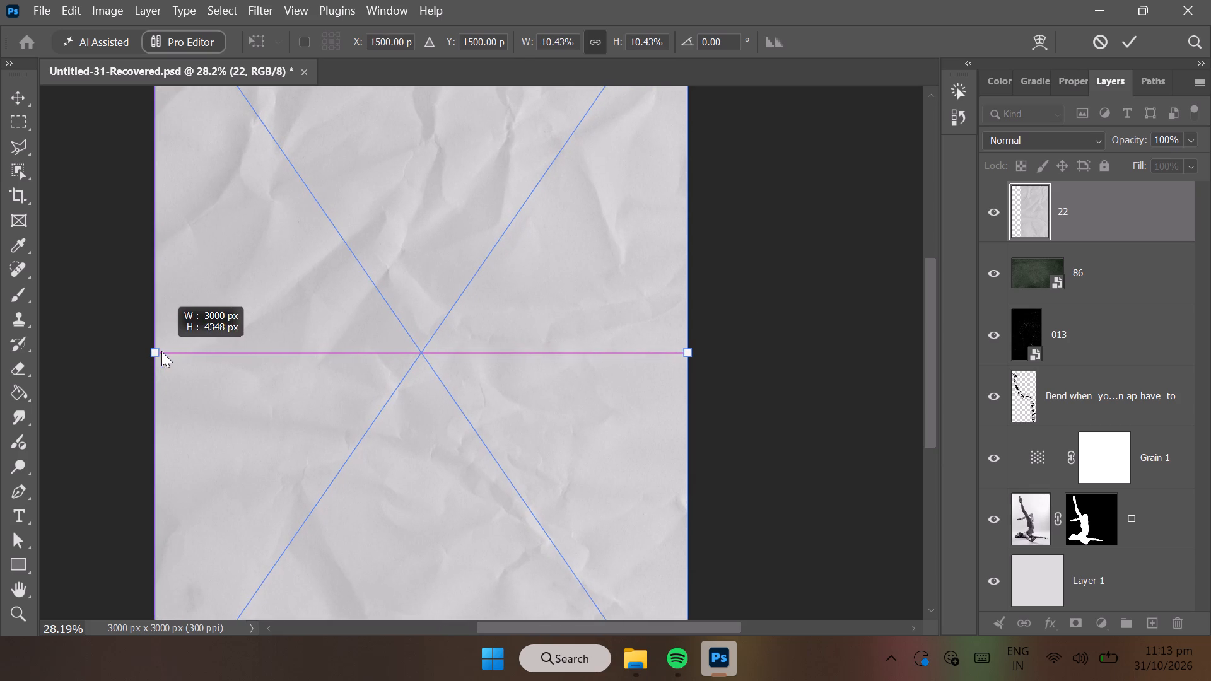
drag(161, 351, 155, 351)
click(575, 598)
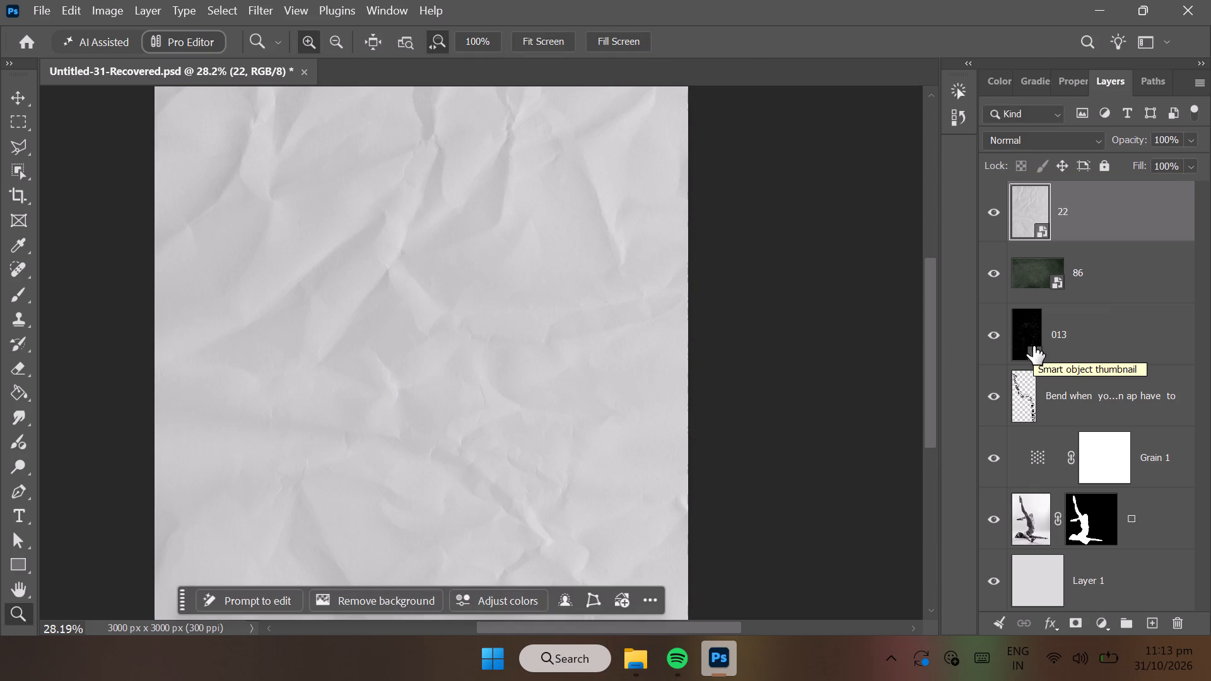
Add a new layer above the 22 texture and fill it with the light grey sampled from the crumpled paper.
click(1157, 623)
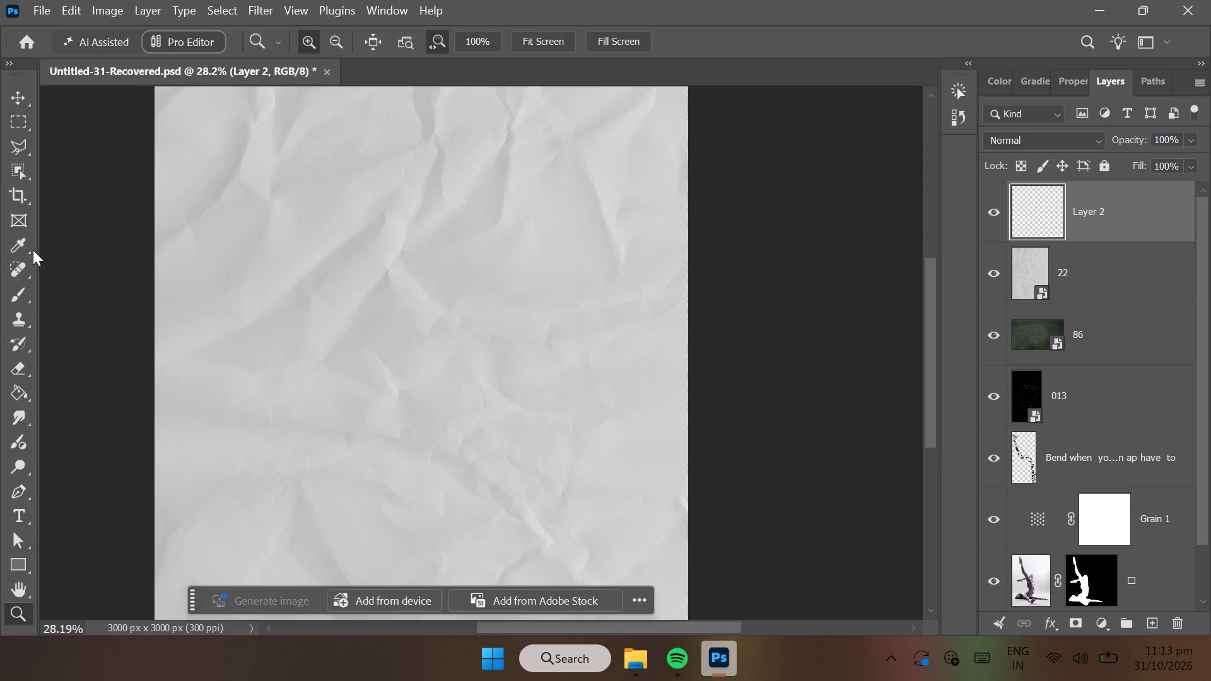
click(11, 247)
click(487, 311)
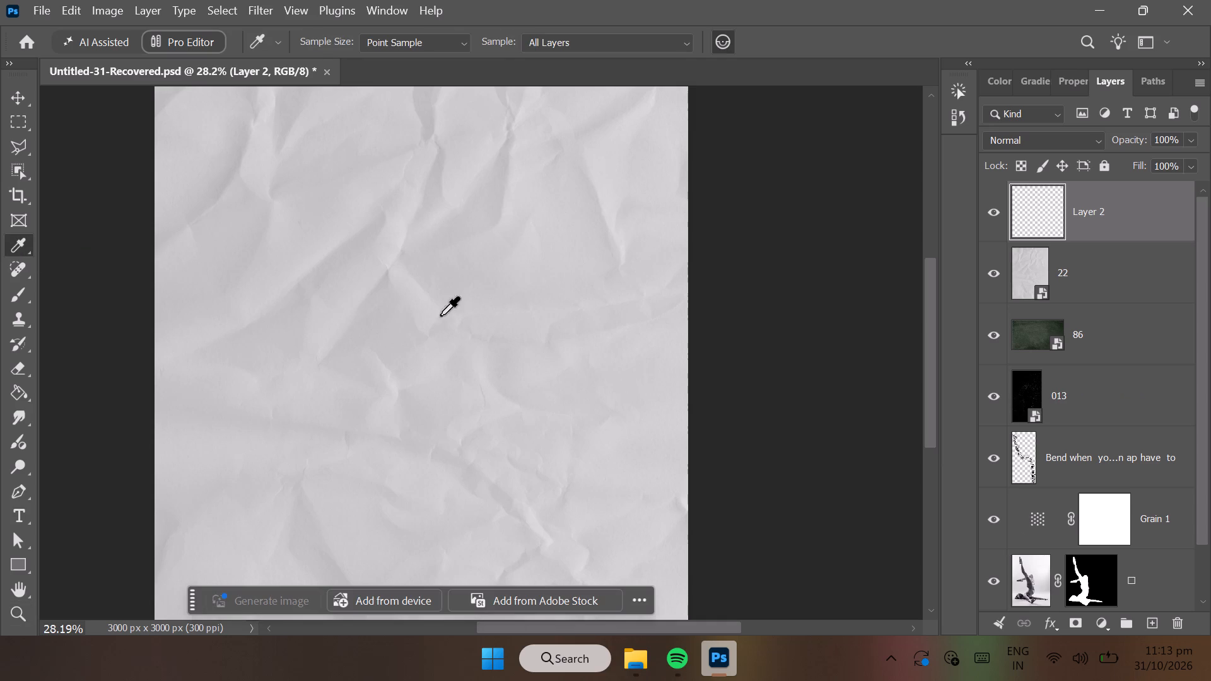
click(25, 399)
click(250, 382)
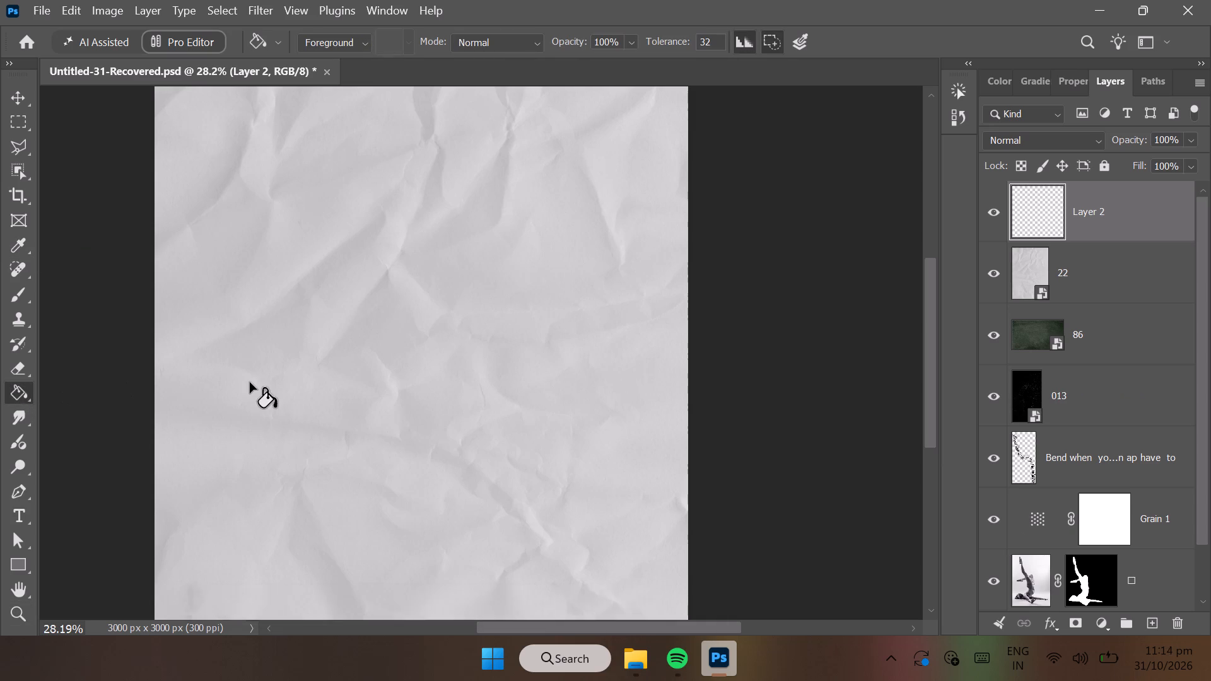
Set the grey-filled Layer 2's blend mode to Divide.
click(1062, 137)
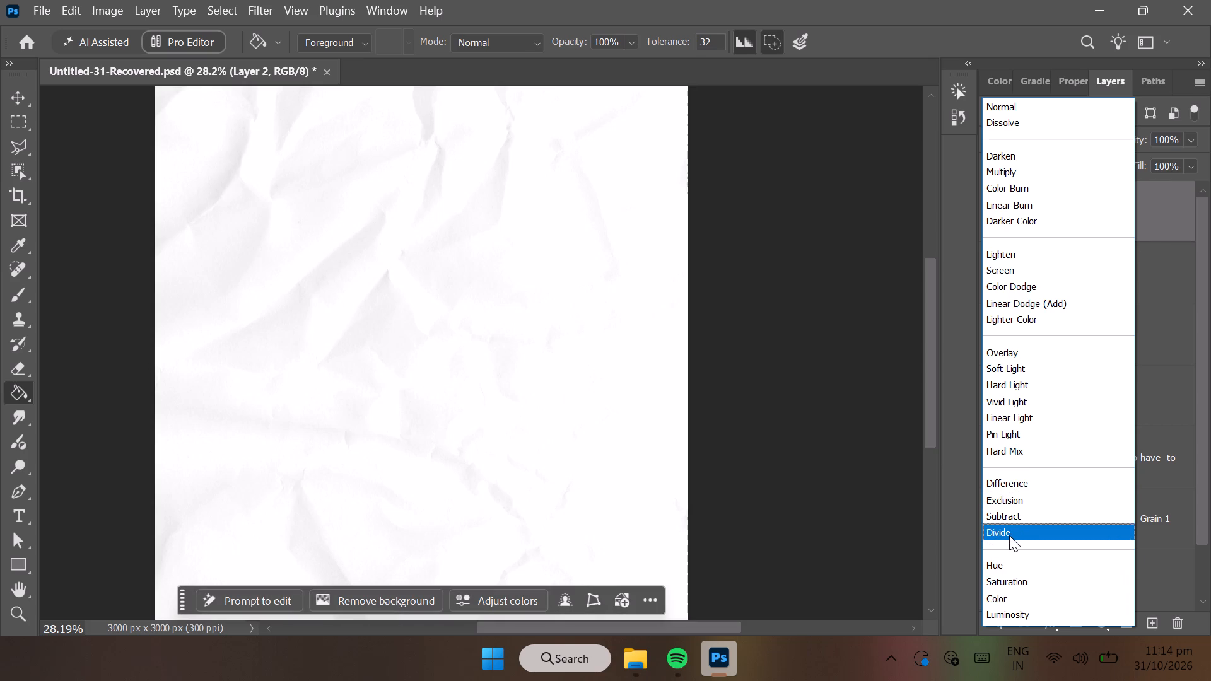
click(1009, 535)
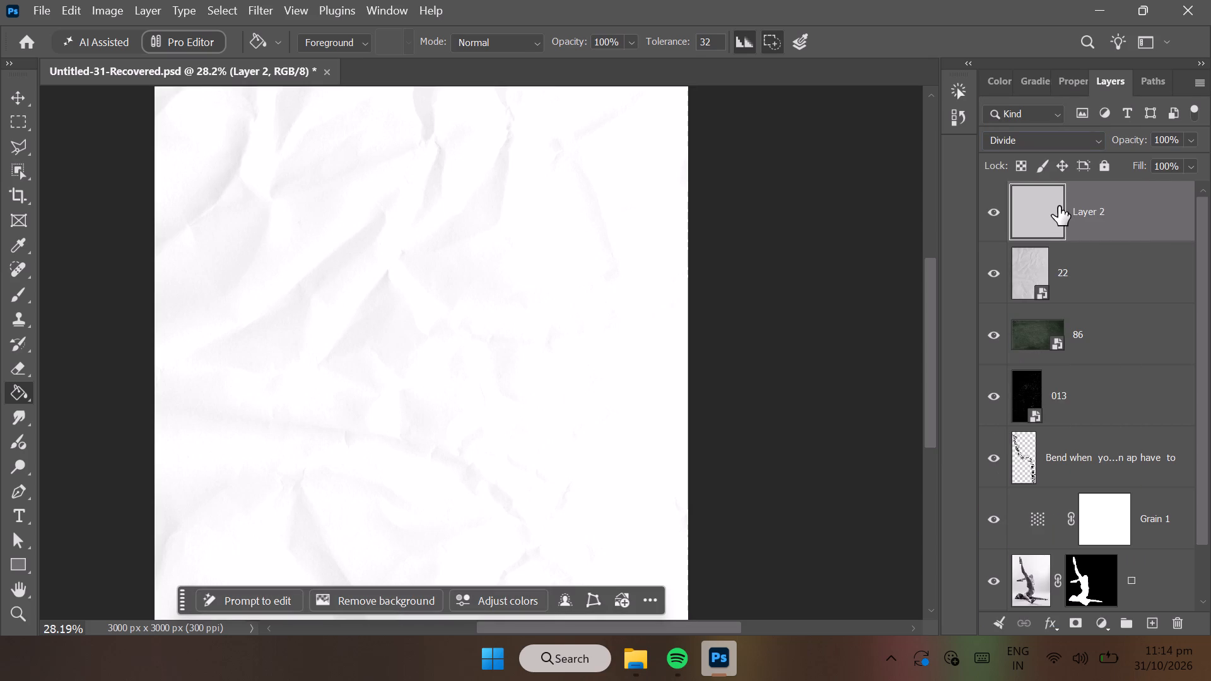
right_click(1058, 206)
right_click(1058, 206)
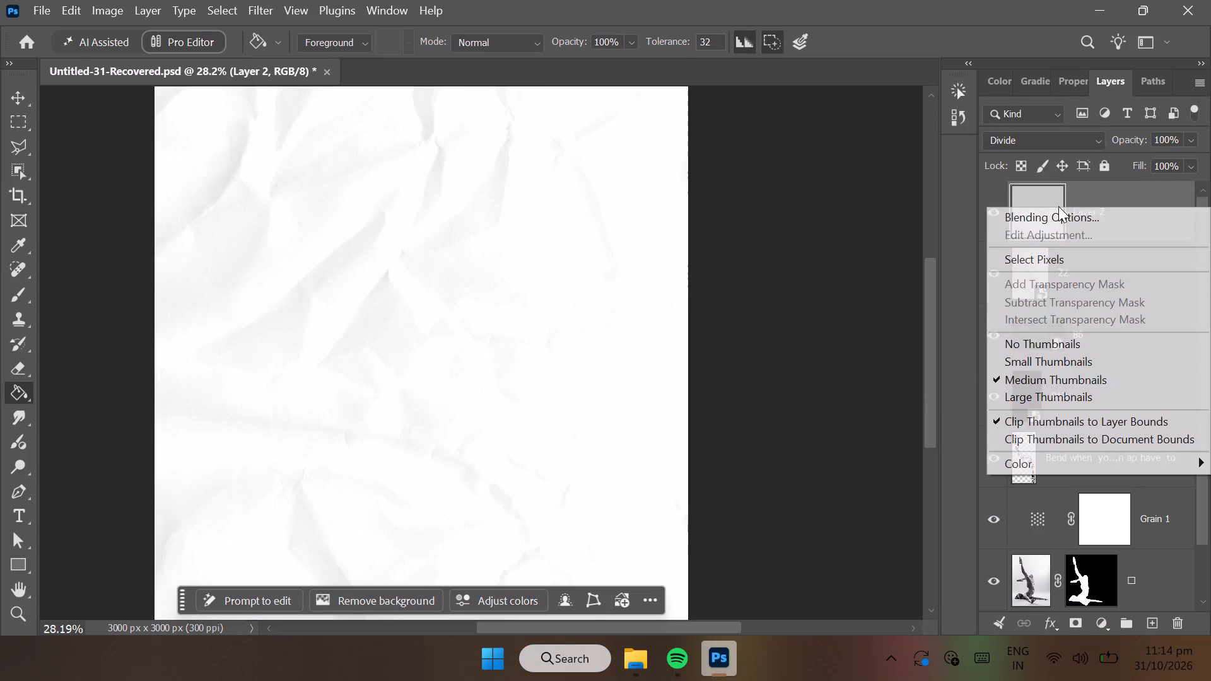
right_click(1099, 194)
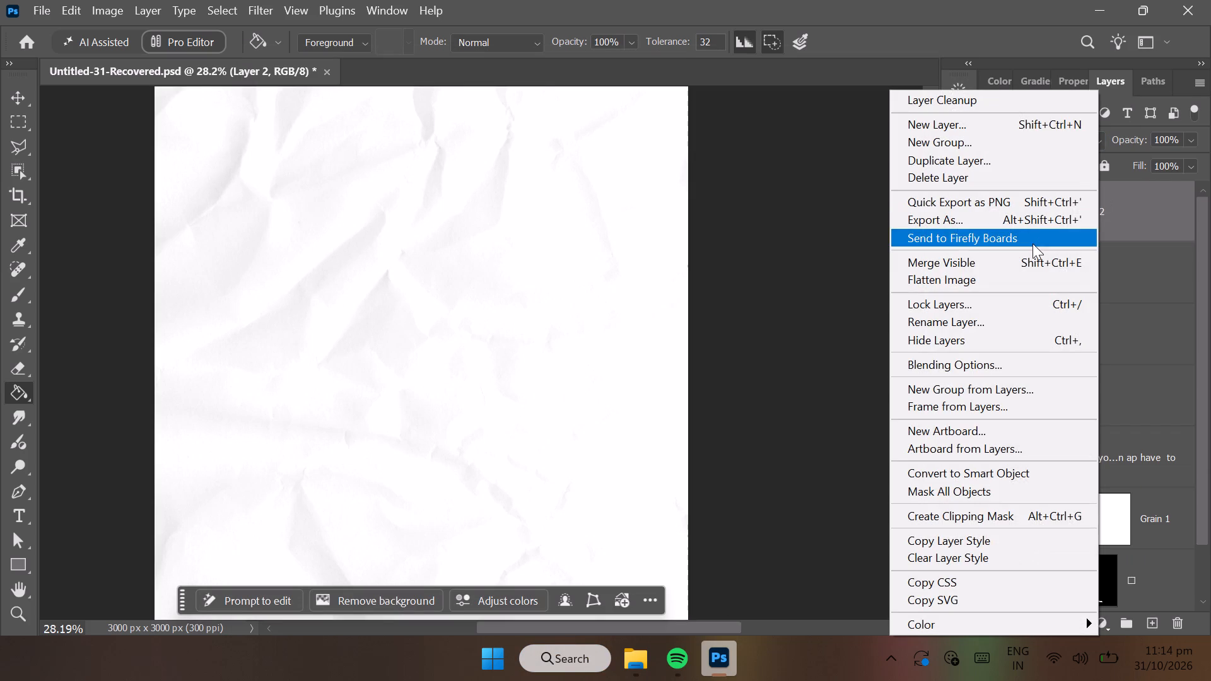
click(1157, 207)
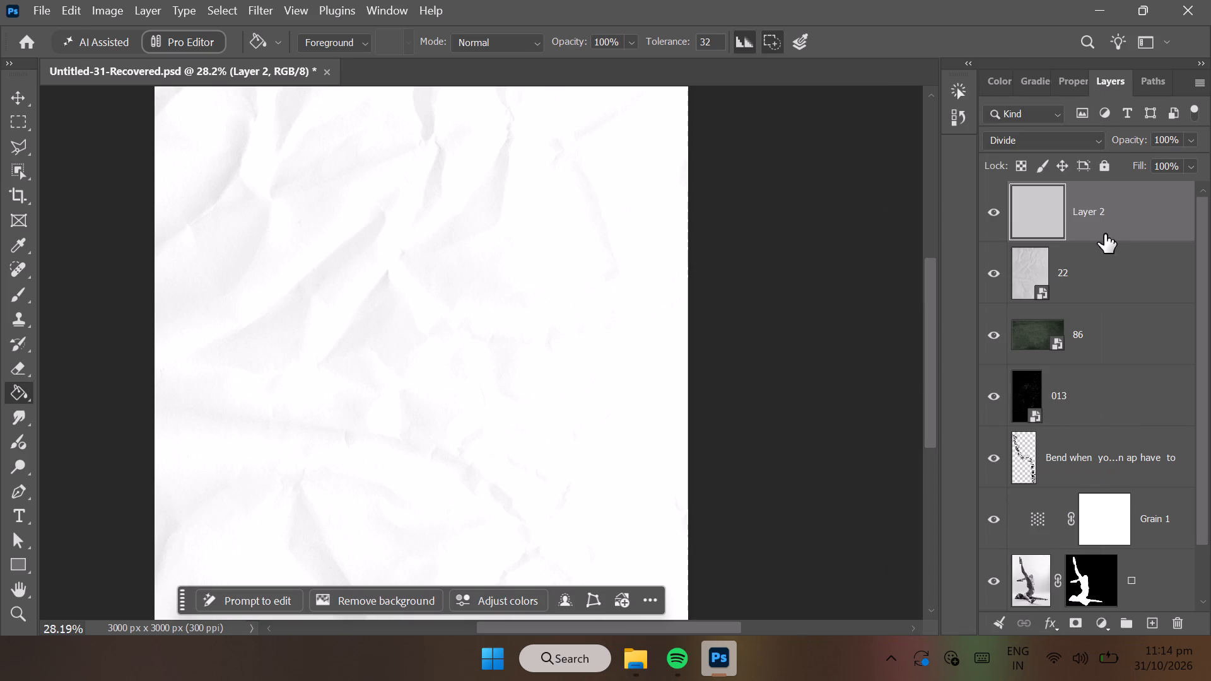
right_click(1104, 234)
Rasterize the 22 paper texture layer and merge the grey Divide layer down into it.
right_click(1118, 258)
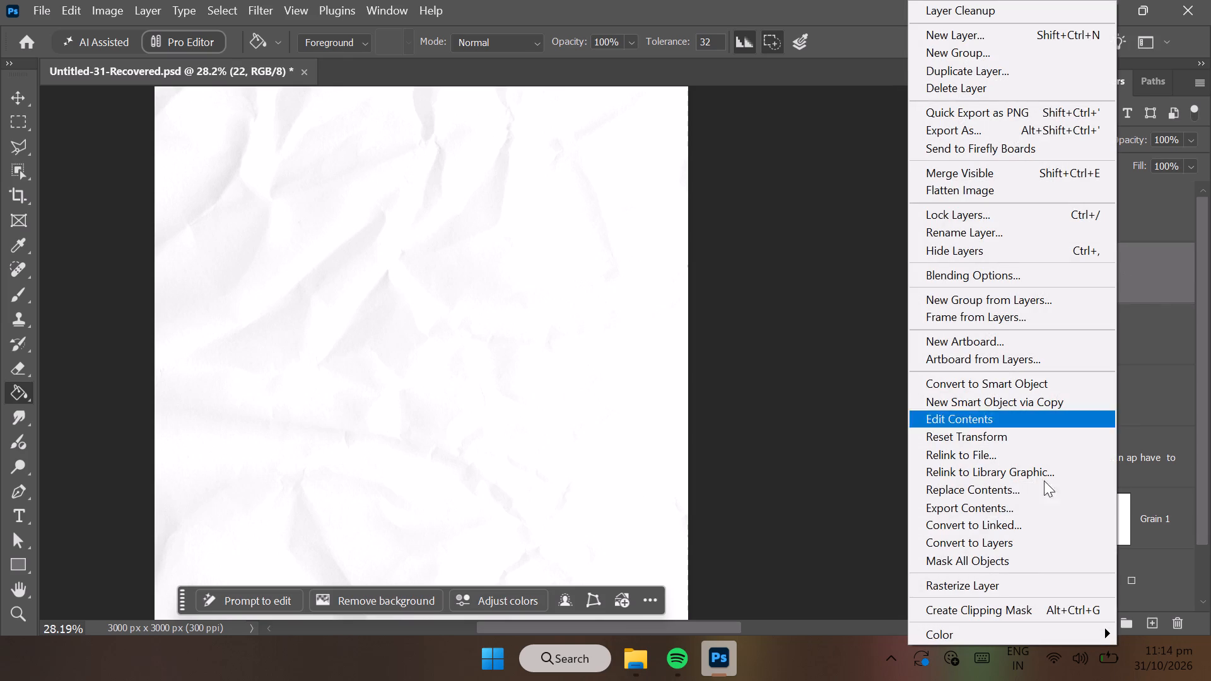
click(1010, 584)
right_click(1125, 198)
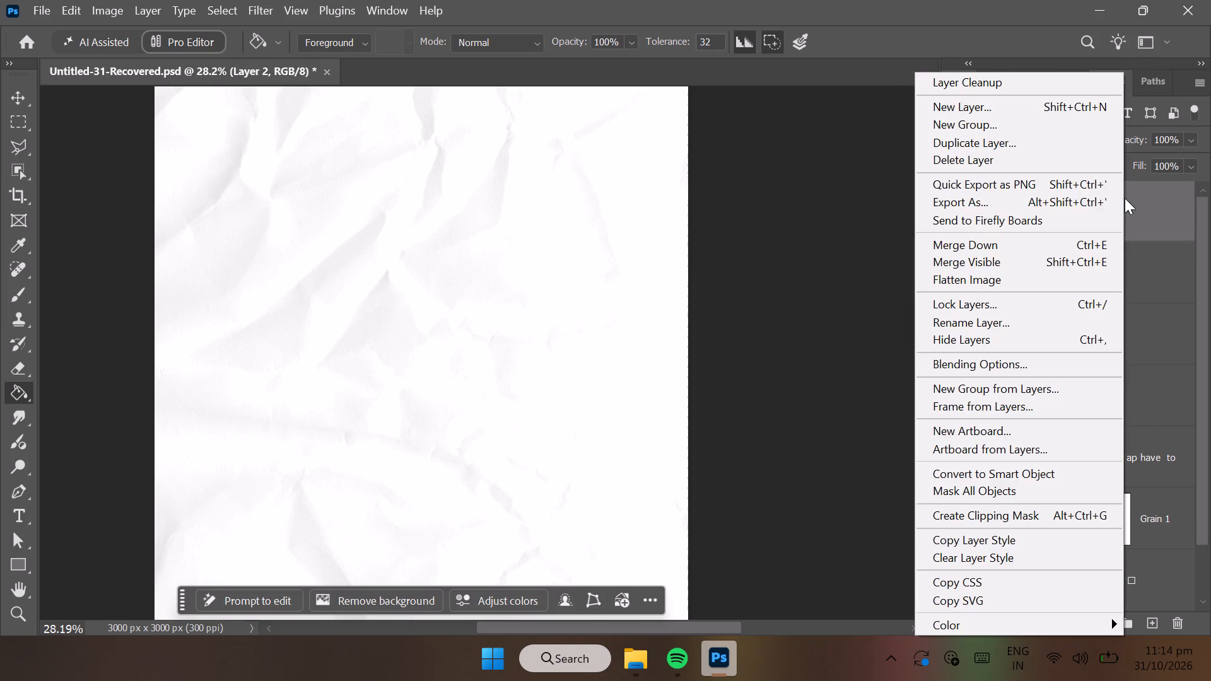
click(1048, 251)
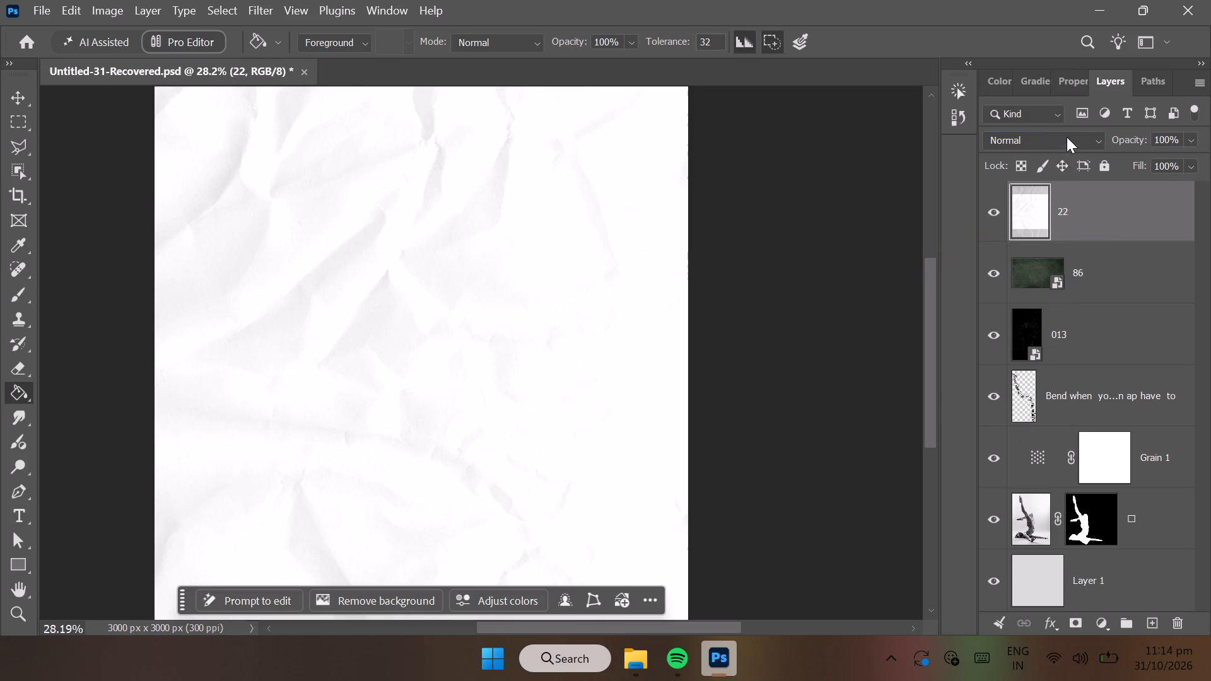
Set the merged 22 paper texture layer's blend mode to Multiply.
click(1067, 137)
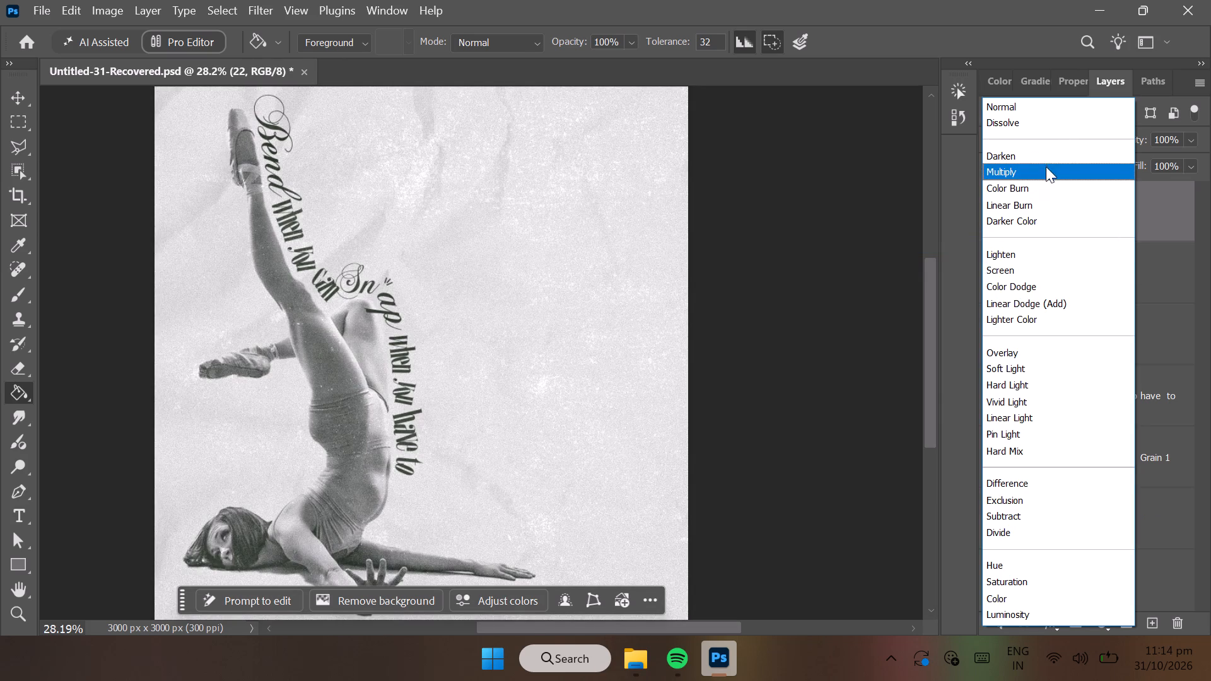
click(1046, 170)
scroll(894, 337, down, 1)
scroll(894, 337, up, 1)
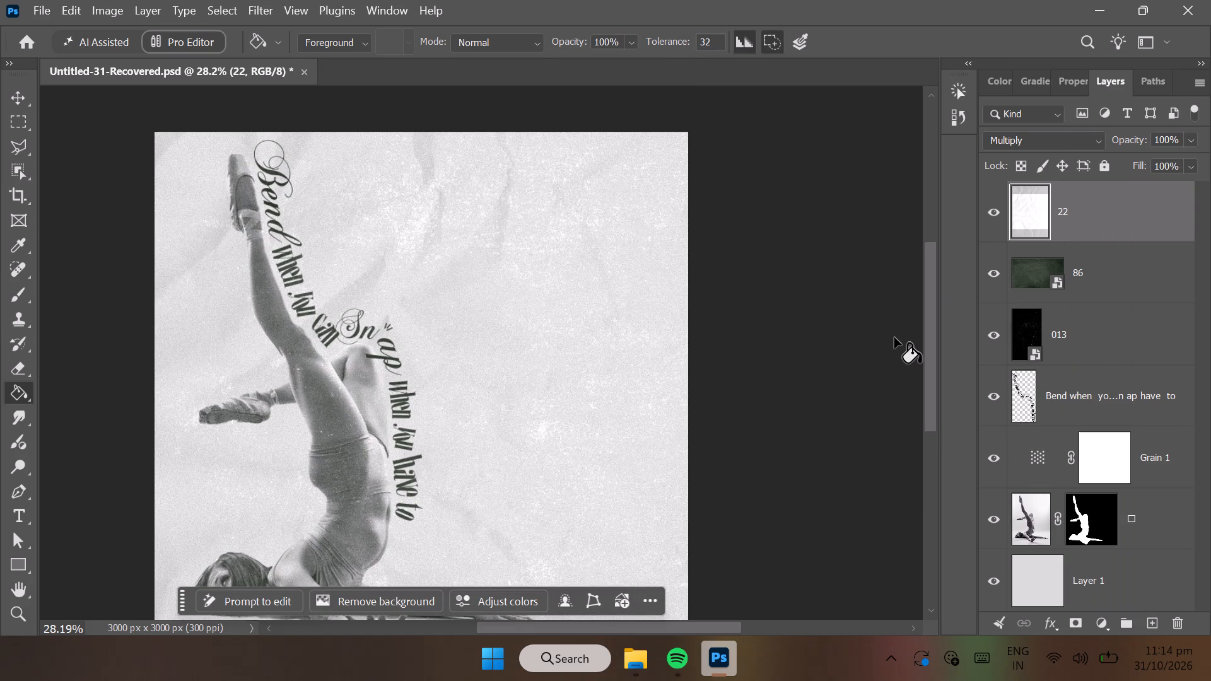
Switch to File Explorer, look through the Crumpled Paper, Noise and VHS Textures folders for another overlay, and preview 092.jpg from VHS Textures.
click(653, 658)
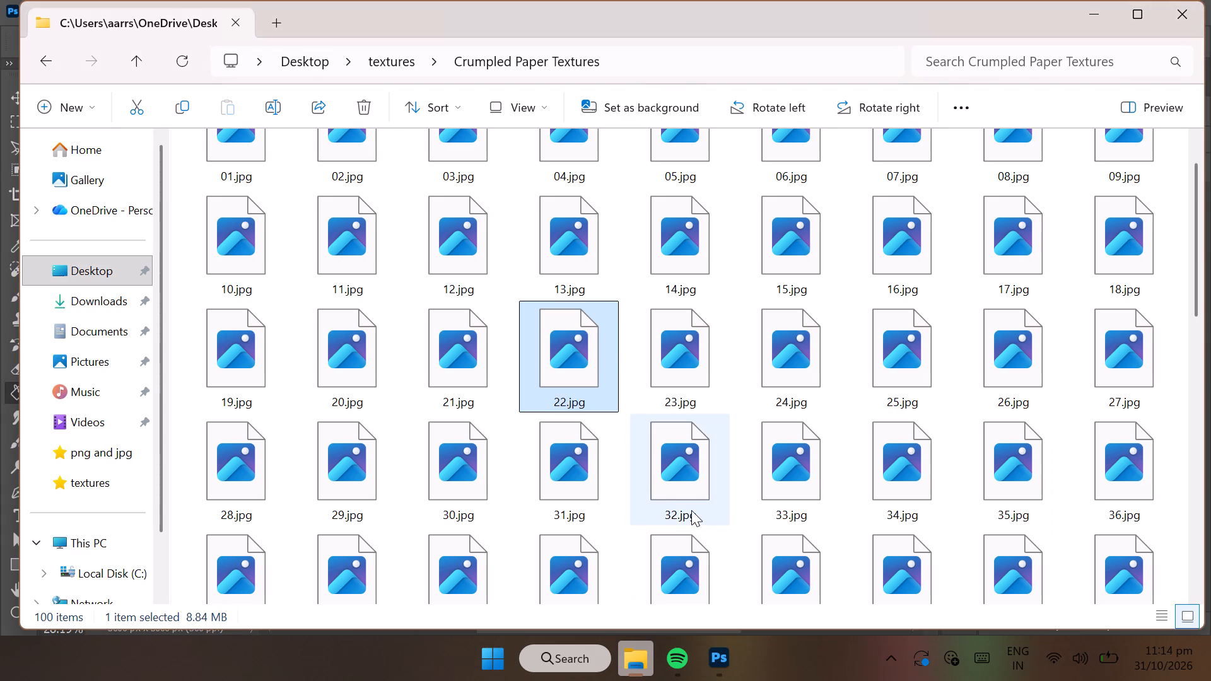
scroll(681, 467, down, 4)
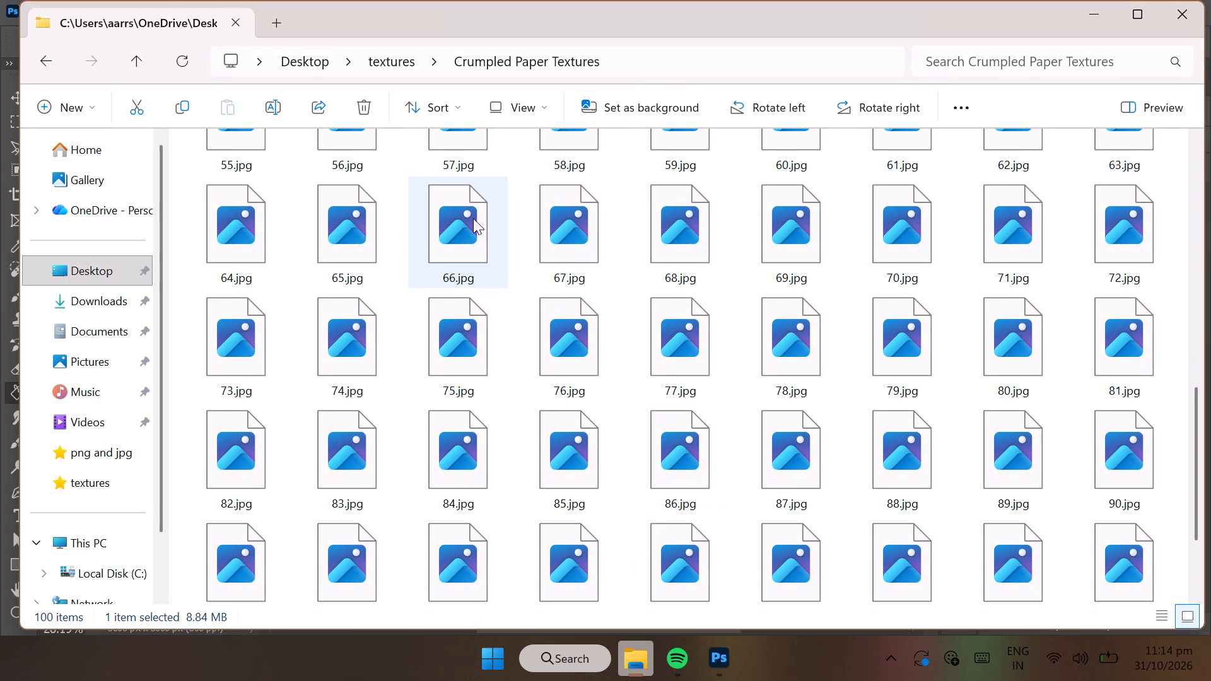
click(412, 67)
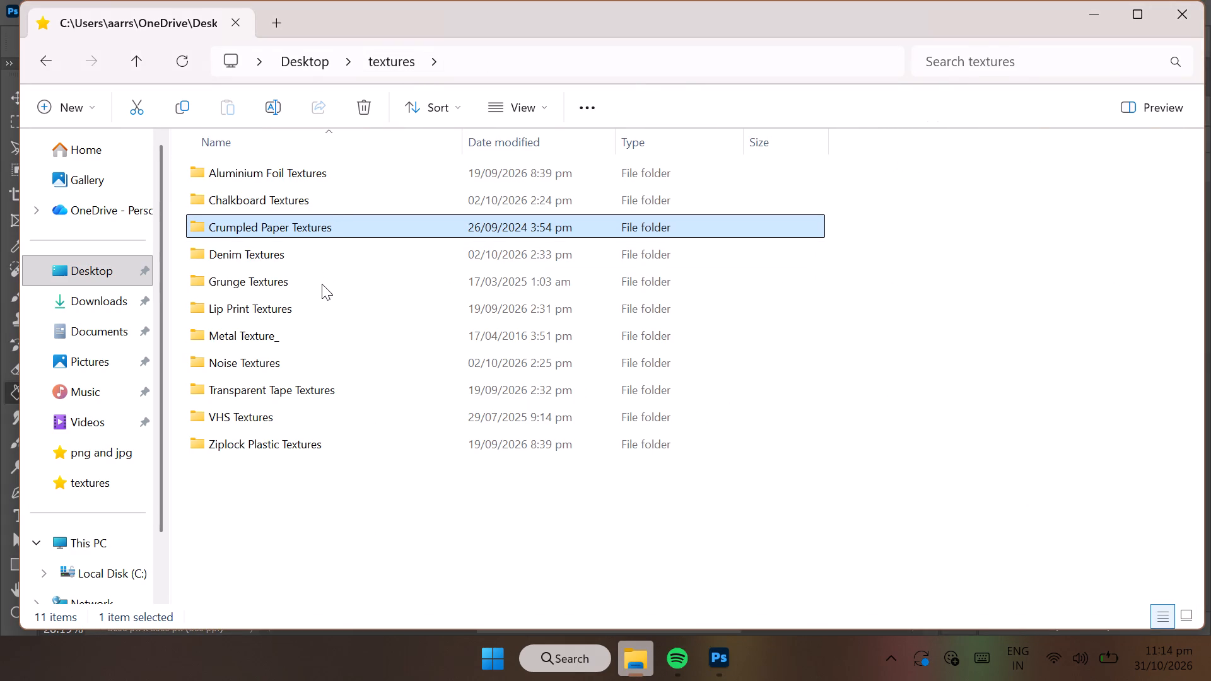
double_click(307, 357)
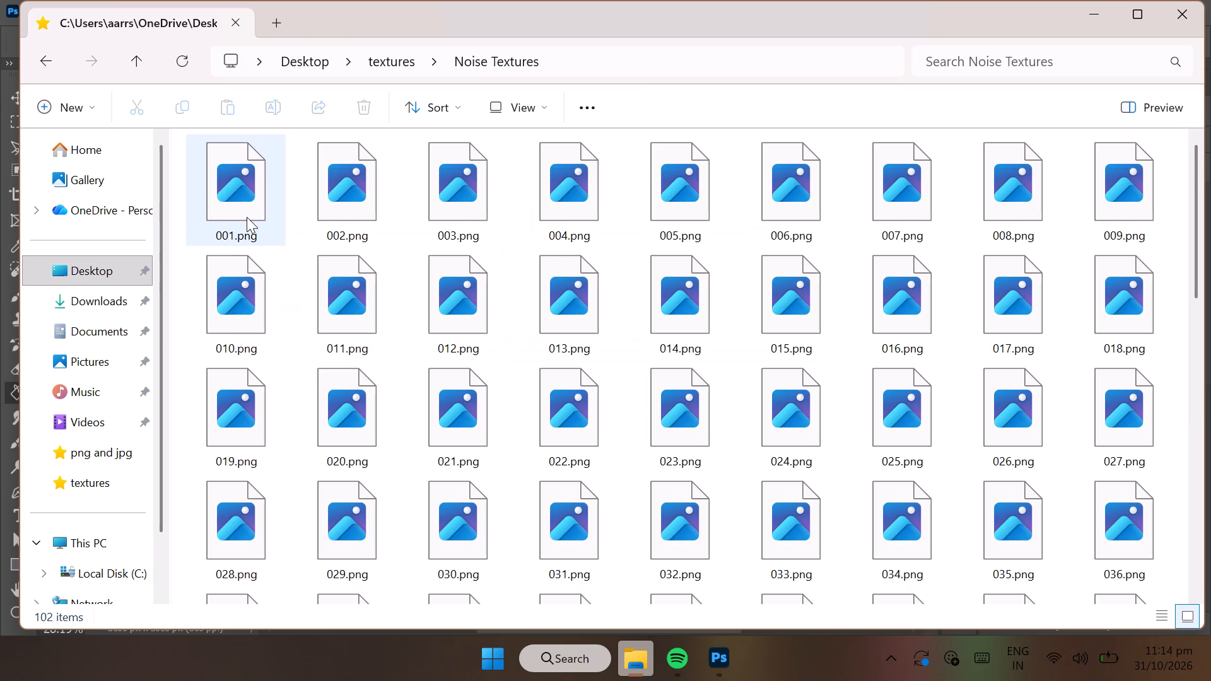
click(373, 67)
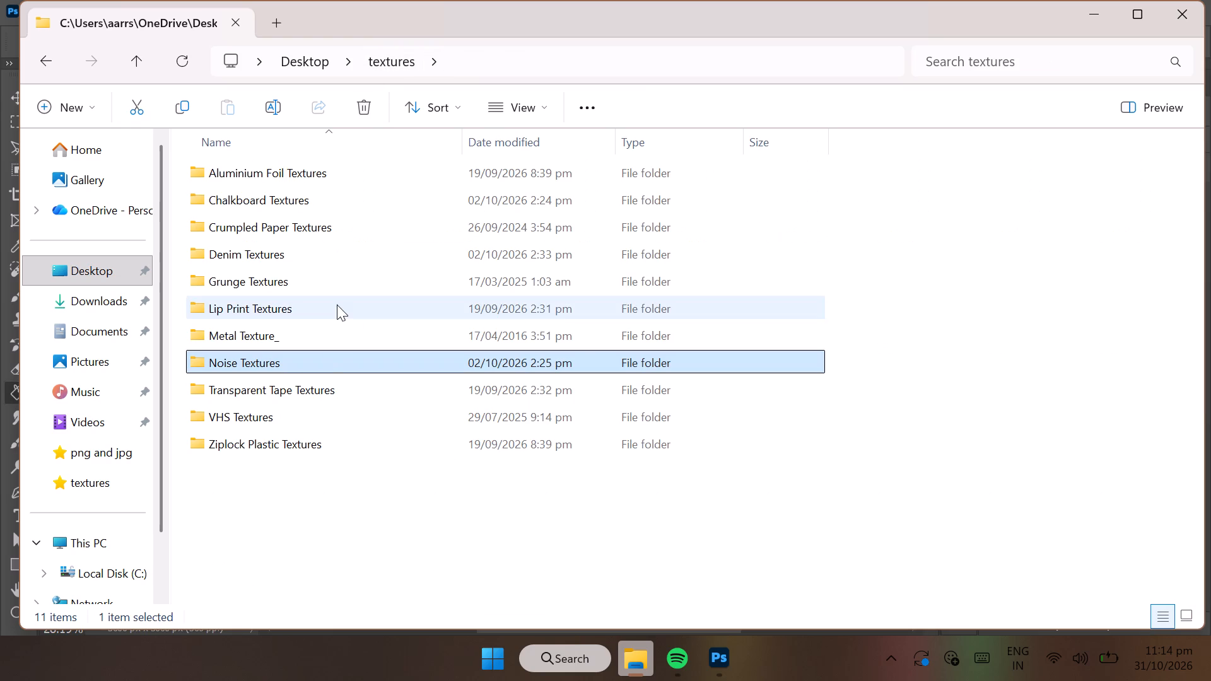
click(291, 452)
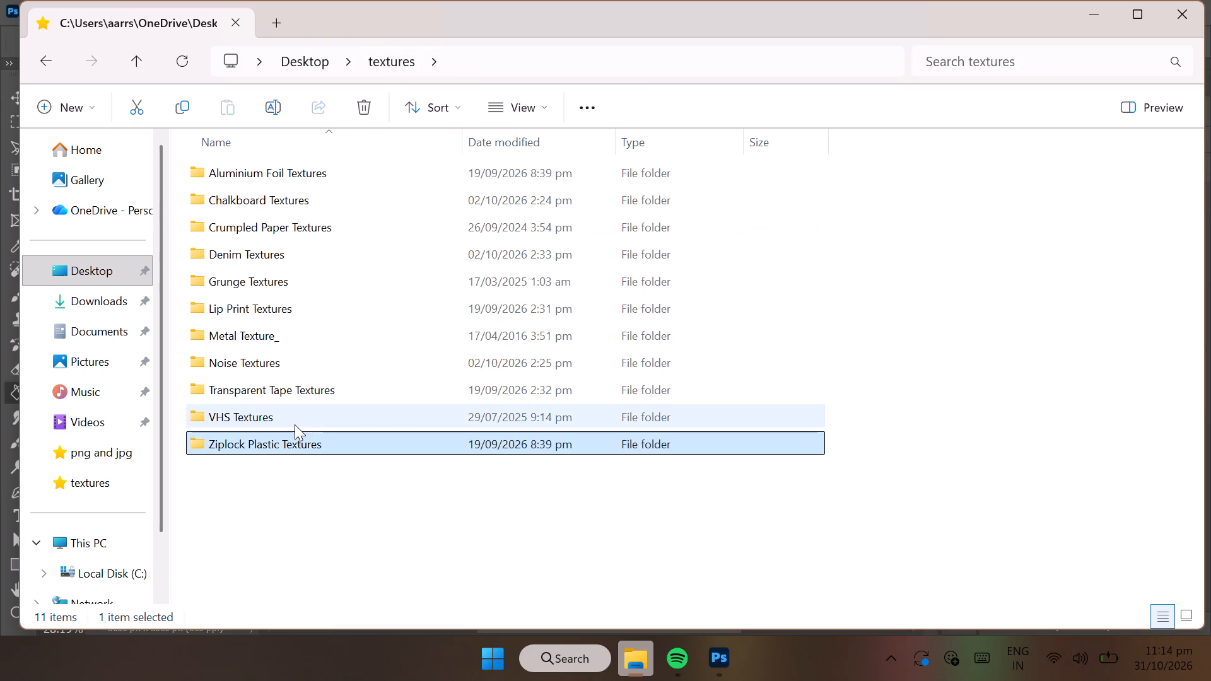
double_click(295, 424)
scroll(295, 424, down, 7)
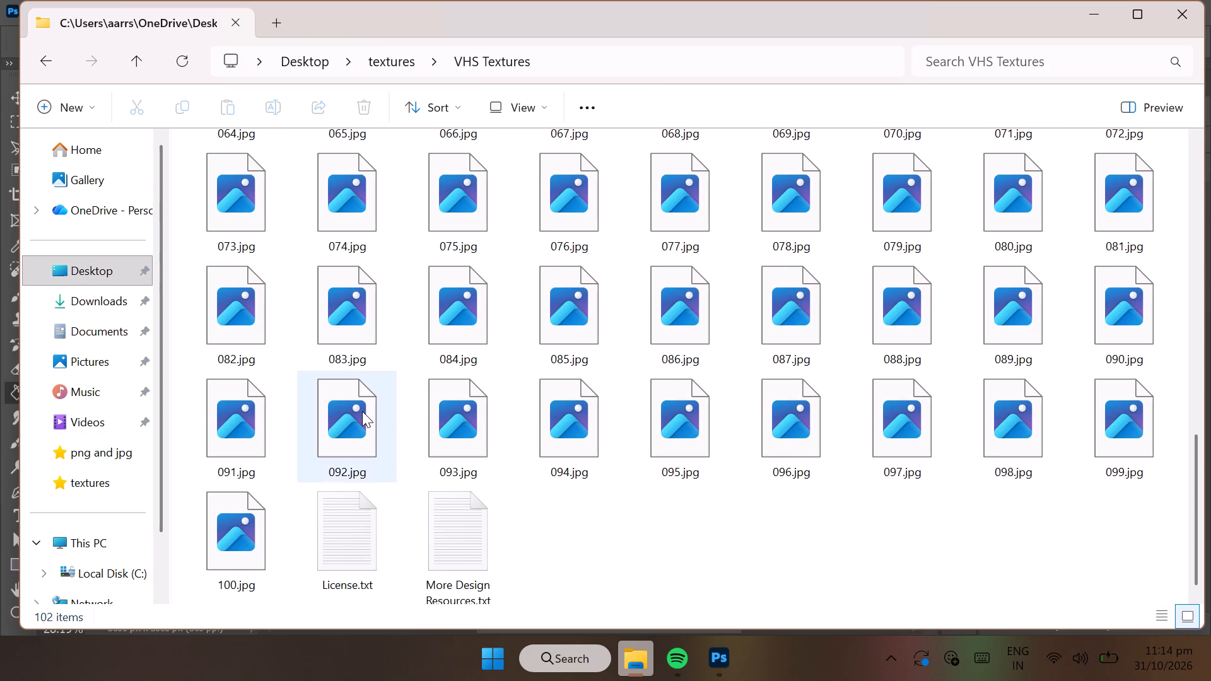
double_click(363, 411)
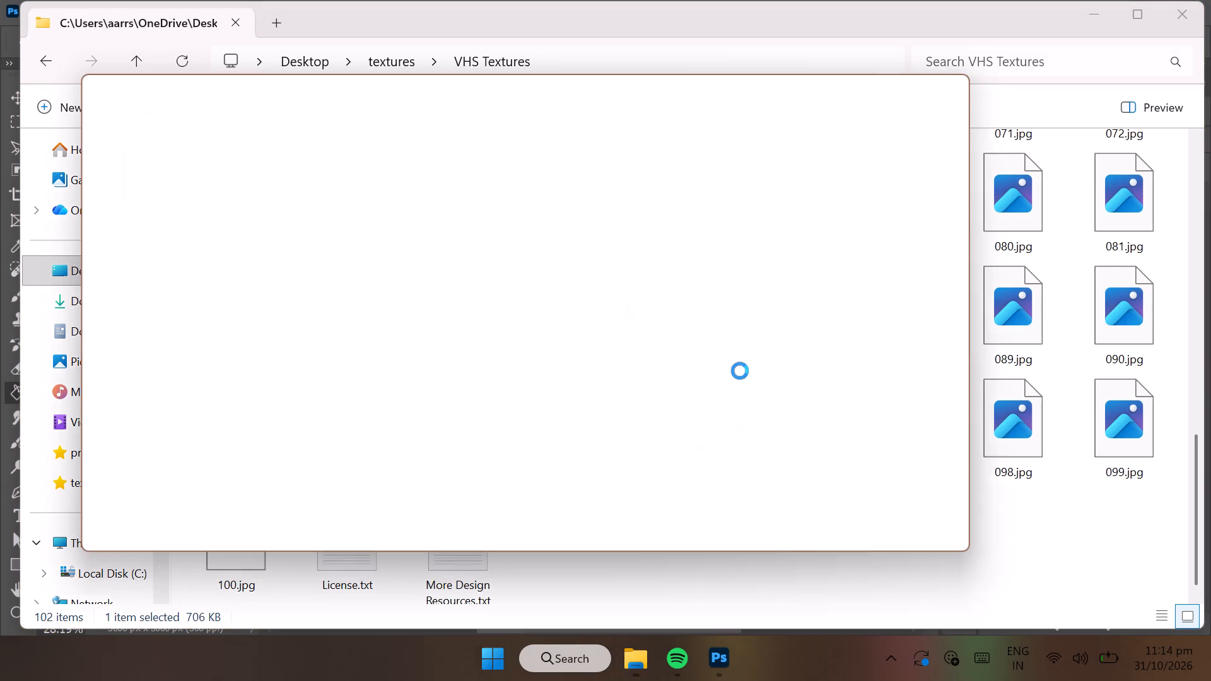
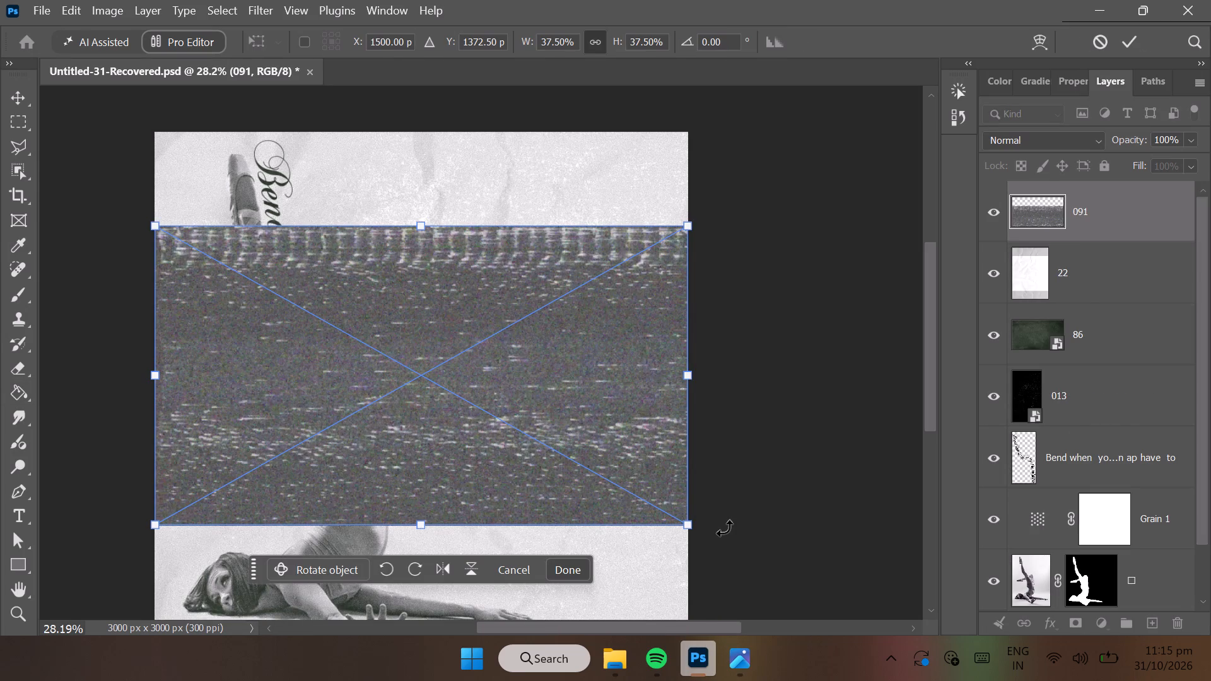
Rotate the placed 091 VHS texture 90° and scale it proportionally to 68% so it spans the canvas width.
drag(725, 44, 615, 66)
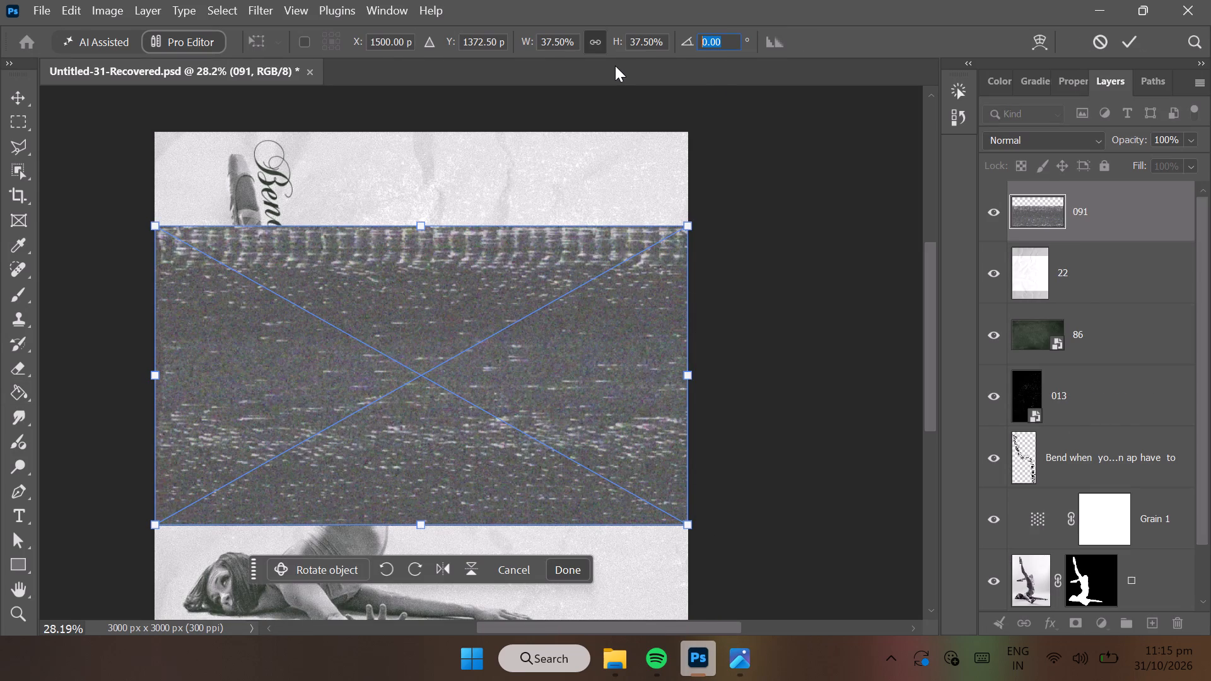
text(90)
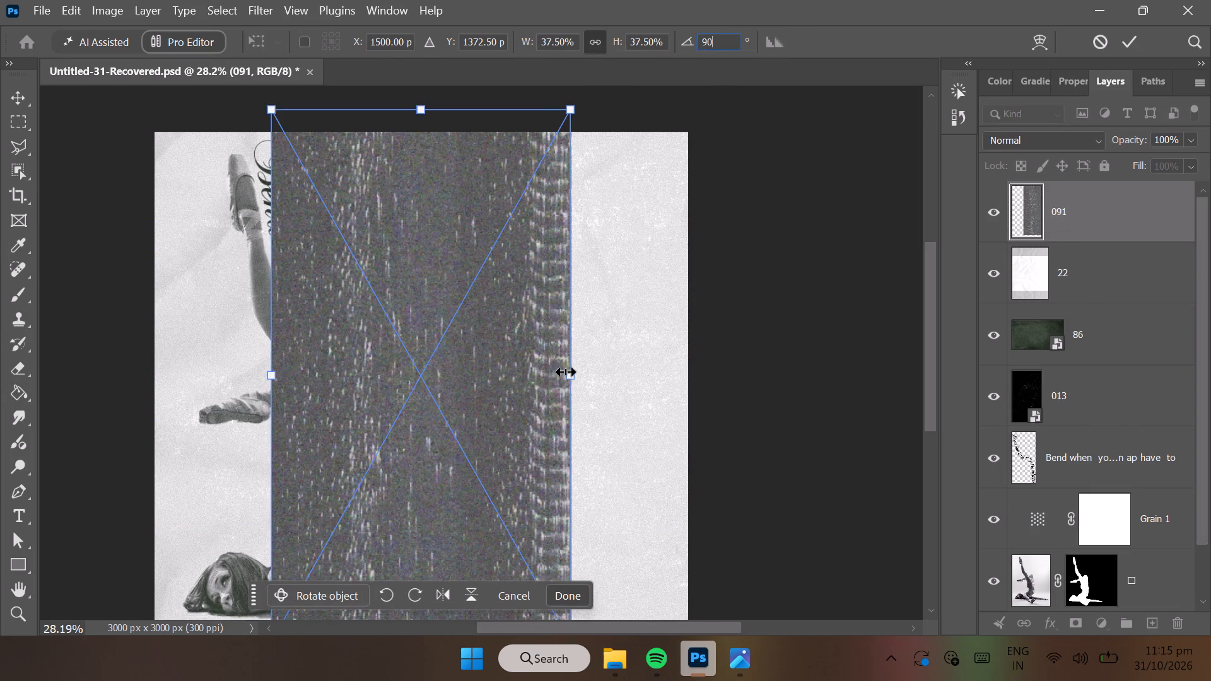
drag(565, 376, 692, 384)
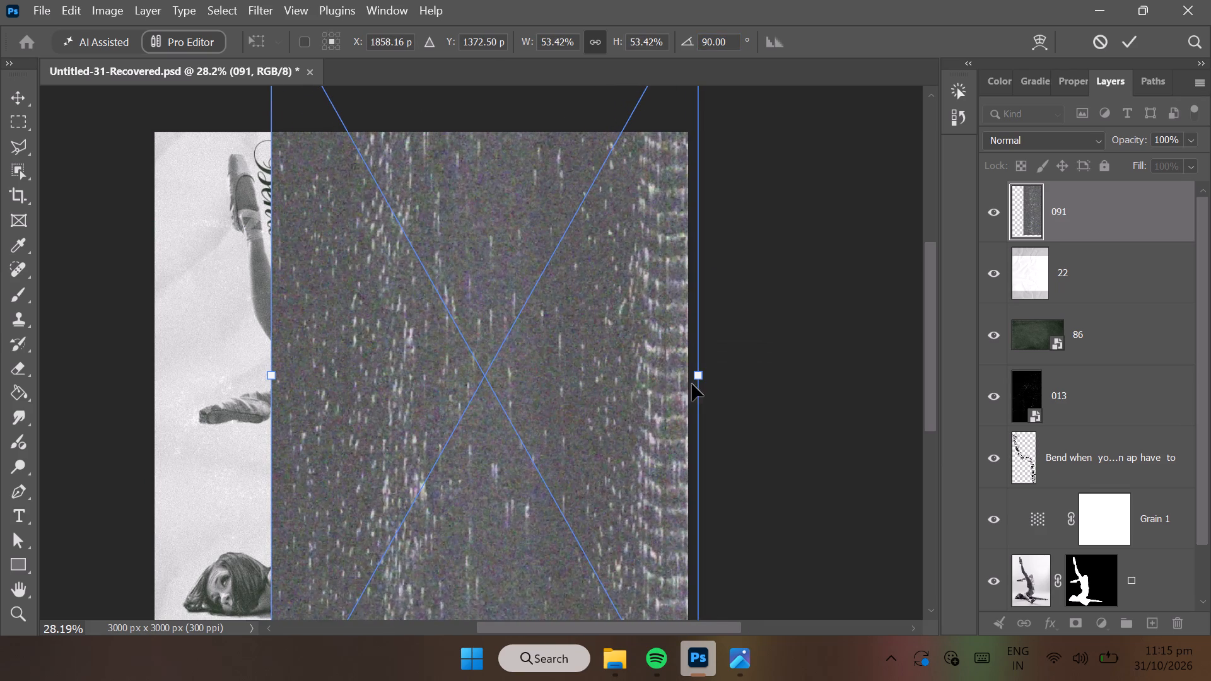
drag(278, 378, 181, 387)
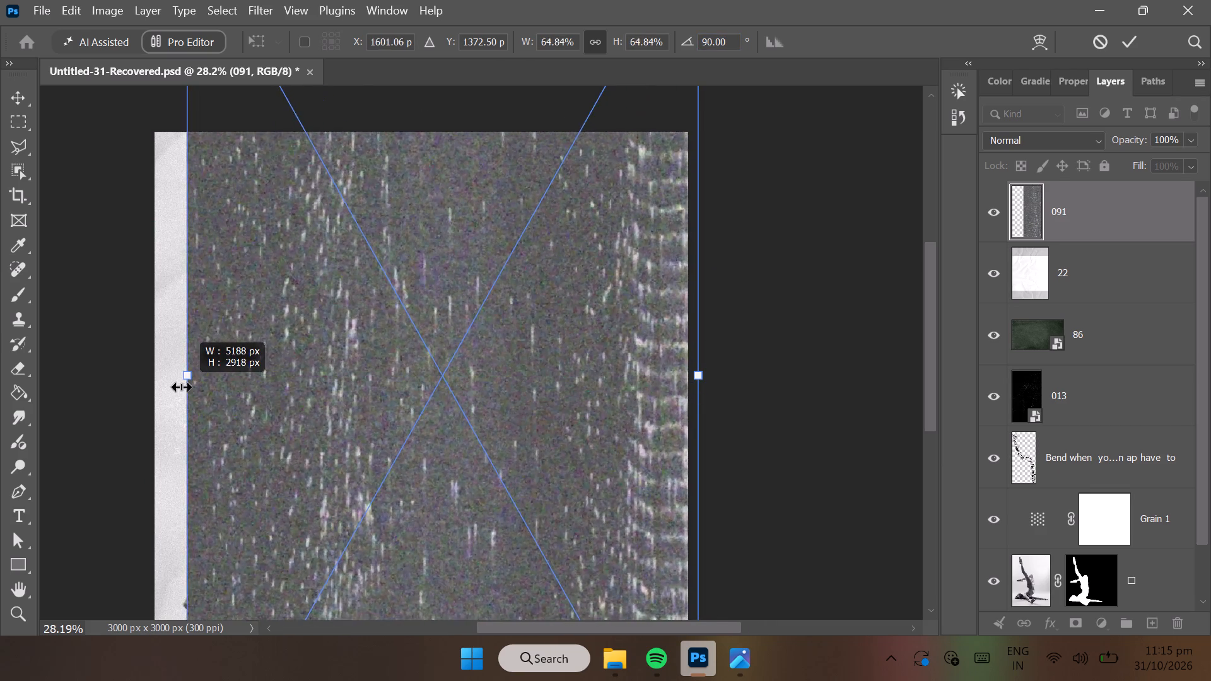
drag(181, 387, 158, 387)
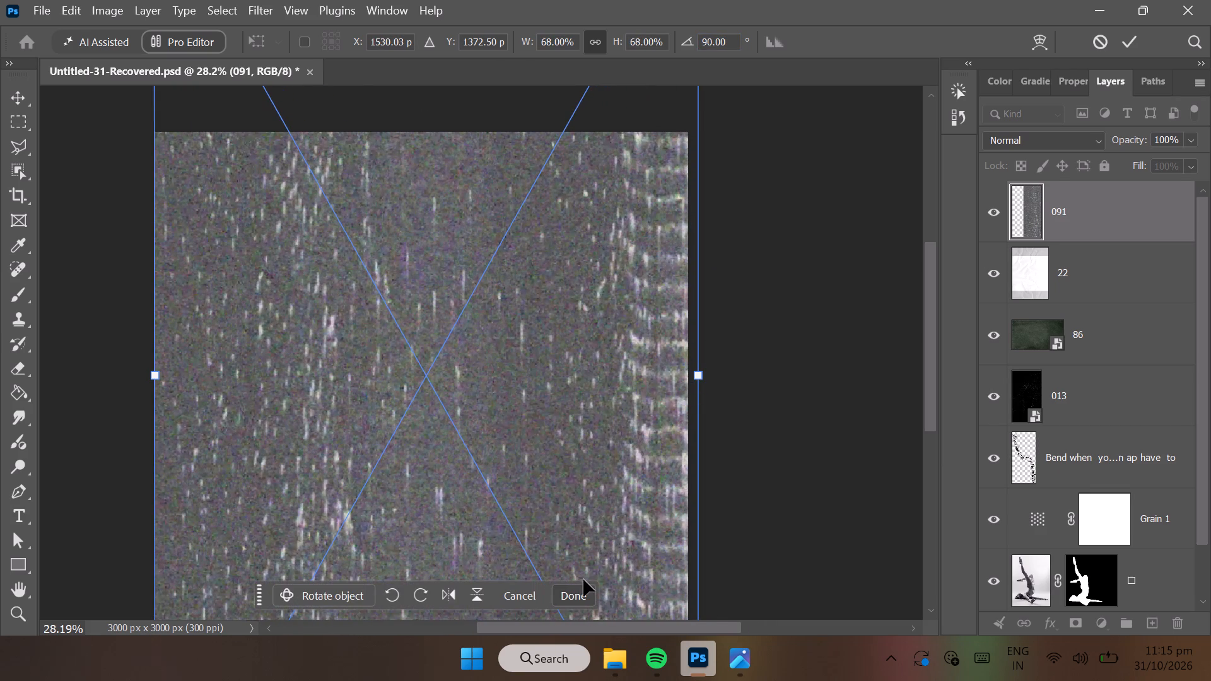
click(571, 593)
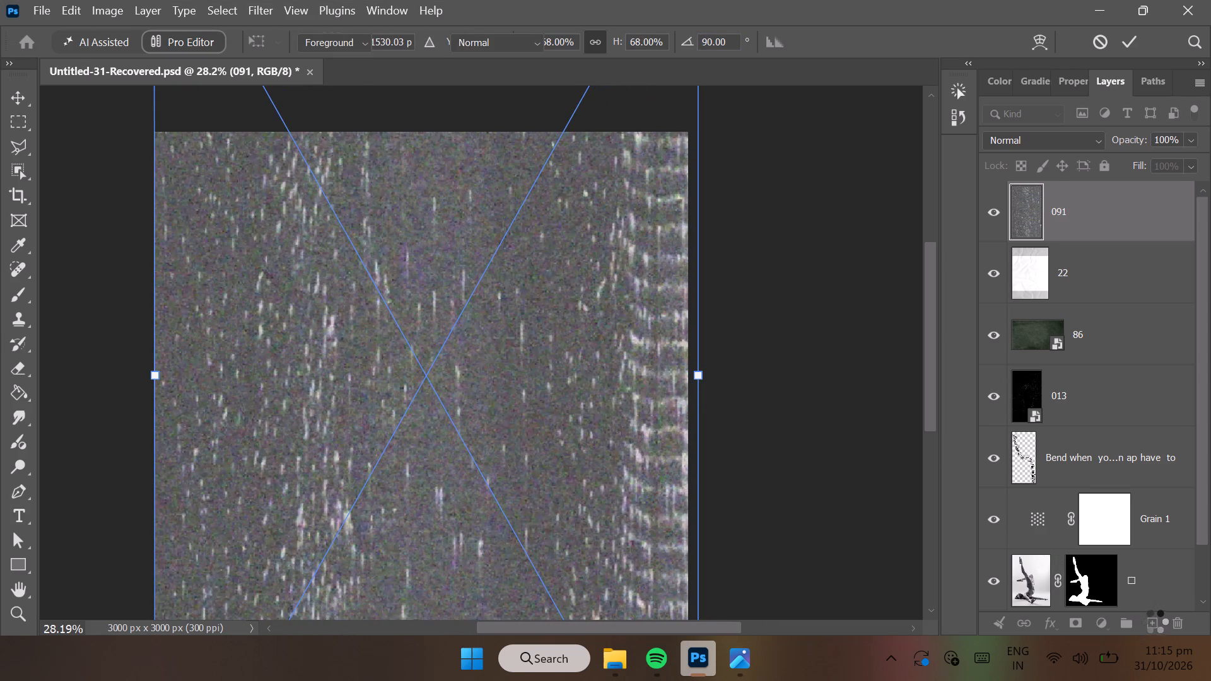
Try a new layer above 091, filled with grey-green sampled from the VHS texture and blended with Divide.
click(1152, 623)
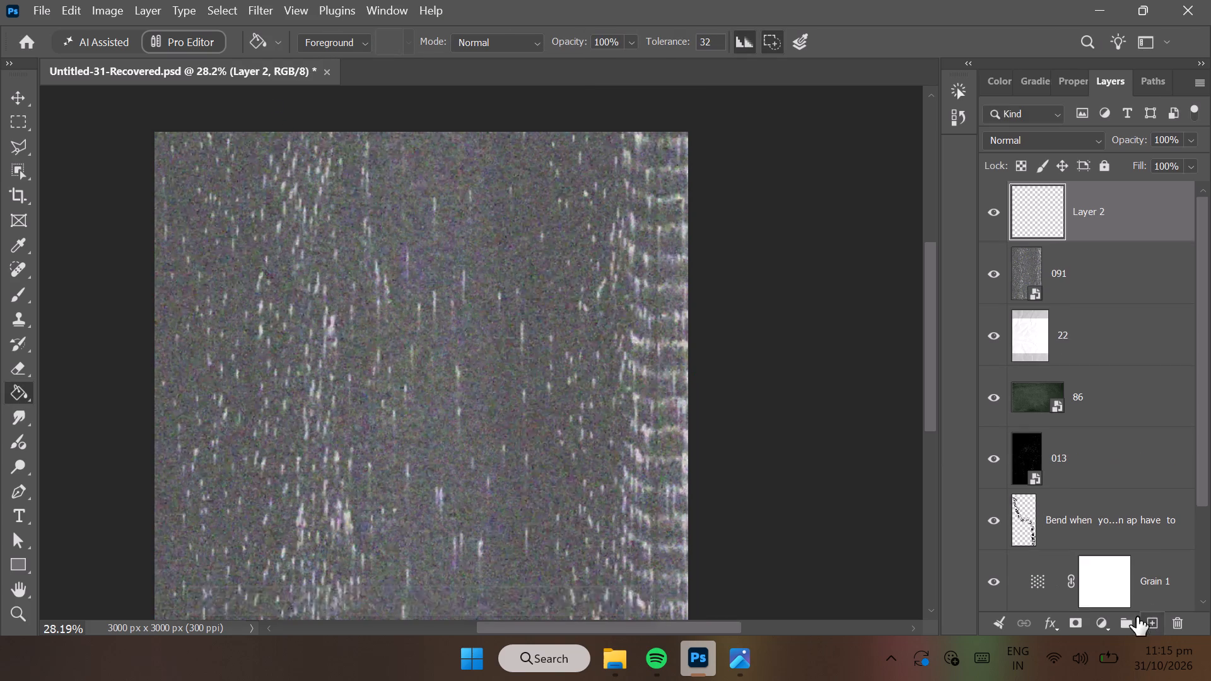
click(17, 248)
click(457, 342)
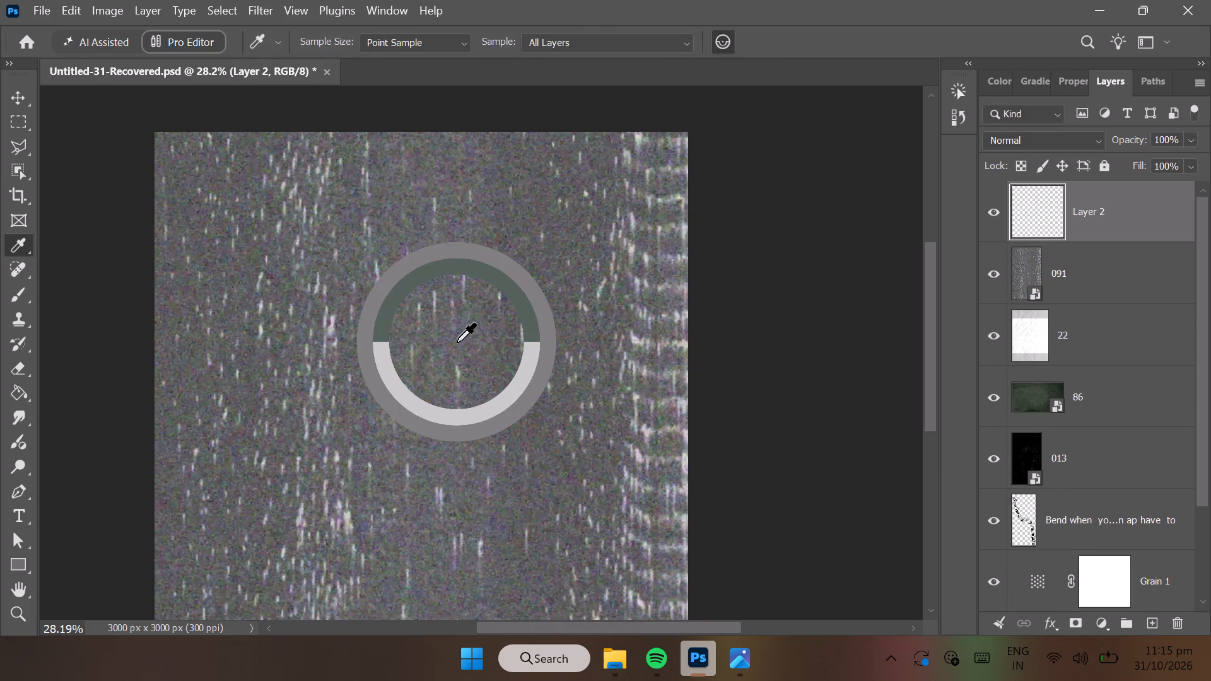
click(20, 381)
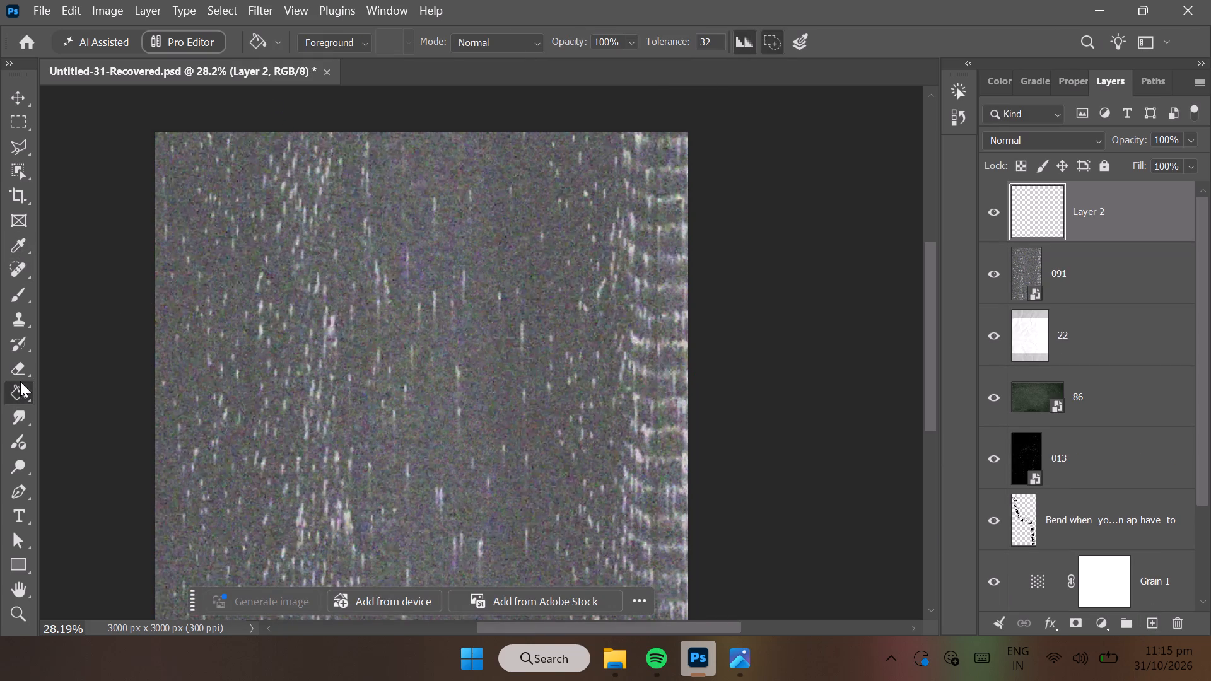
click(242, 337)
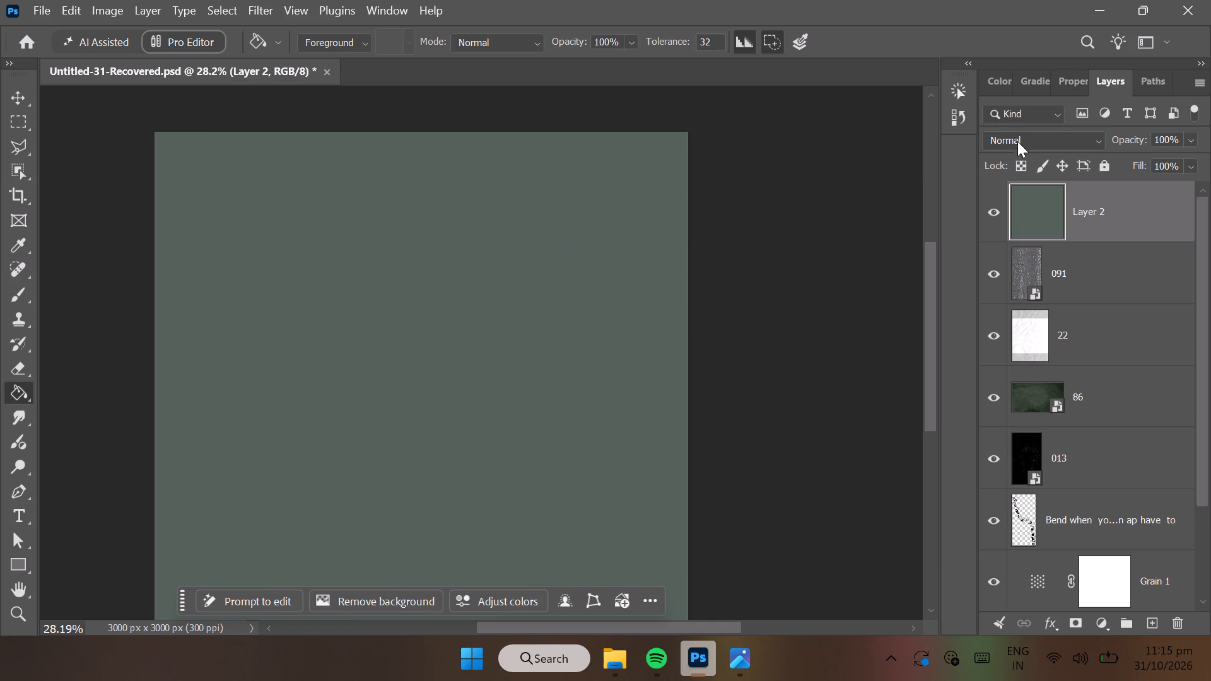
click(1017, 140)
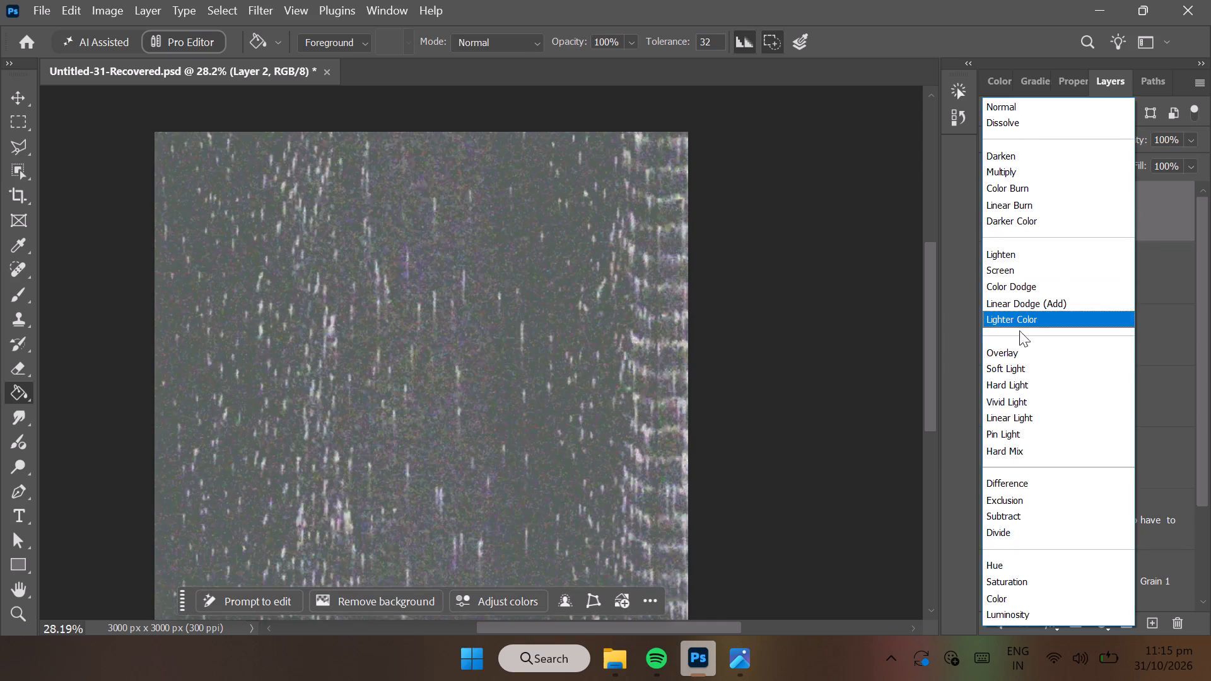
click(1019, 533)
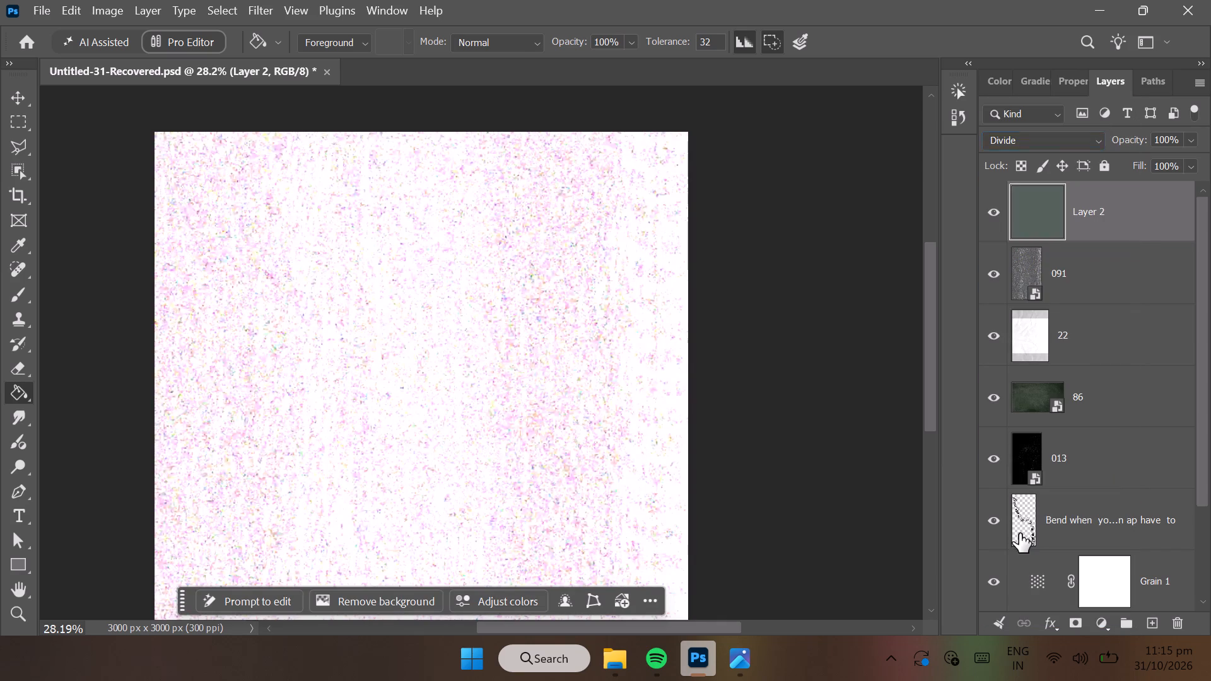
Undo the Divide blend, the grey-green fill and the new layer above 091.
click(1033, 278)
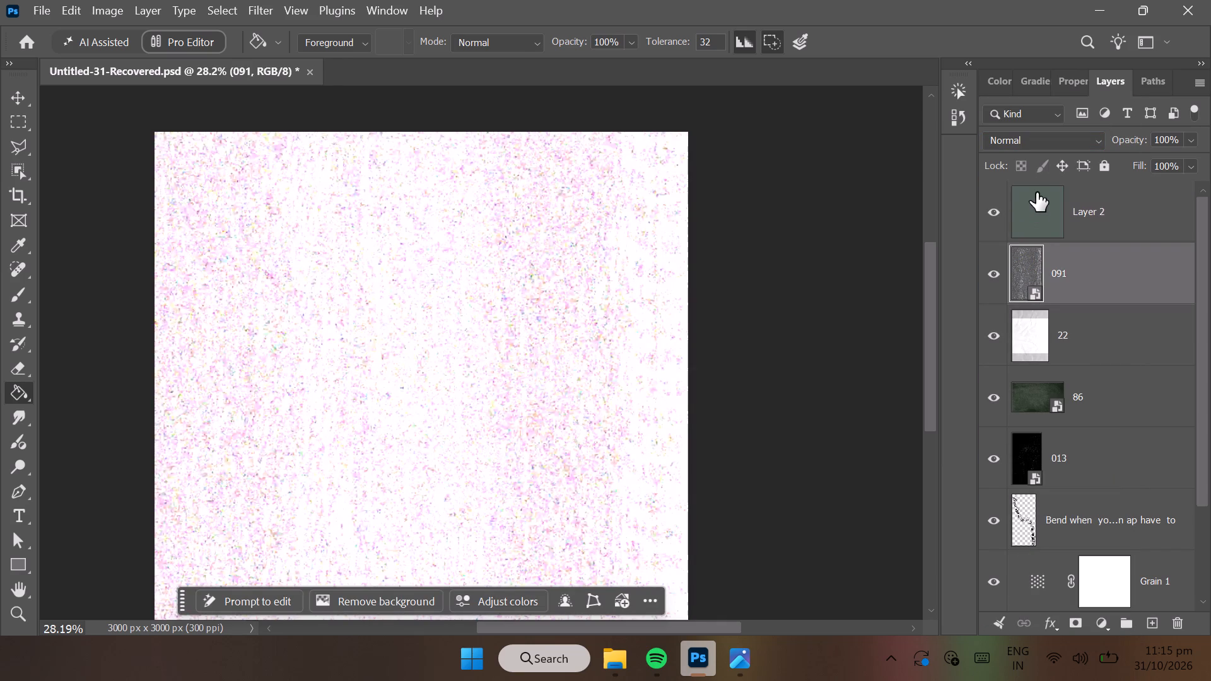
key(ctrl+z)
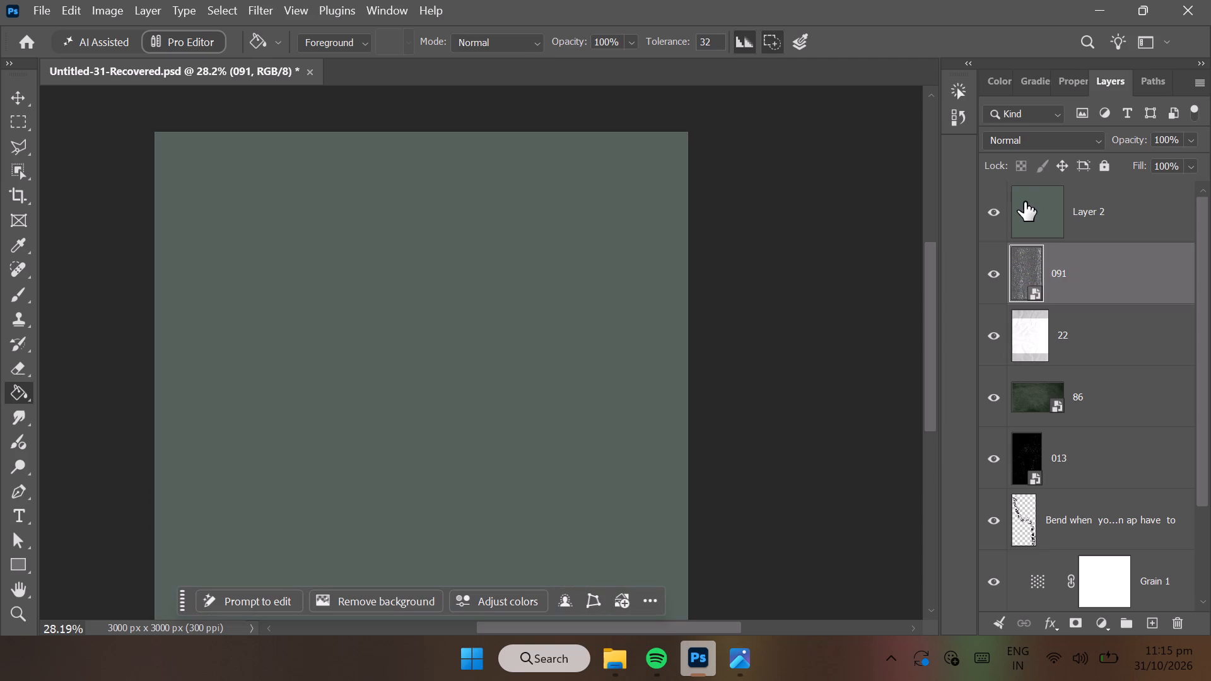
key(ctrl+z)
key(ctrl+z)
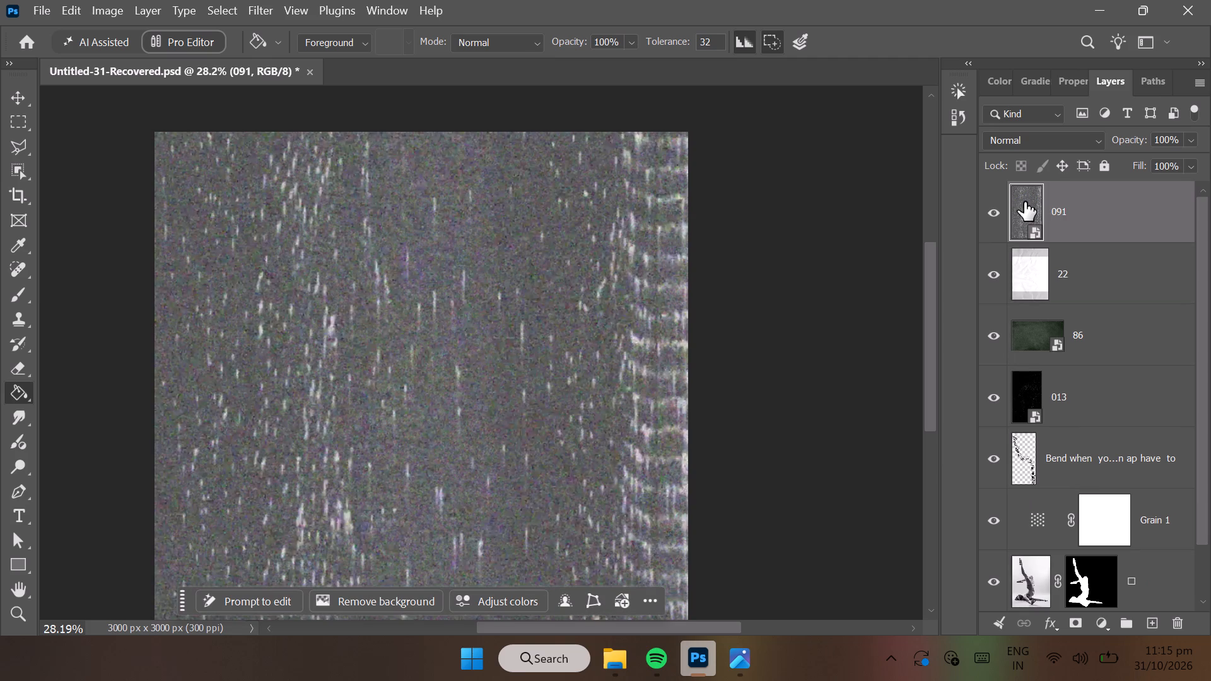
Try the Screen blend mode on the 091 VHS texture layer, and settle on Lighten.
click(1043, 143)
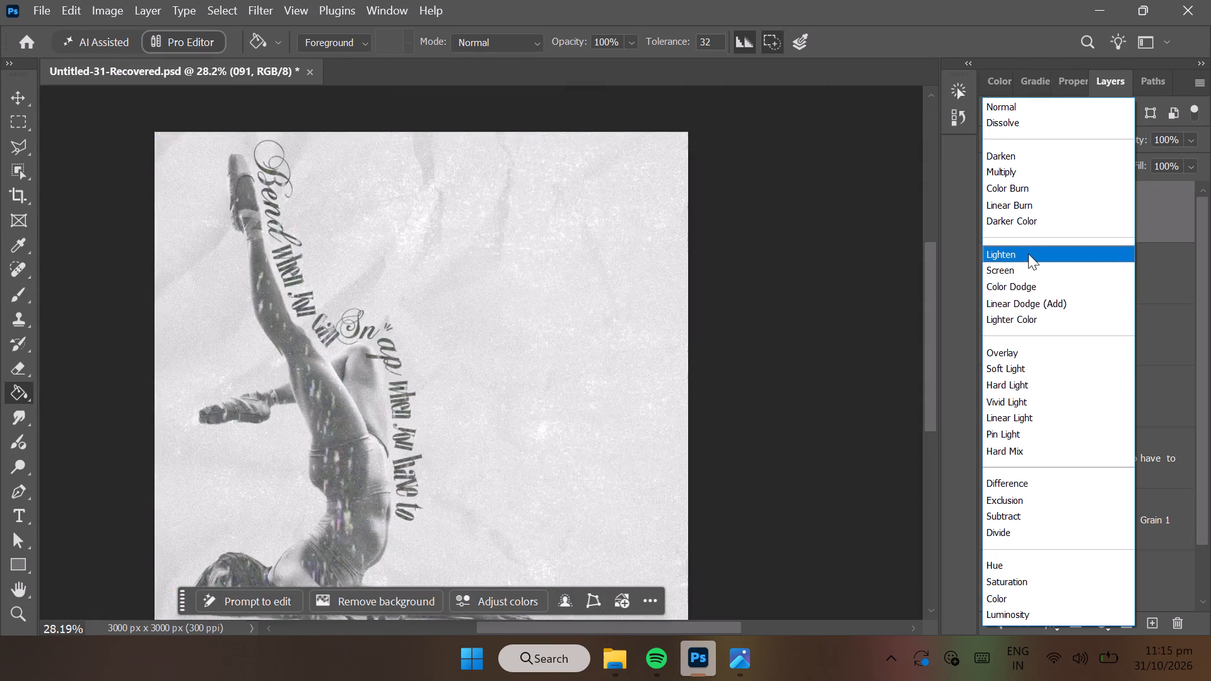
click(1024, 273)
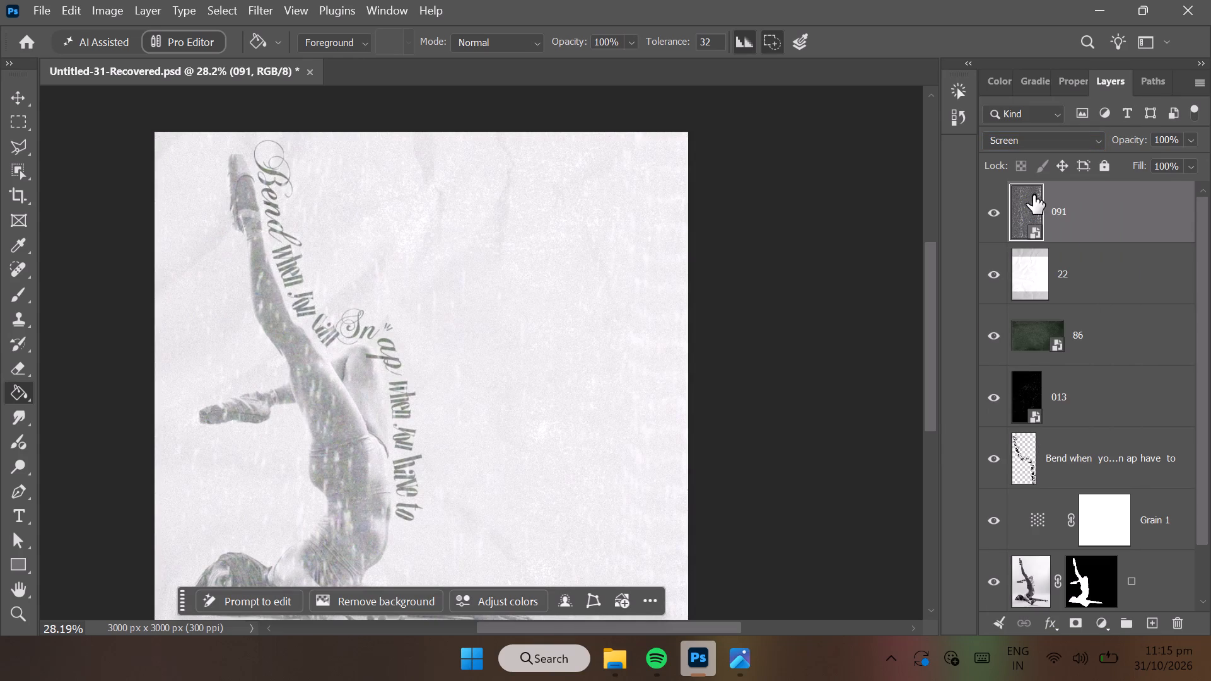
click(1031, 146)
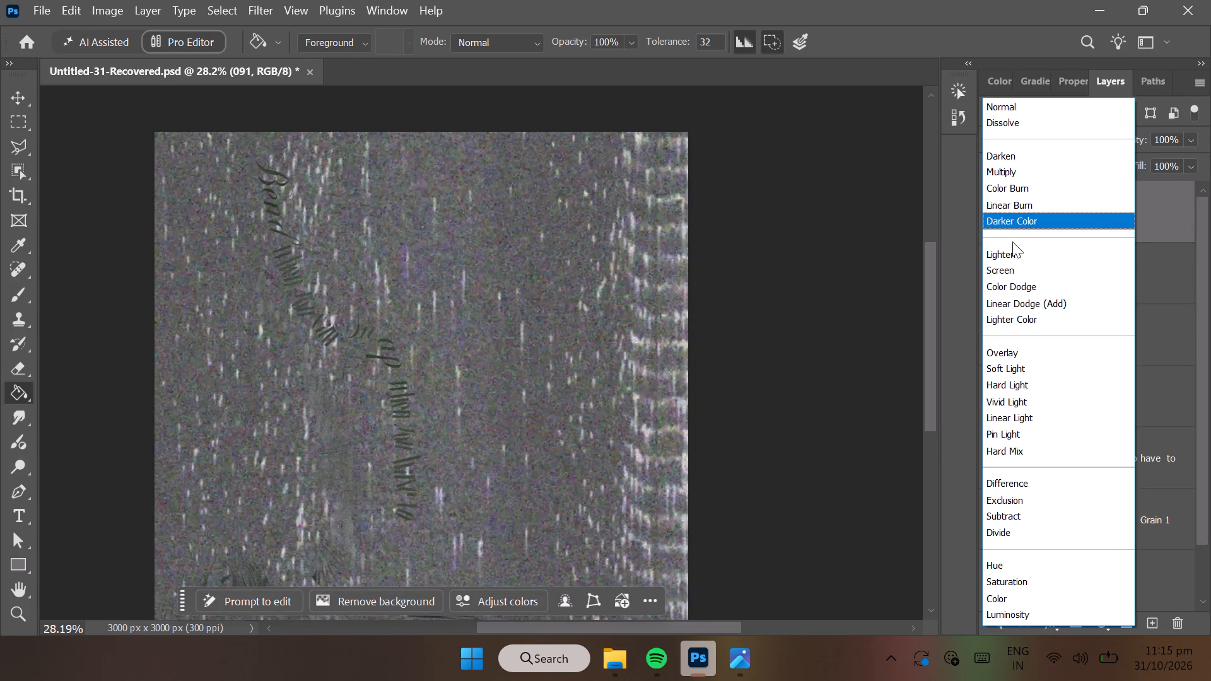
click(1009, 248)
Reduce the 091 VHS texture layer's fill to 29%.
scroll(814, 327, left, 1)
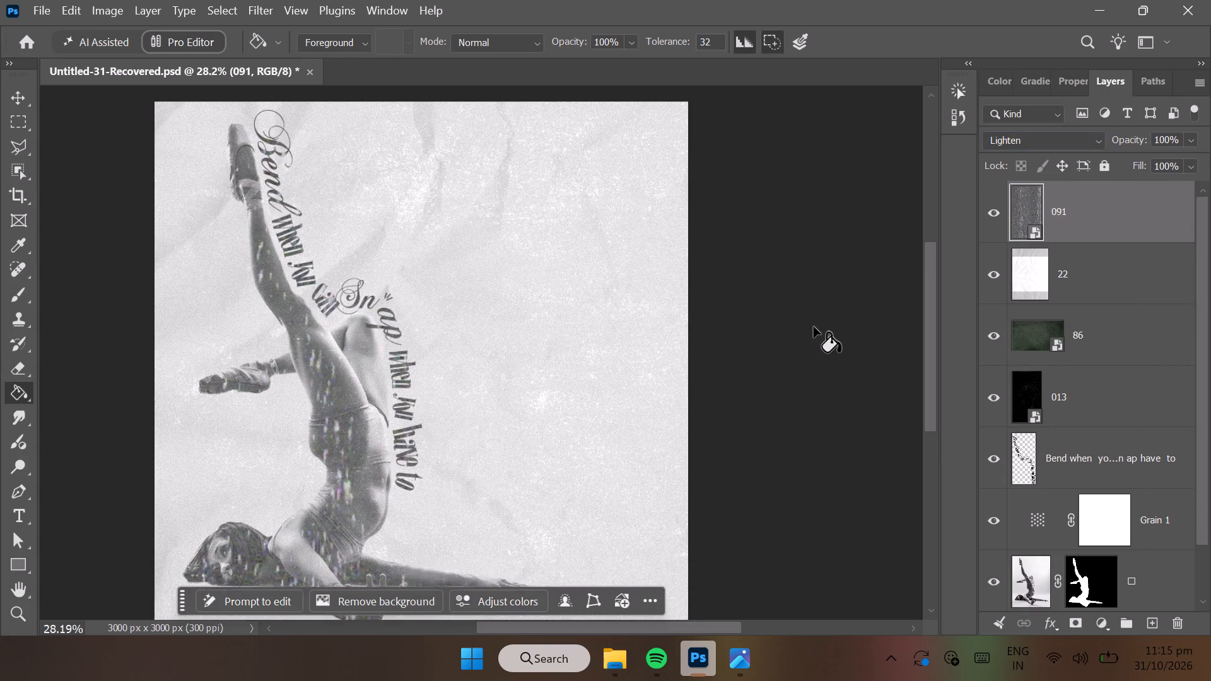
scroll(814, 327, left, 1)
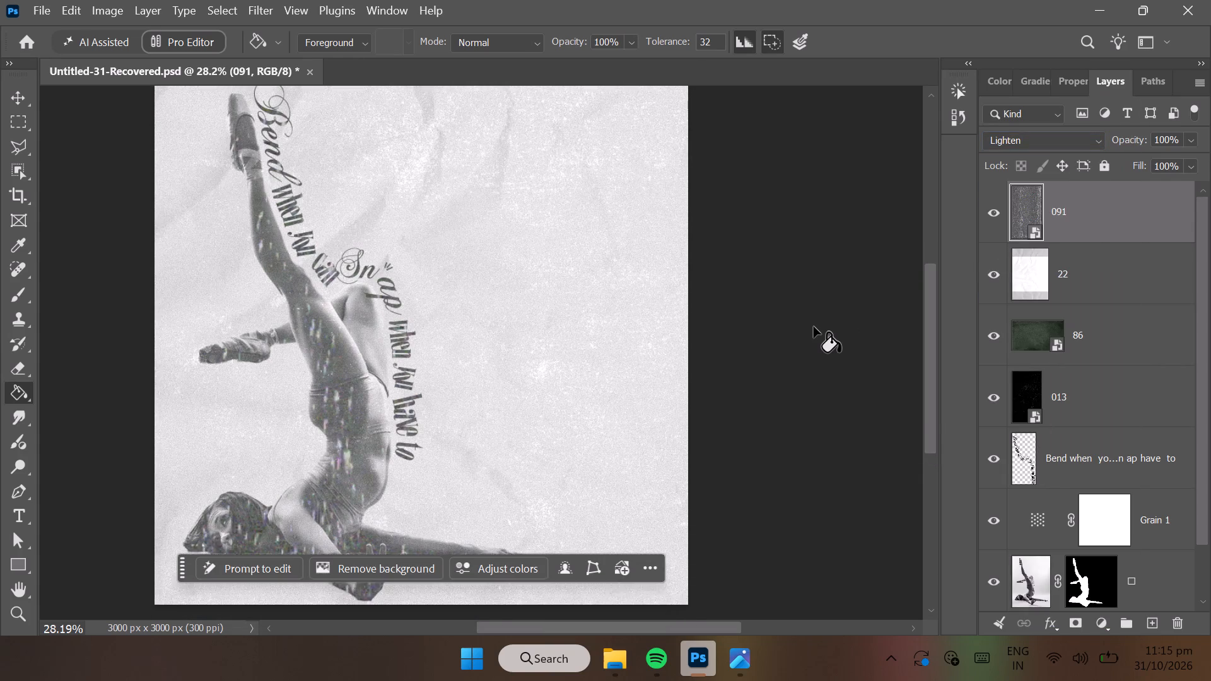
drag(1138, 164, 1103, 172)
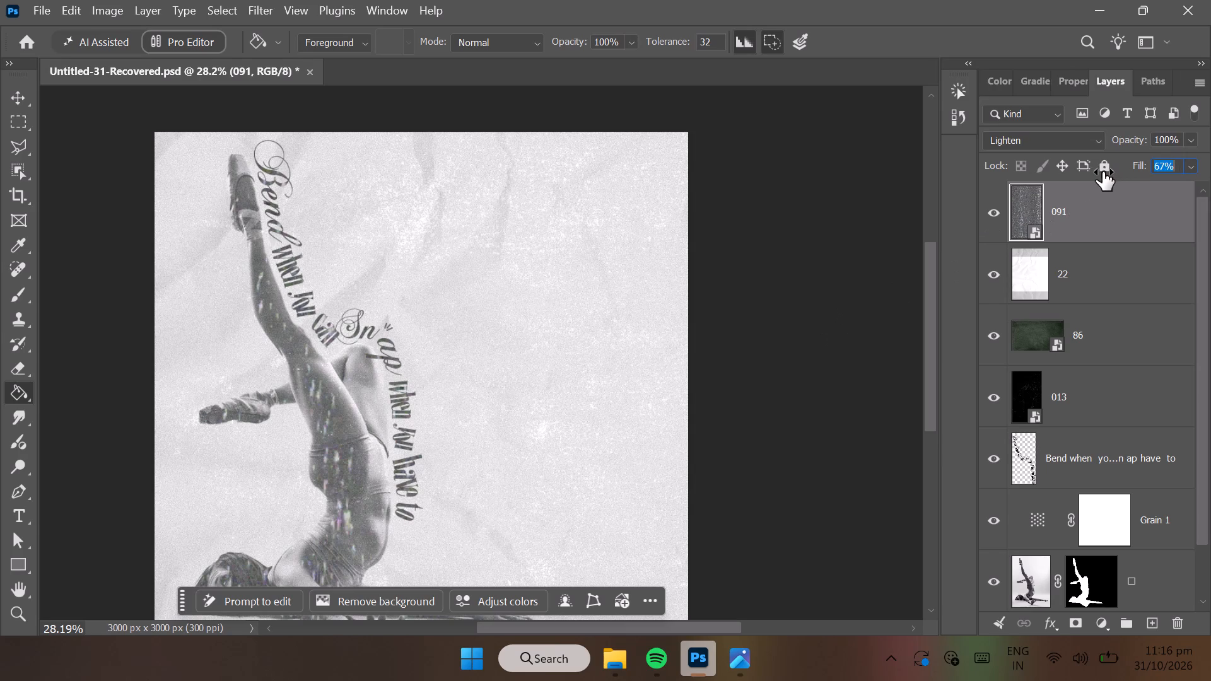
drag(1103, 172, 1096, 172)
drag(1140, 164, 1112, 170)
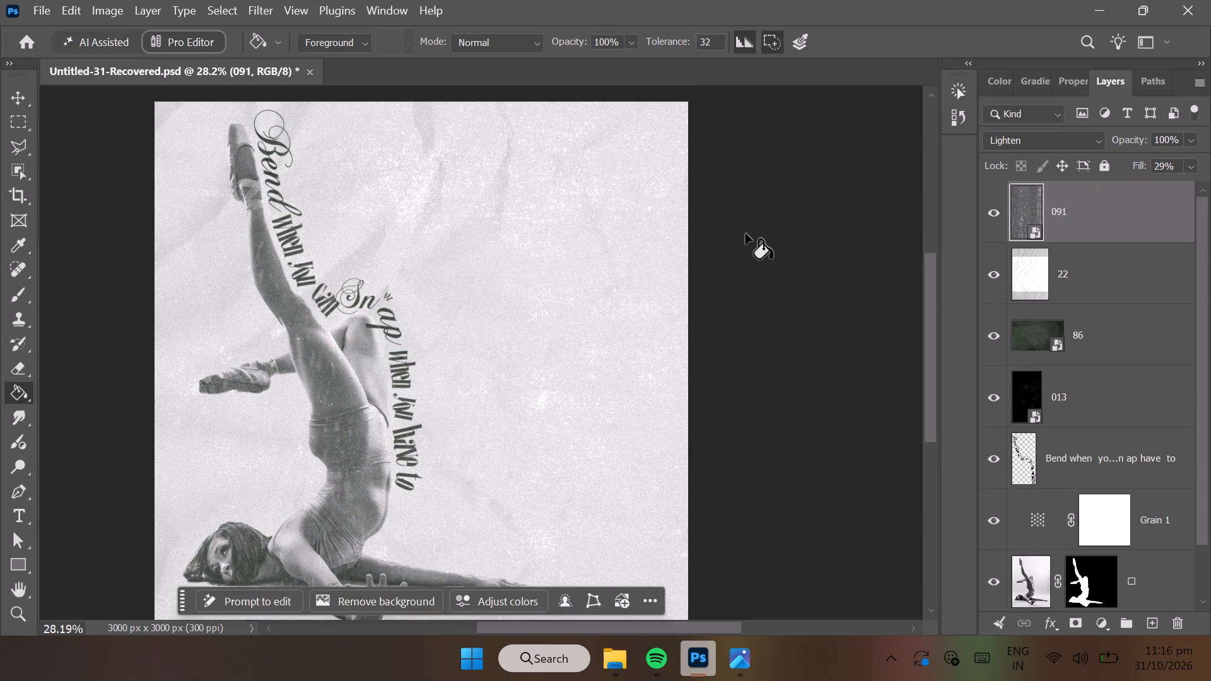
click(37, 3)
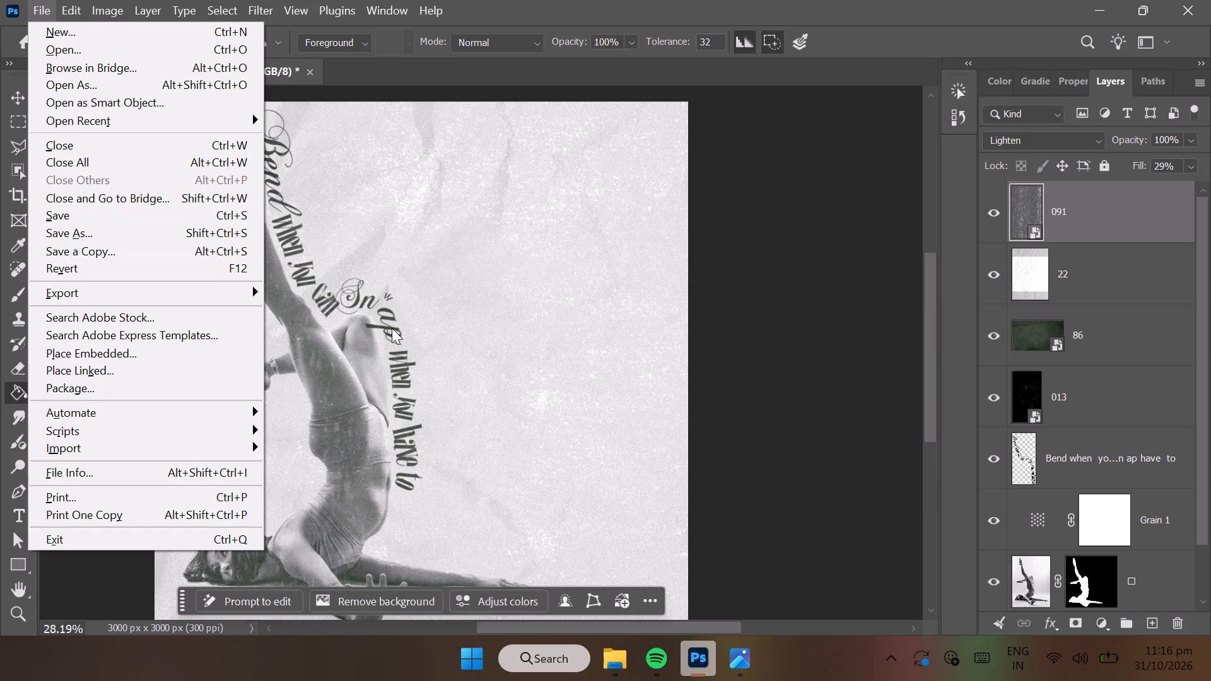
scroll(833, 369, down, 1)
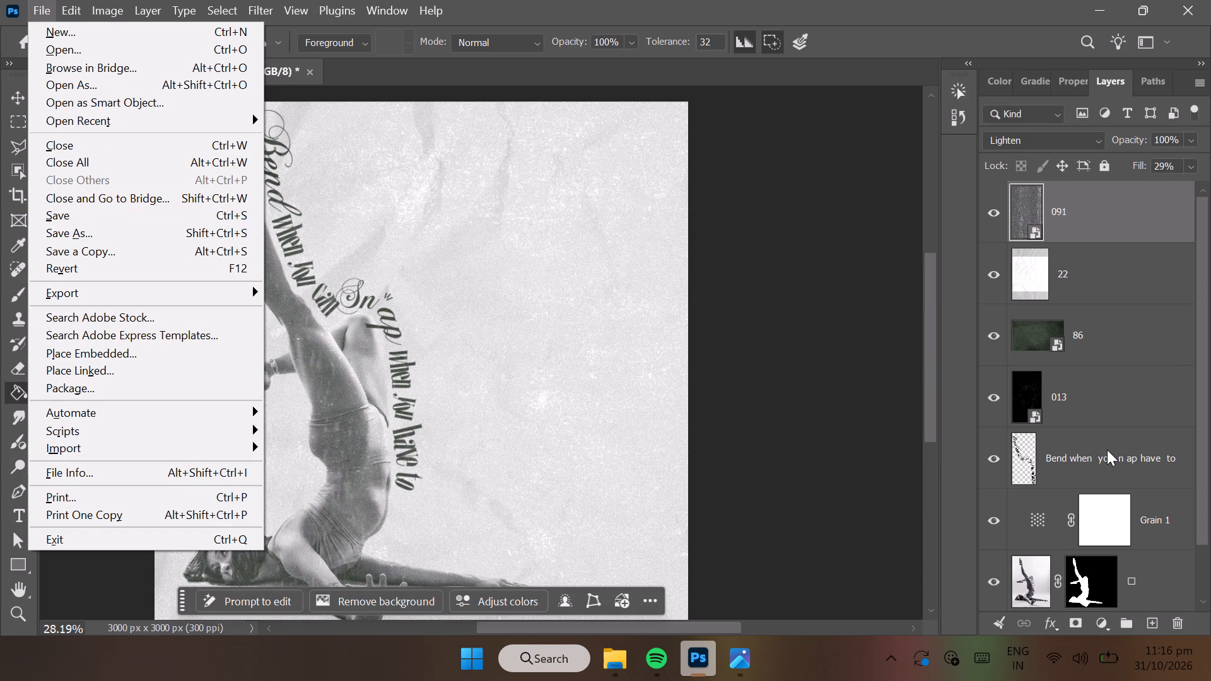
Group the wrapped lettering layer, the Grain 1 adjustment and the masked dancer layer together.
click(1107, 450)
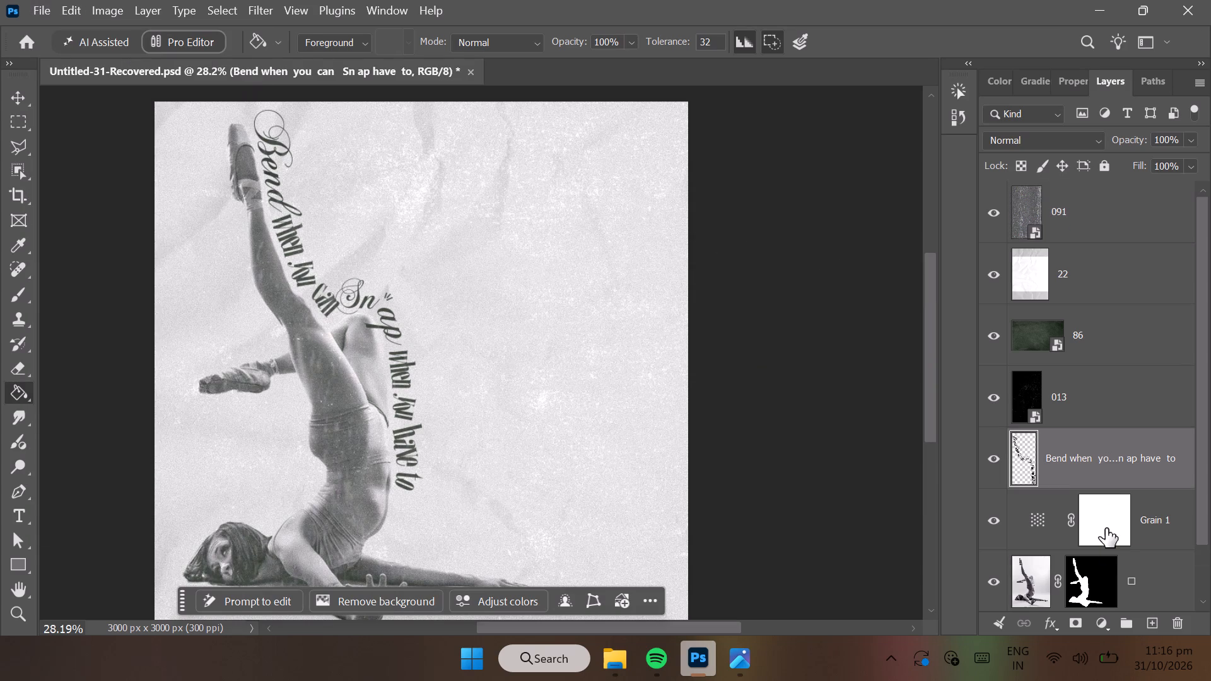
shift+click(1093, 576)
shift+click(1099, 576)
click(1169, 569)
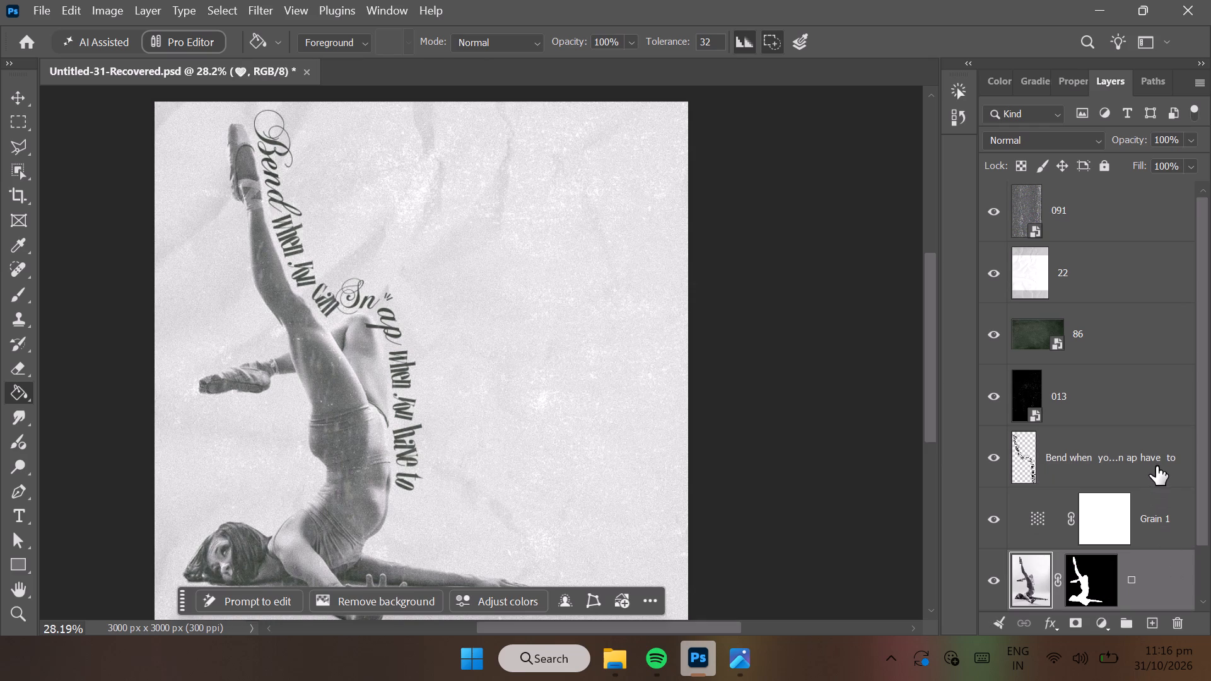
shift+click(1155, 465)
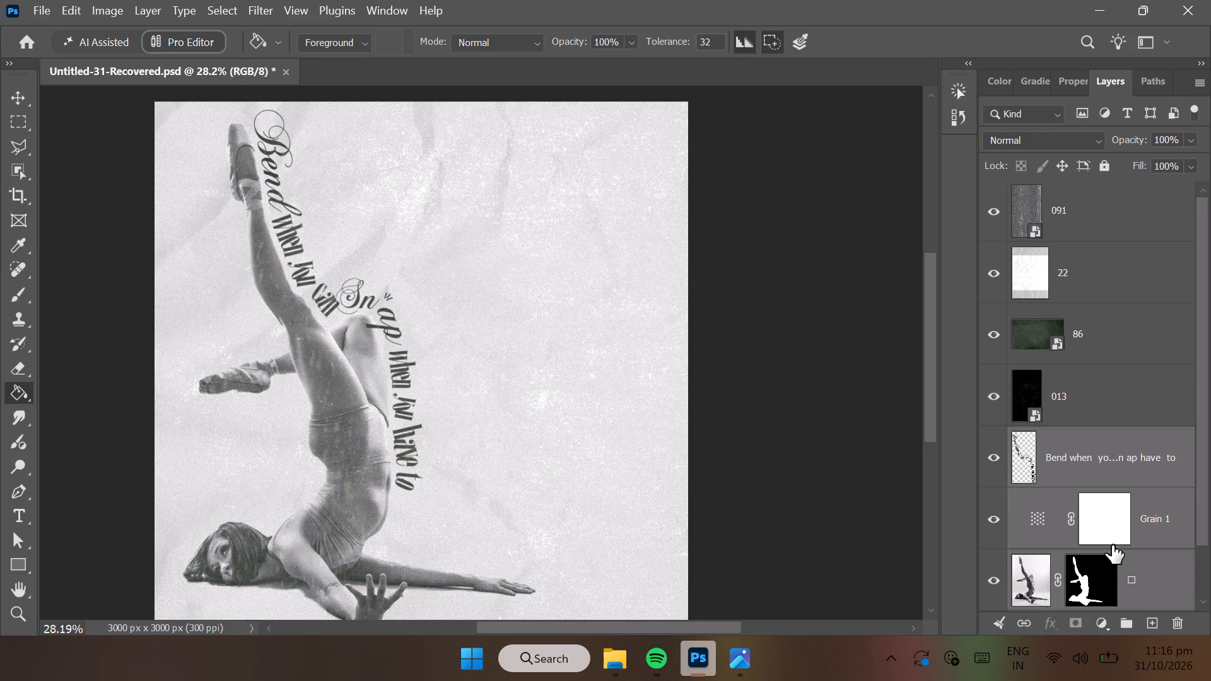
click(1130, 626)
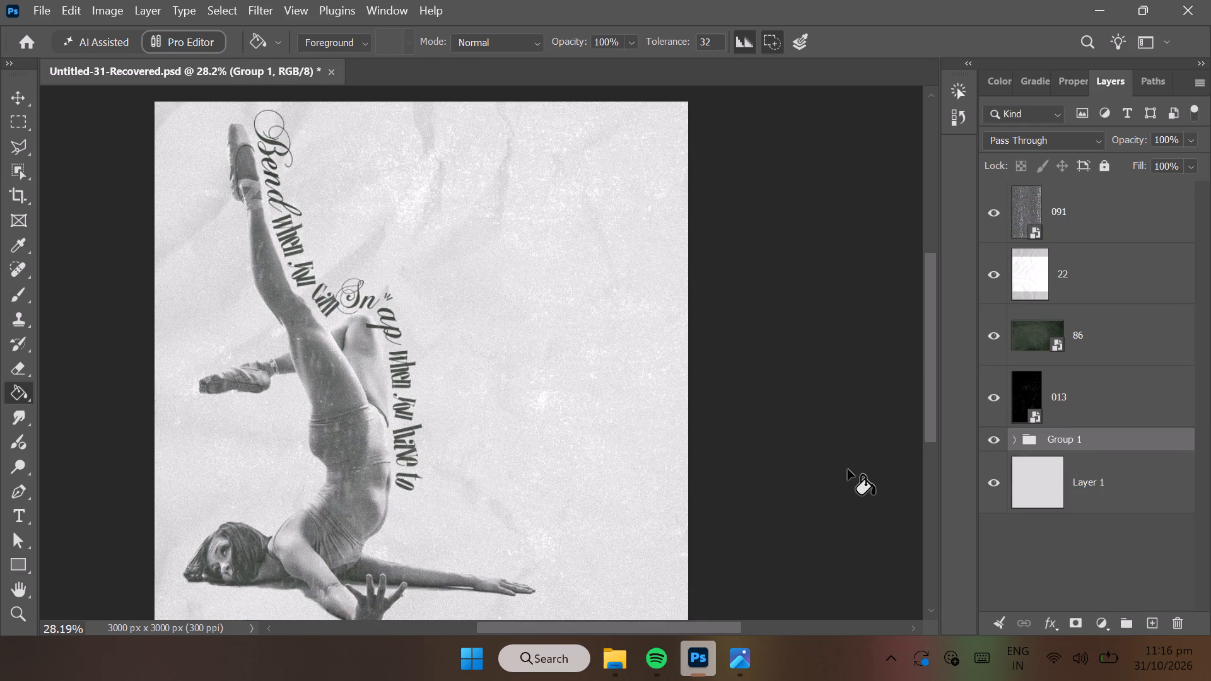
Expand Group 1 and move the Grain 1 adjustment out of it, directly above the group.
click(1012, 433)
click(1043, 437)
click(1018, 439)
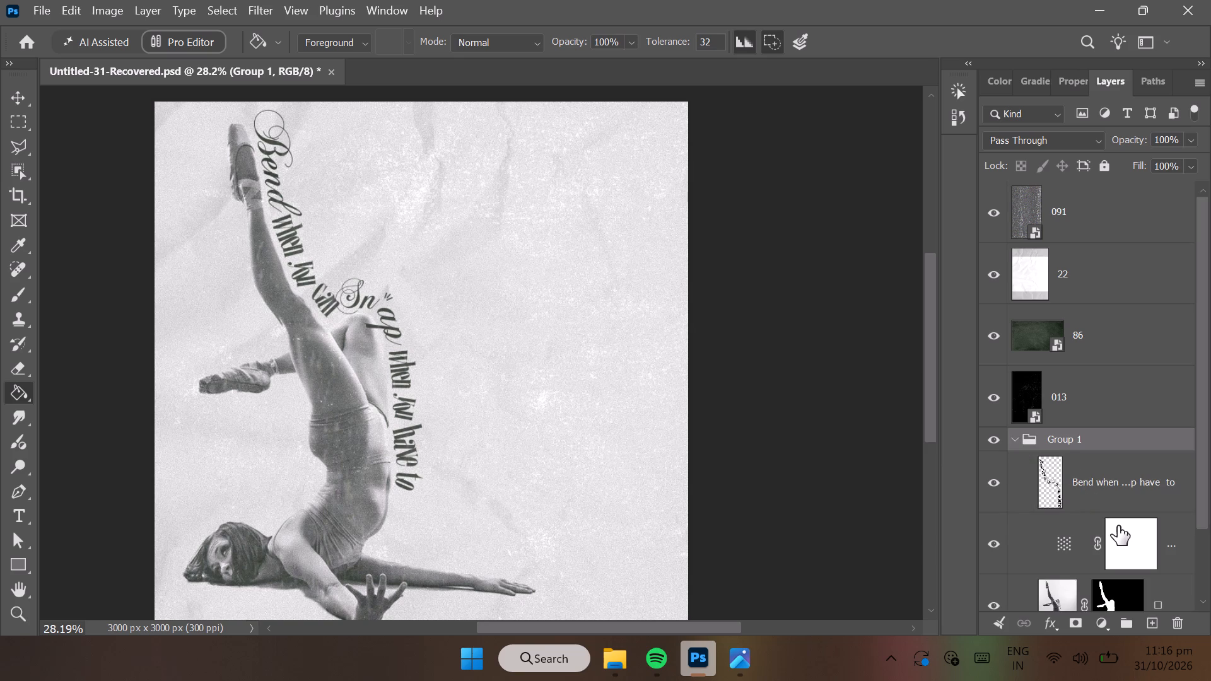
click(1118, 526)
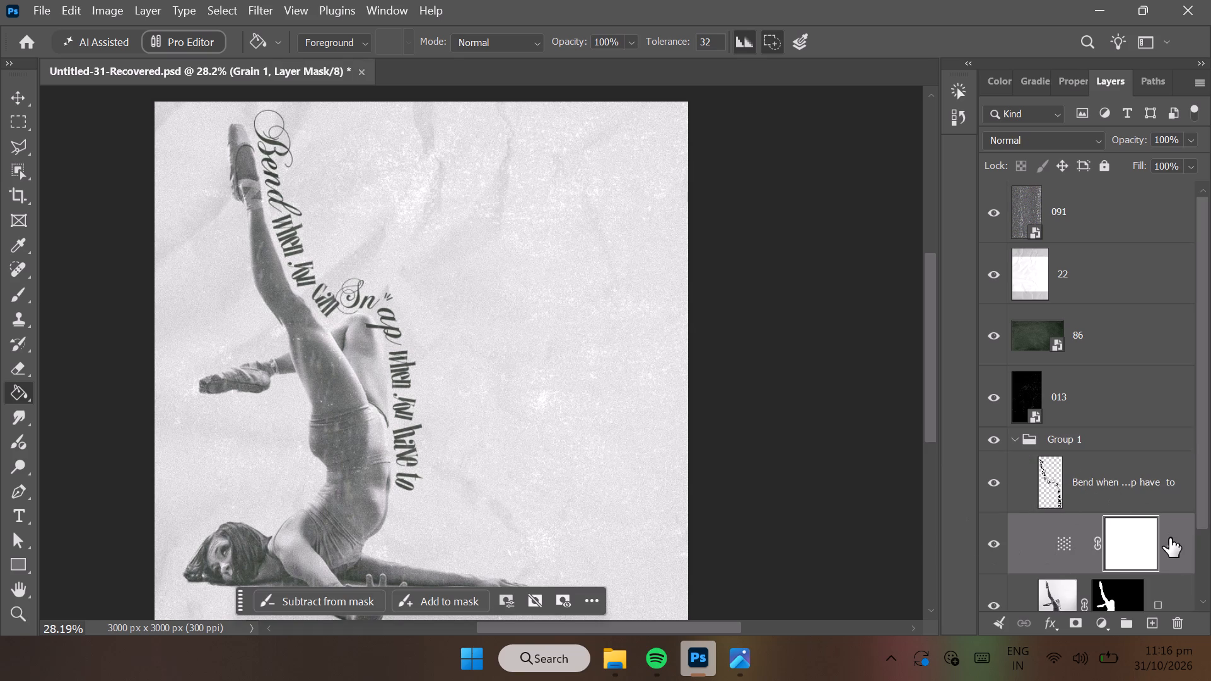
right_click(1169, 538)
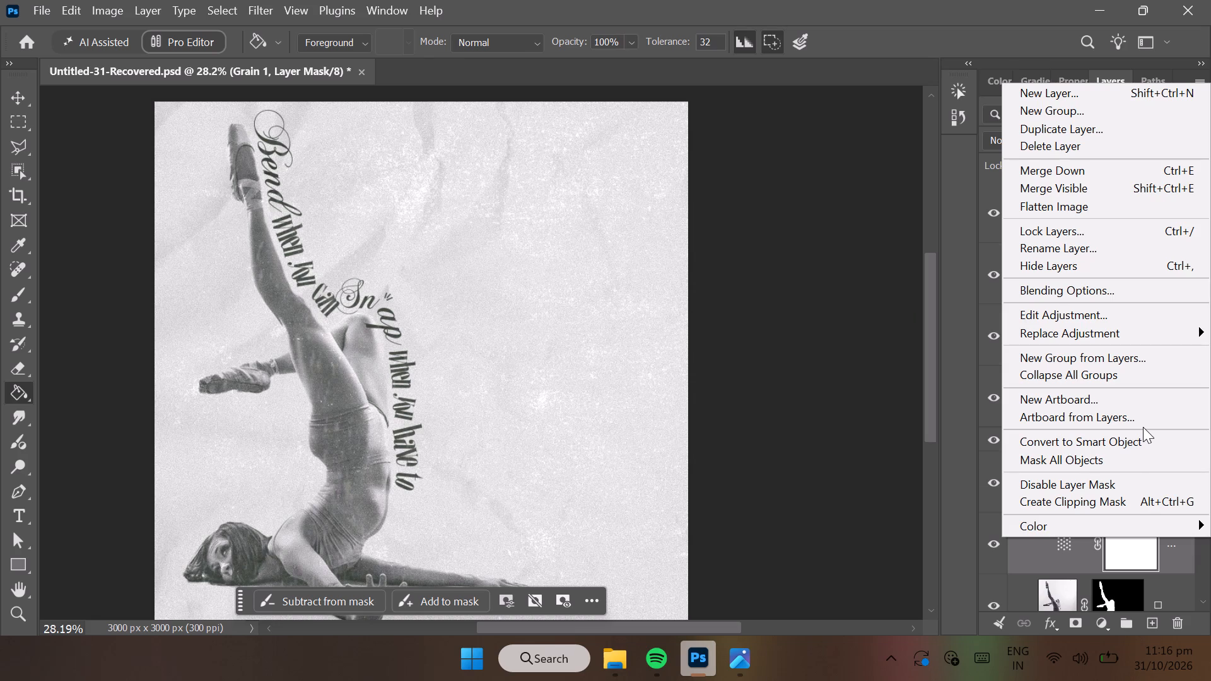
click(1080, 551)
drag(1080, 551, 1079, 463)
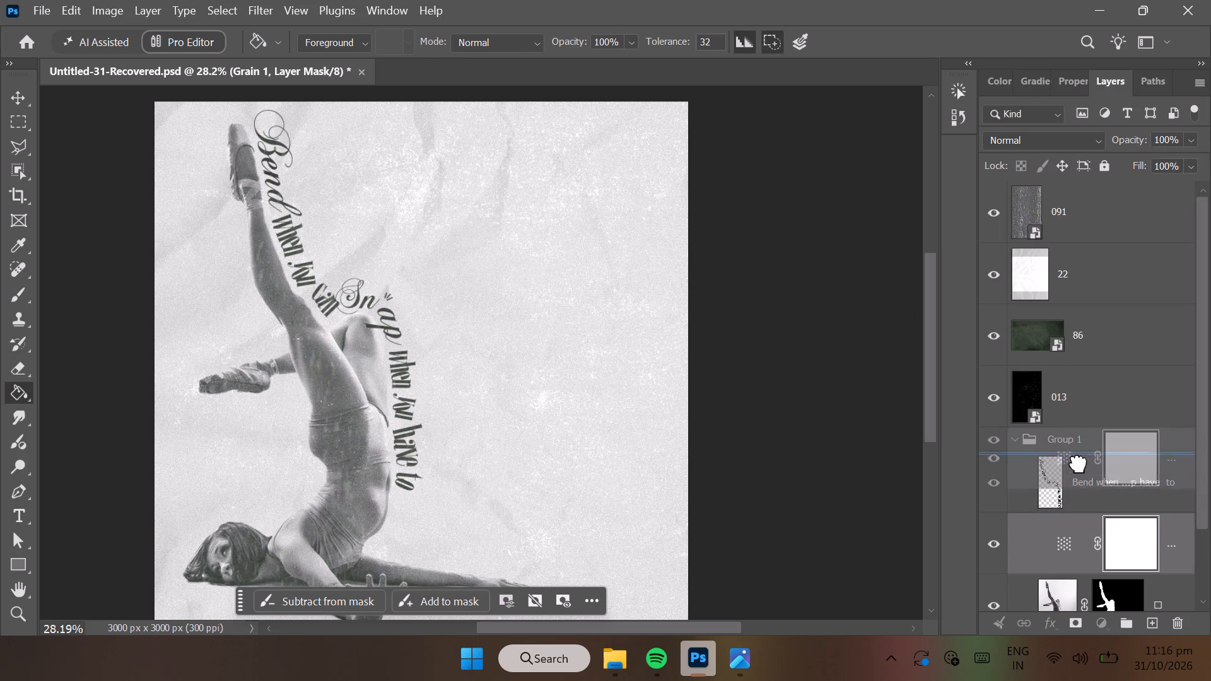
drag(1079, 463, 1079, 421)
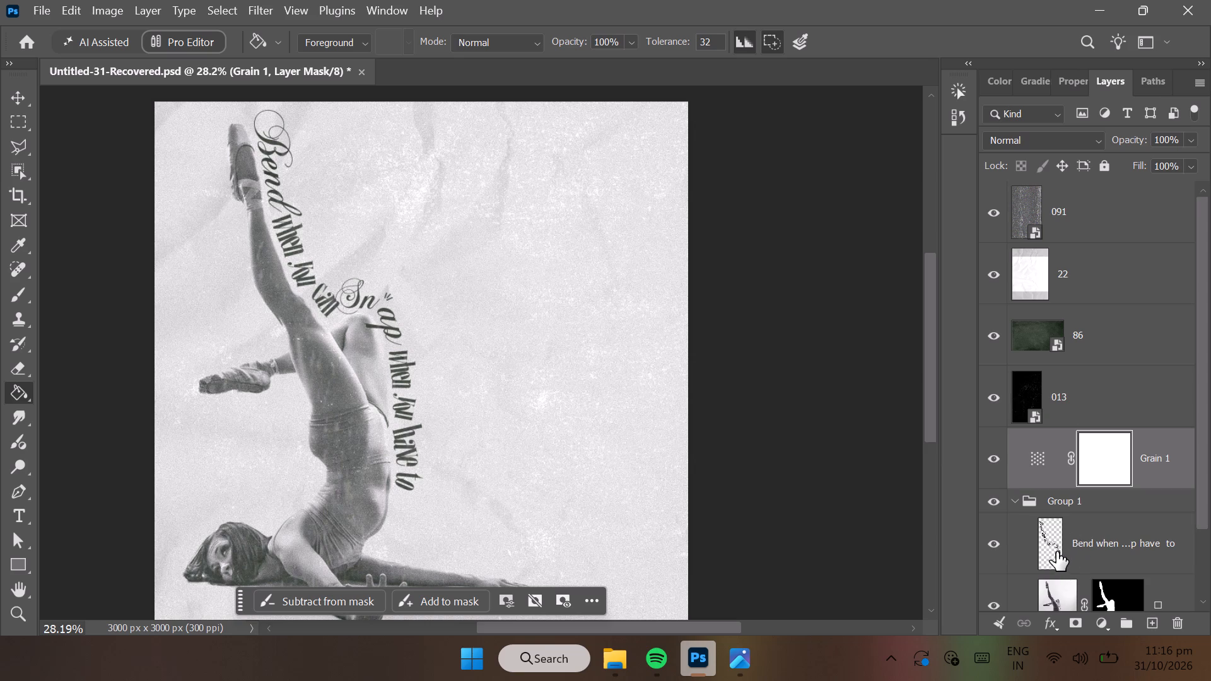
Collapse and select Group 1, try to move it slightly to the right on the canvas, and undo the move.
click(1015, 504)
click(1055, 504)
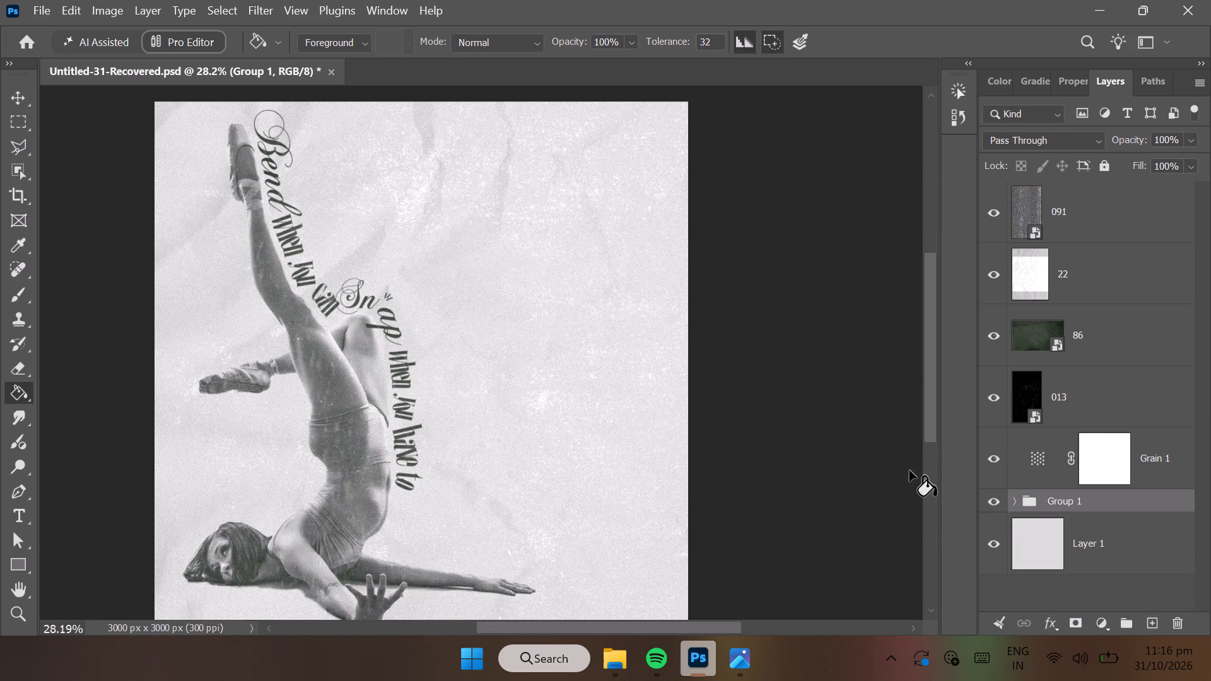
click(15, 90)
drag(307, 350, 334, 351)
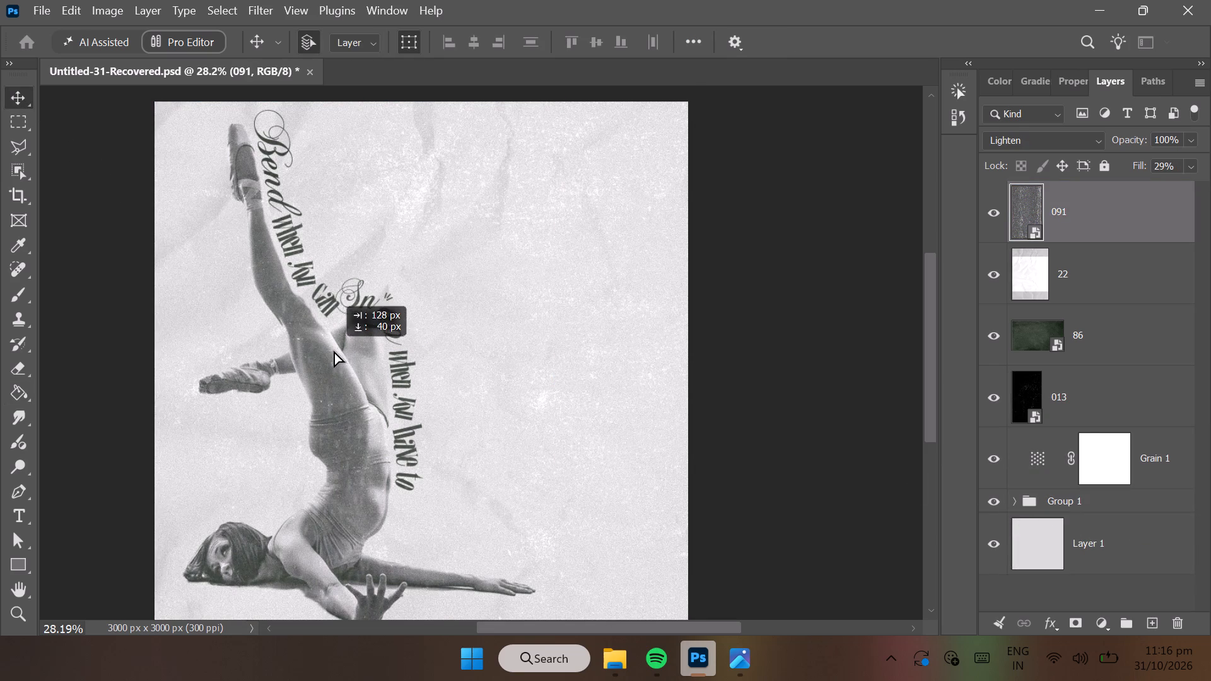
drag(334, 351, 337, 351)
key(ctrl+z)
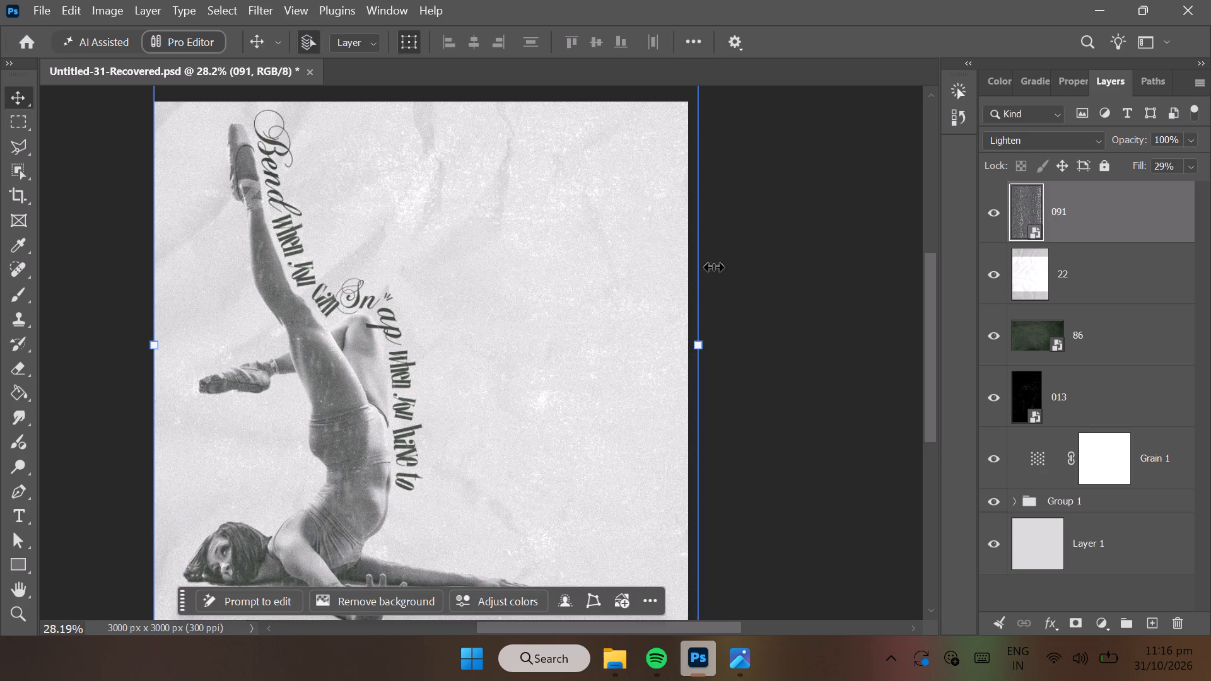
Lock all properties of the 091, 22, 86 and 013 texture layers.
click(1109, 169)
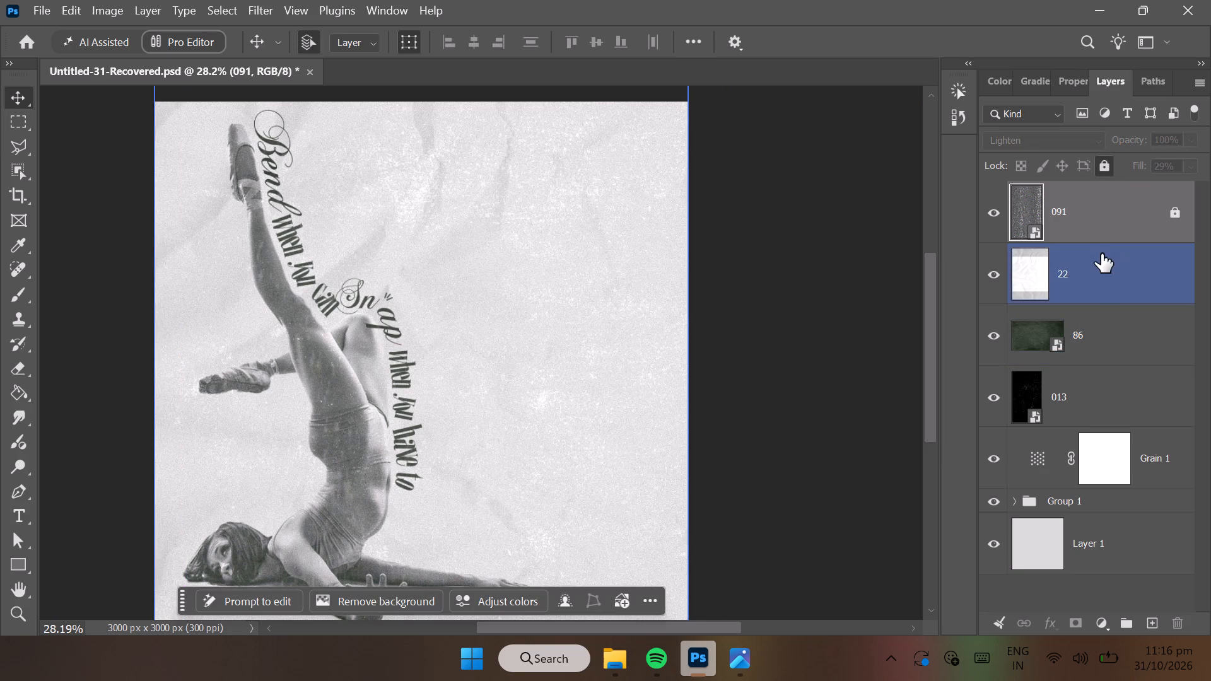
click(1101, 253)
click(1106, 169)
click(1086, 330)
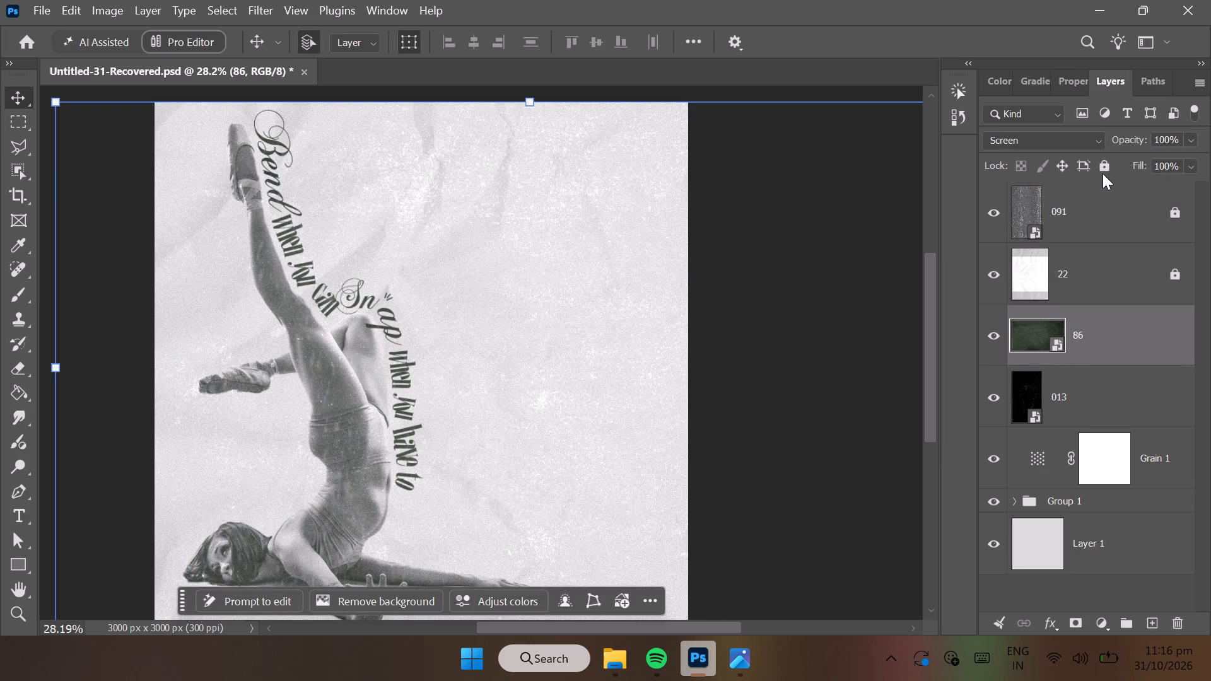
click(1103, 173)
click(1075, 399)
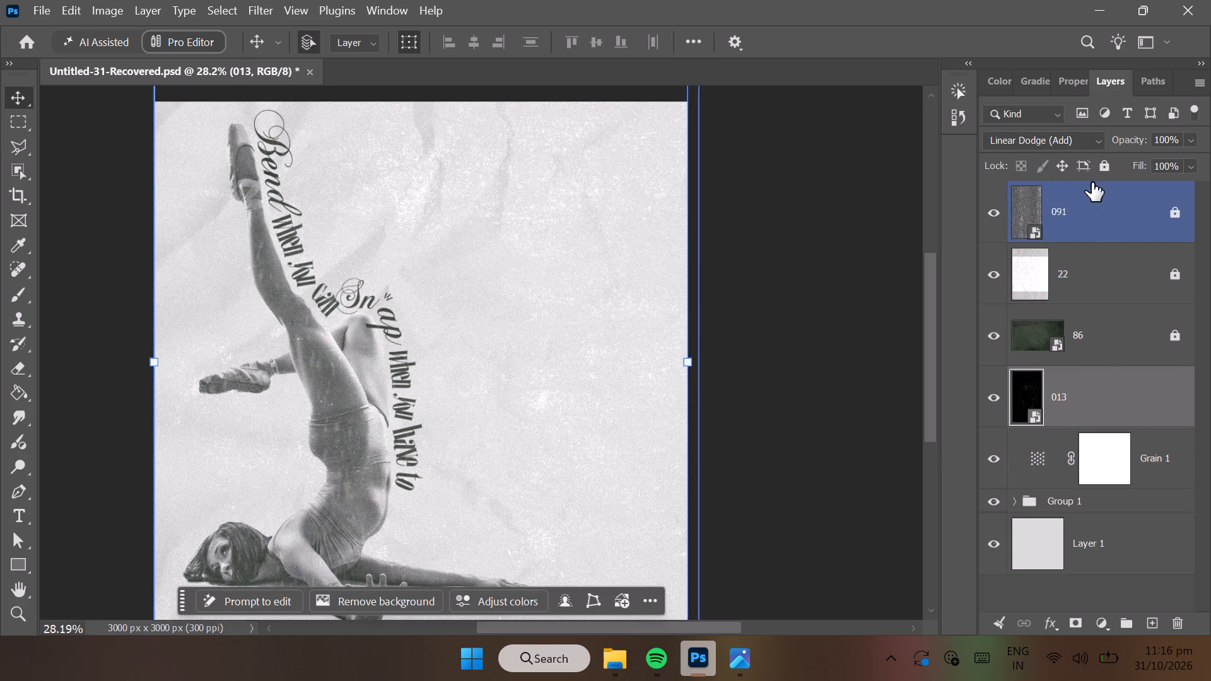
click(1102, 165)
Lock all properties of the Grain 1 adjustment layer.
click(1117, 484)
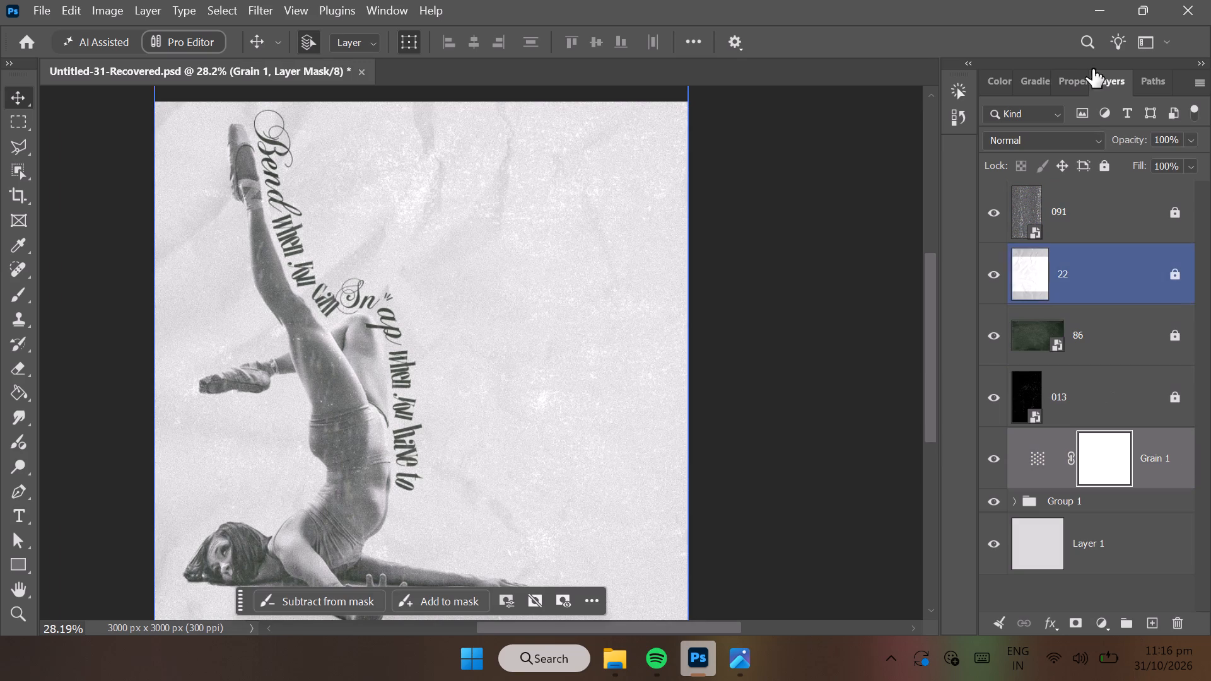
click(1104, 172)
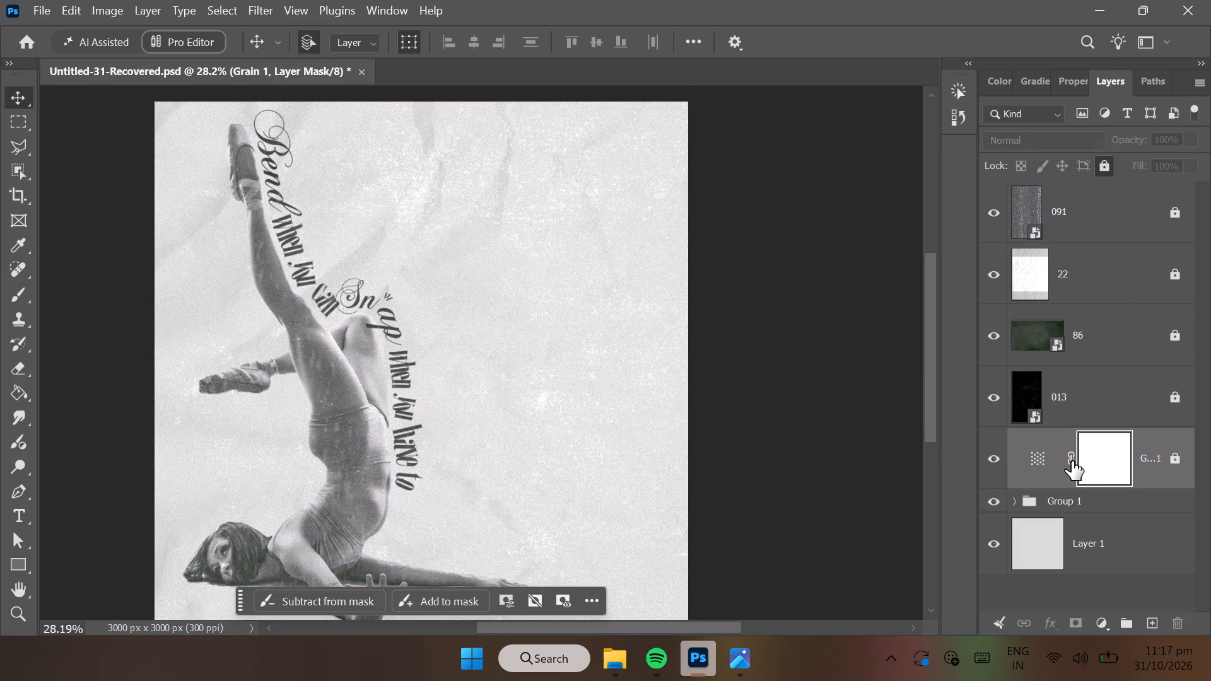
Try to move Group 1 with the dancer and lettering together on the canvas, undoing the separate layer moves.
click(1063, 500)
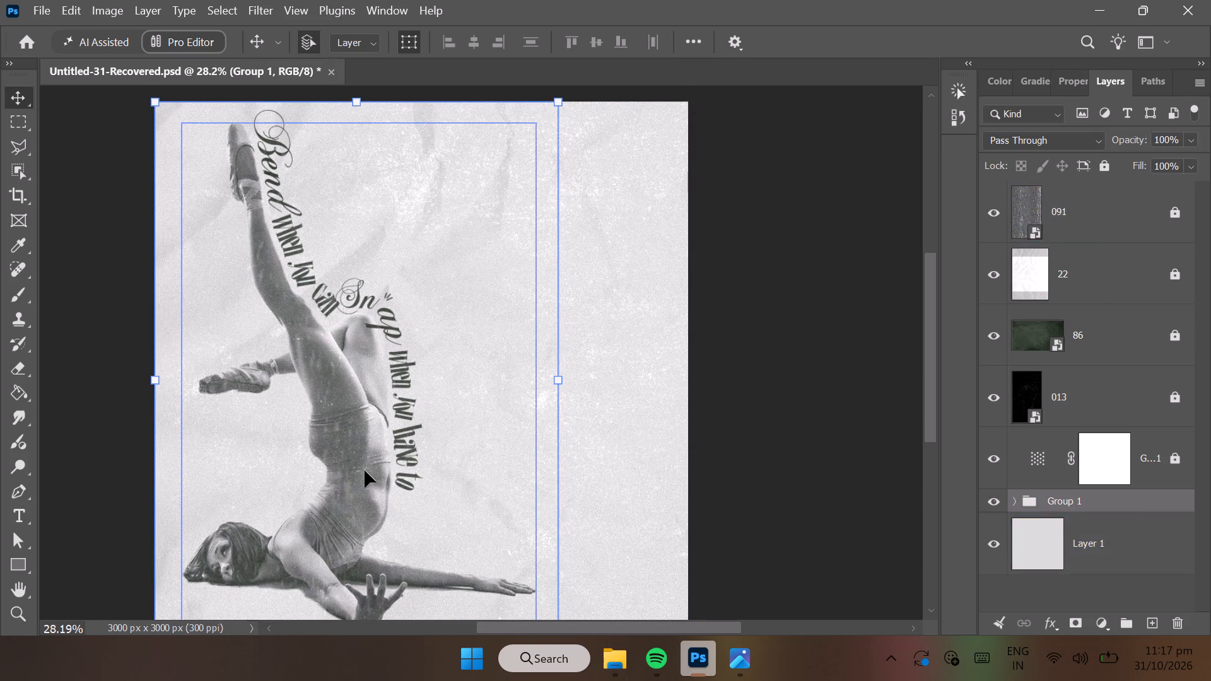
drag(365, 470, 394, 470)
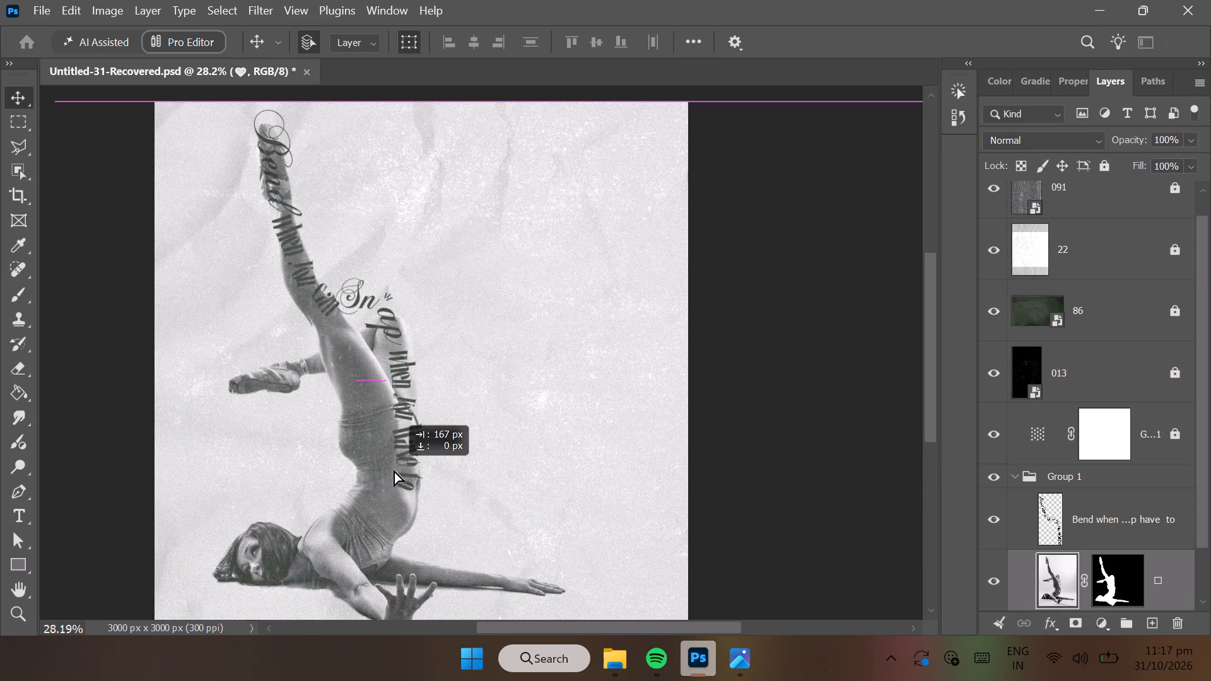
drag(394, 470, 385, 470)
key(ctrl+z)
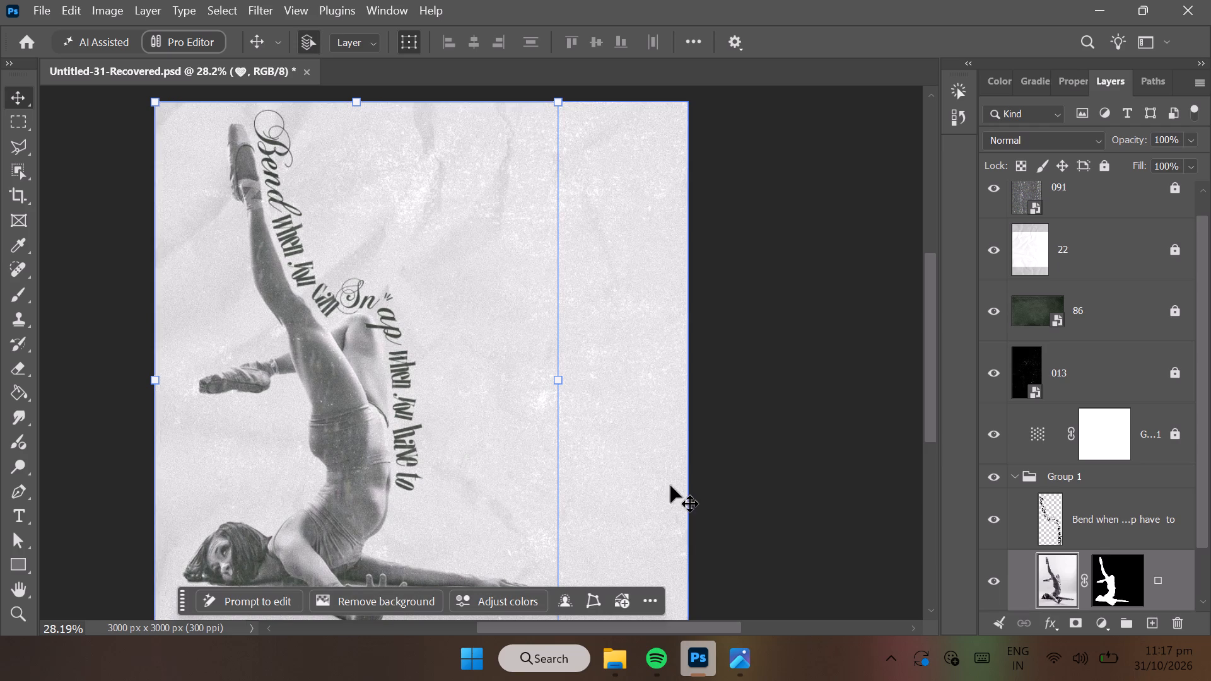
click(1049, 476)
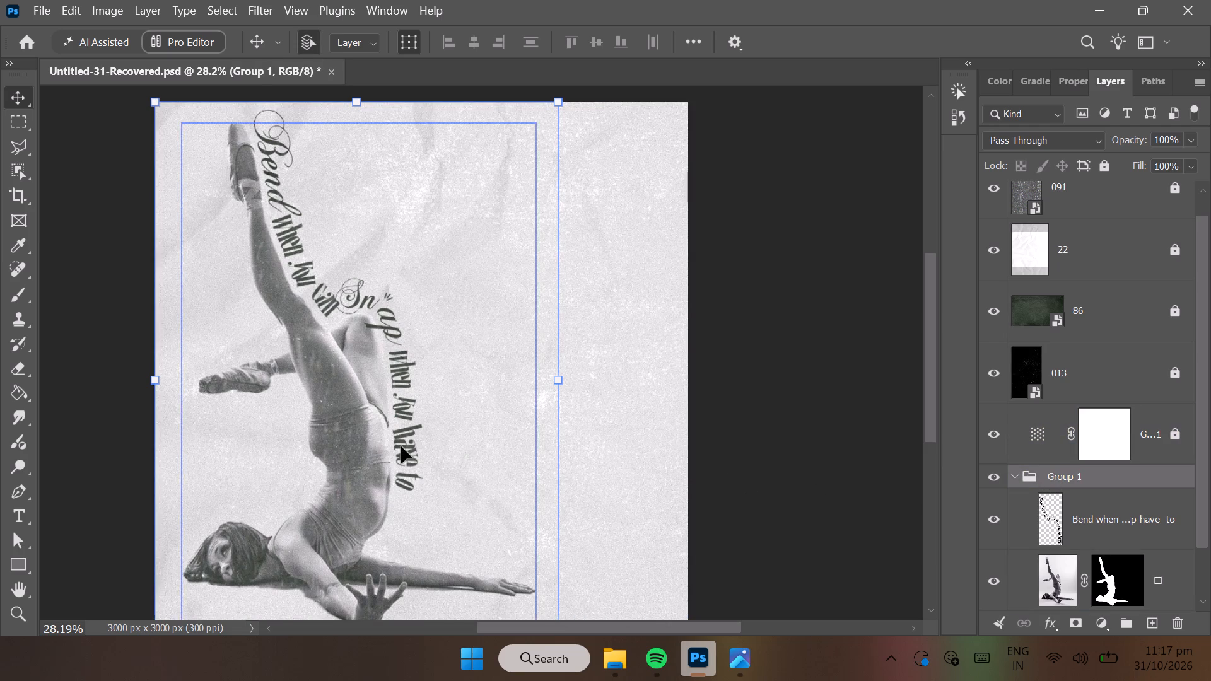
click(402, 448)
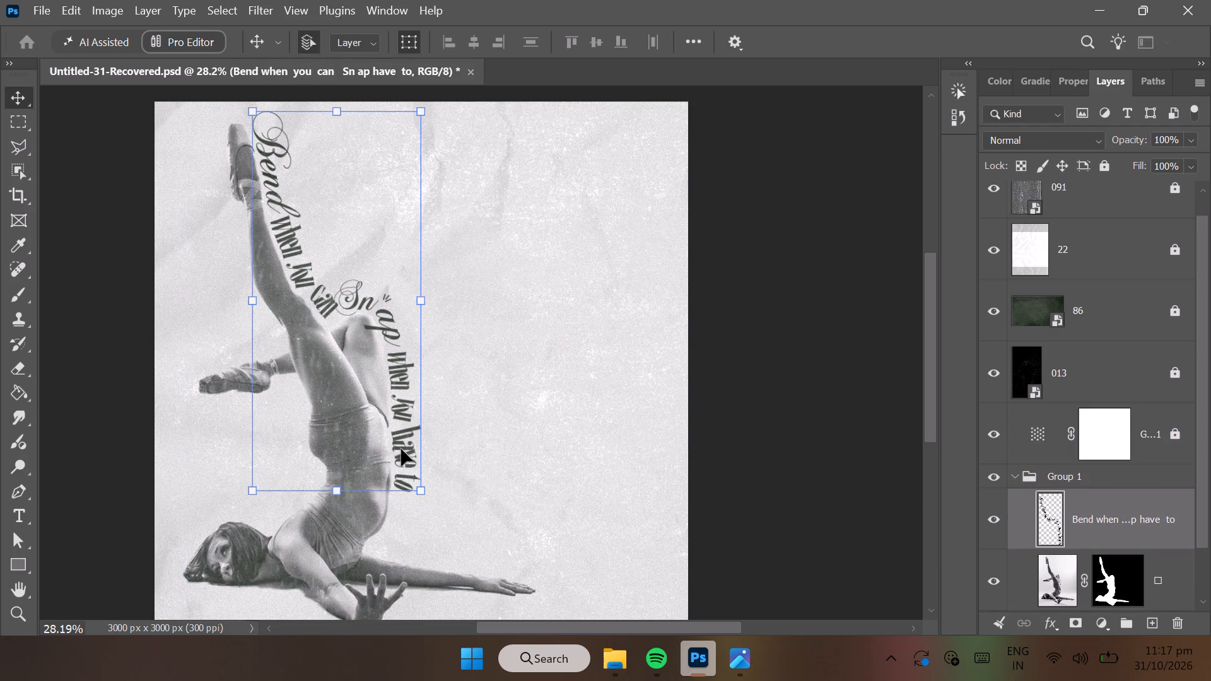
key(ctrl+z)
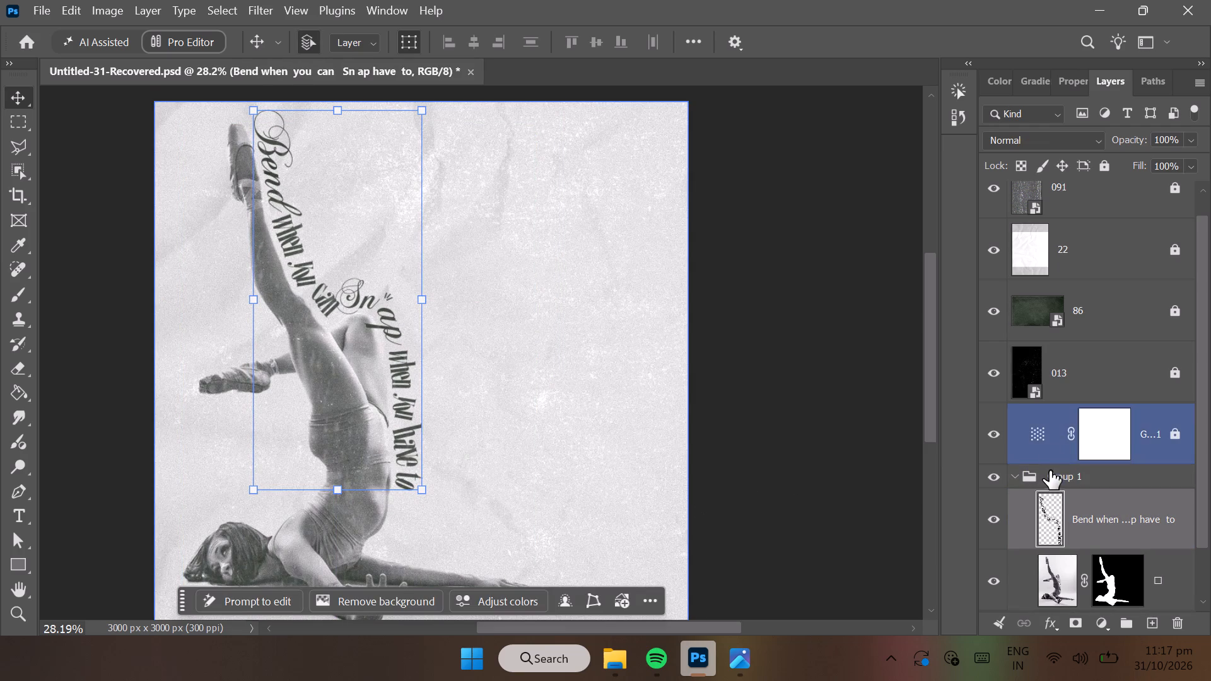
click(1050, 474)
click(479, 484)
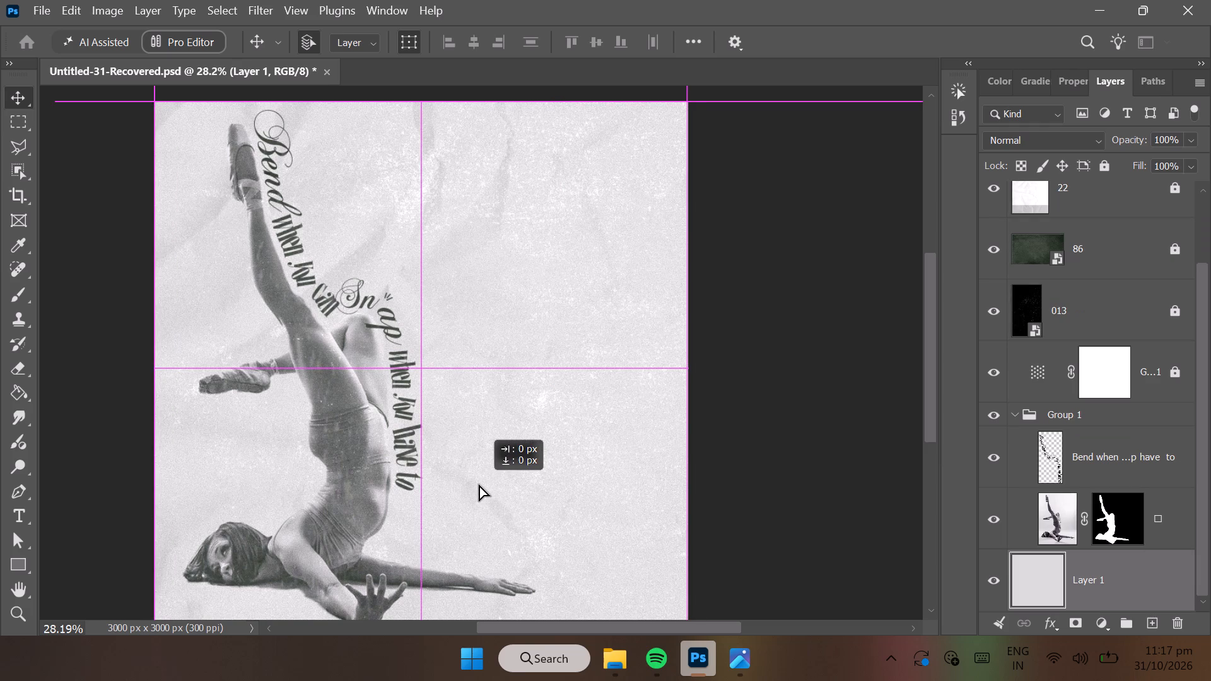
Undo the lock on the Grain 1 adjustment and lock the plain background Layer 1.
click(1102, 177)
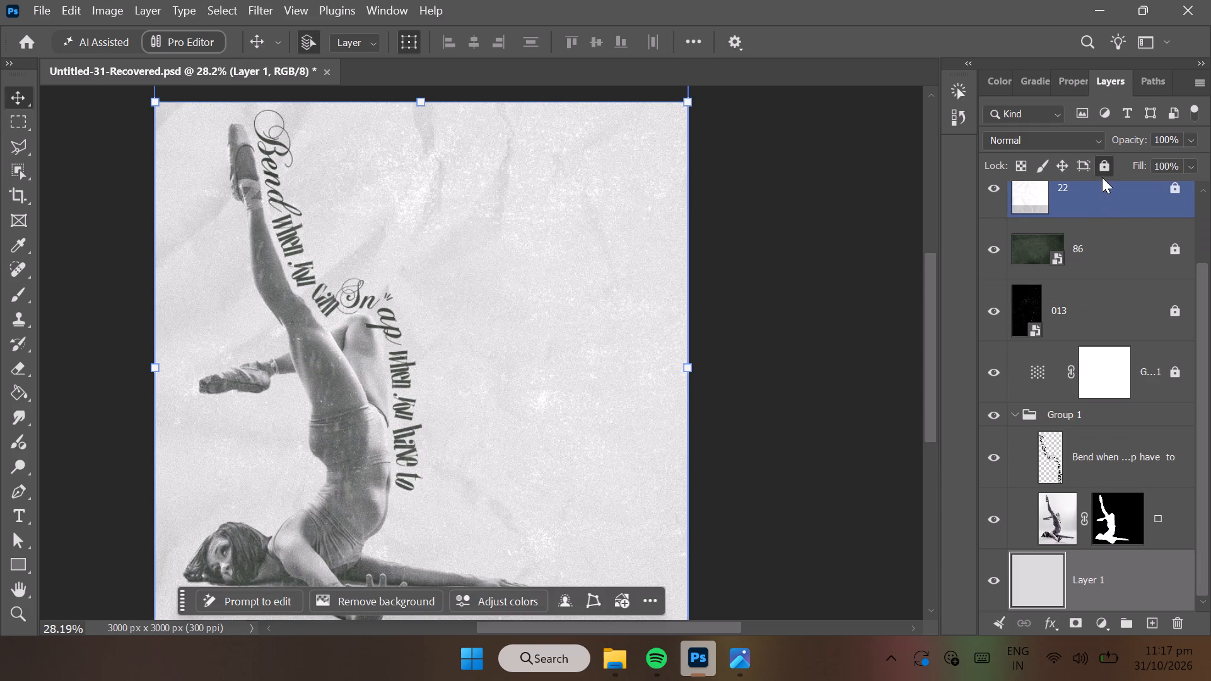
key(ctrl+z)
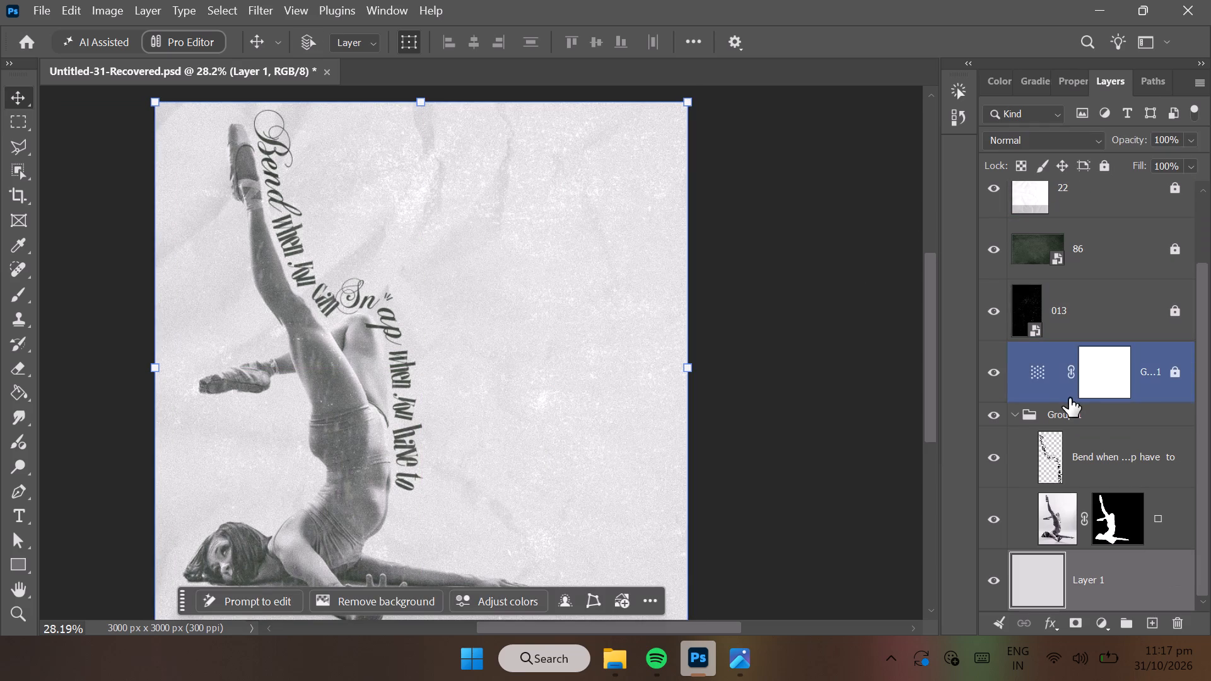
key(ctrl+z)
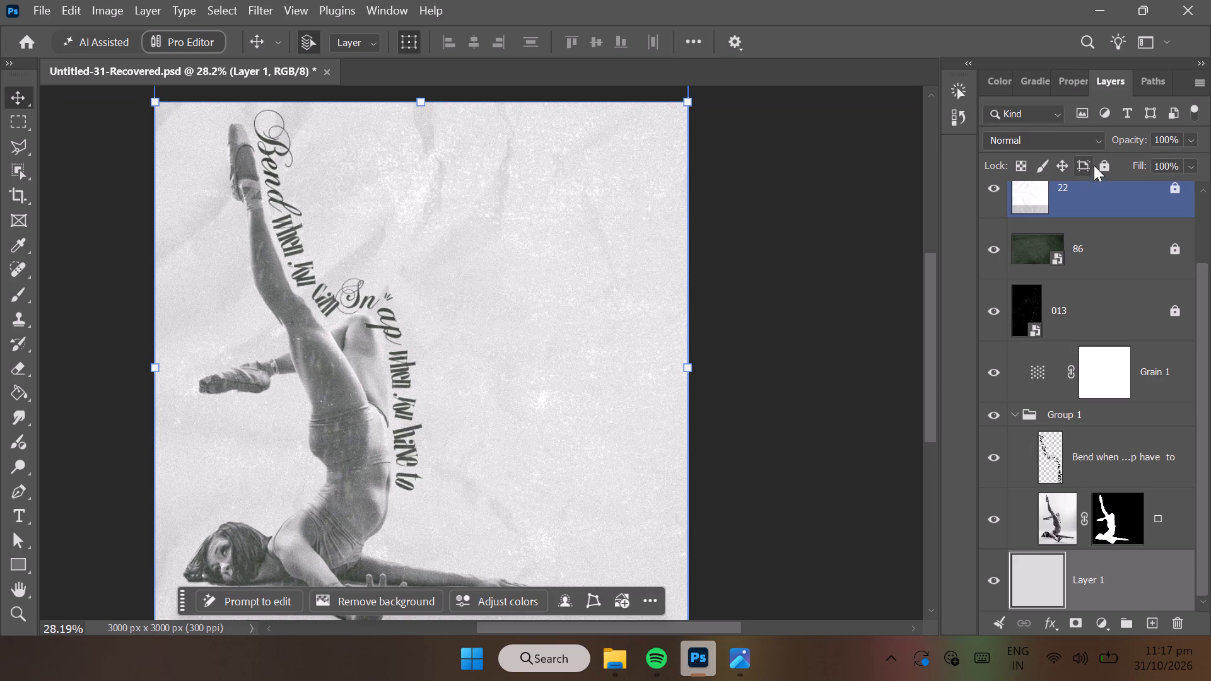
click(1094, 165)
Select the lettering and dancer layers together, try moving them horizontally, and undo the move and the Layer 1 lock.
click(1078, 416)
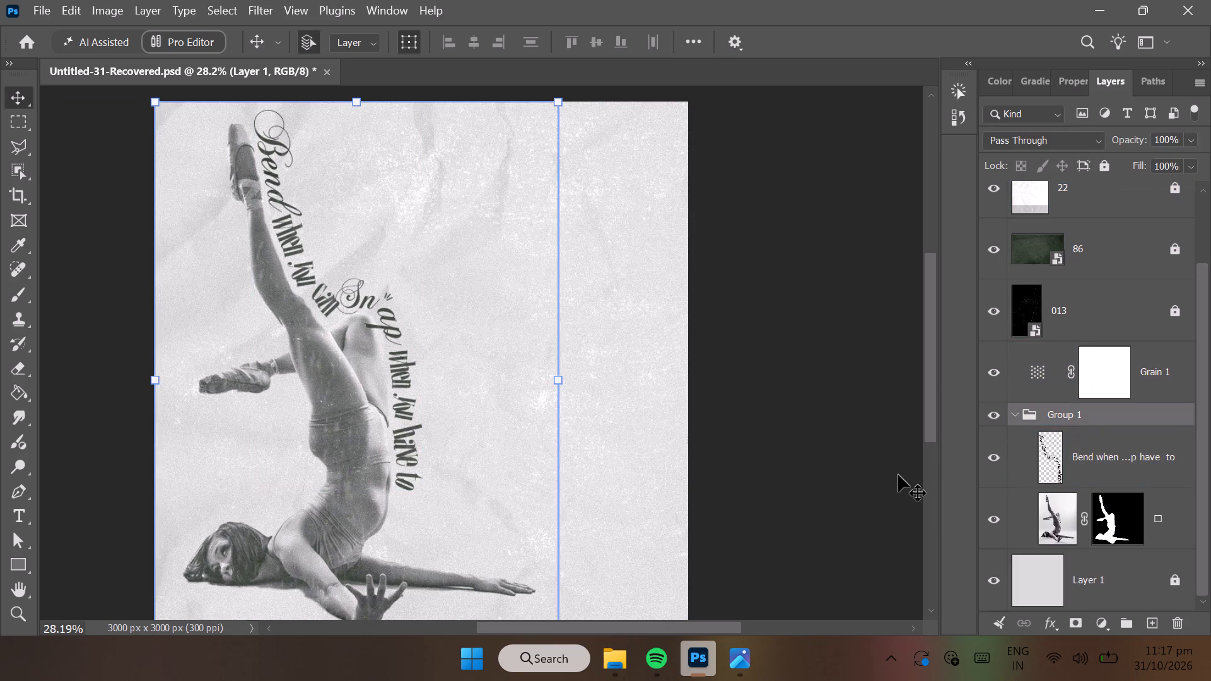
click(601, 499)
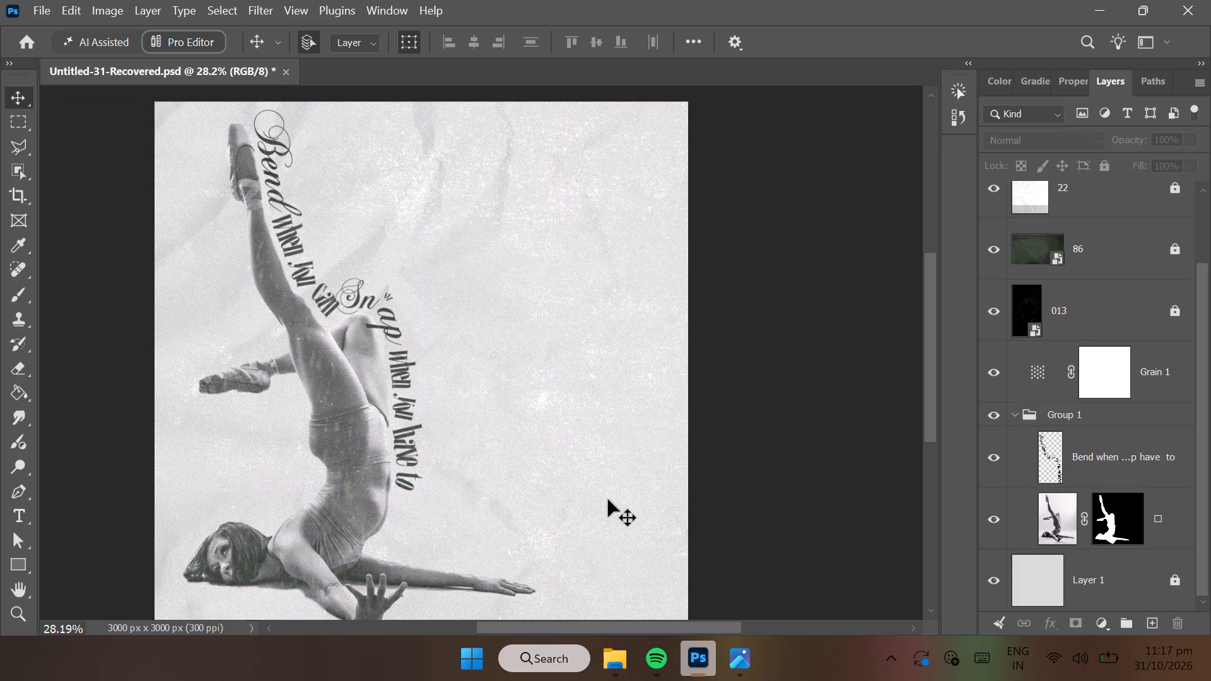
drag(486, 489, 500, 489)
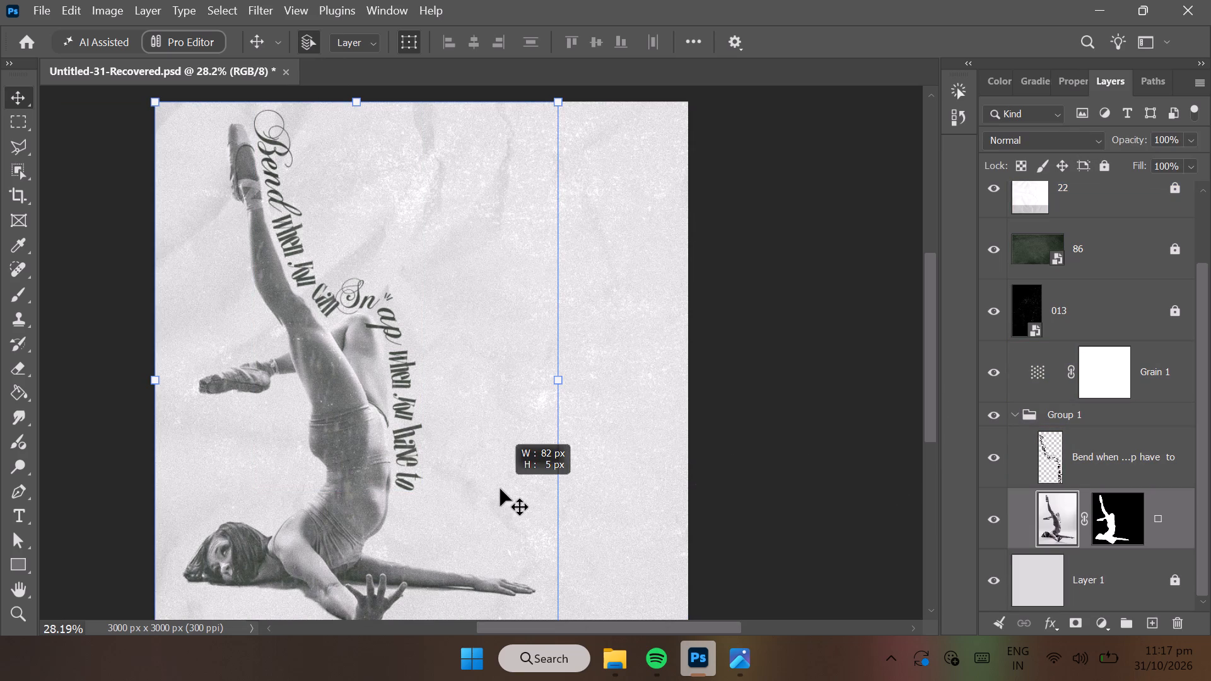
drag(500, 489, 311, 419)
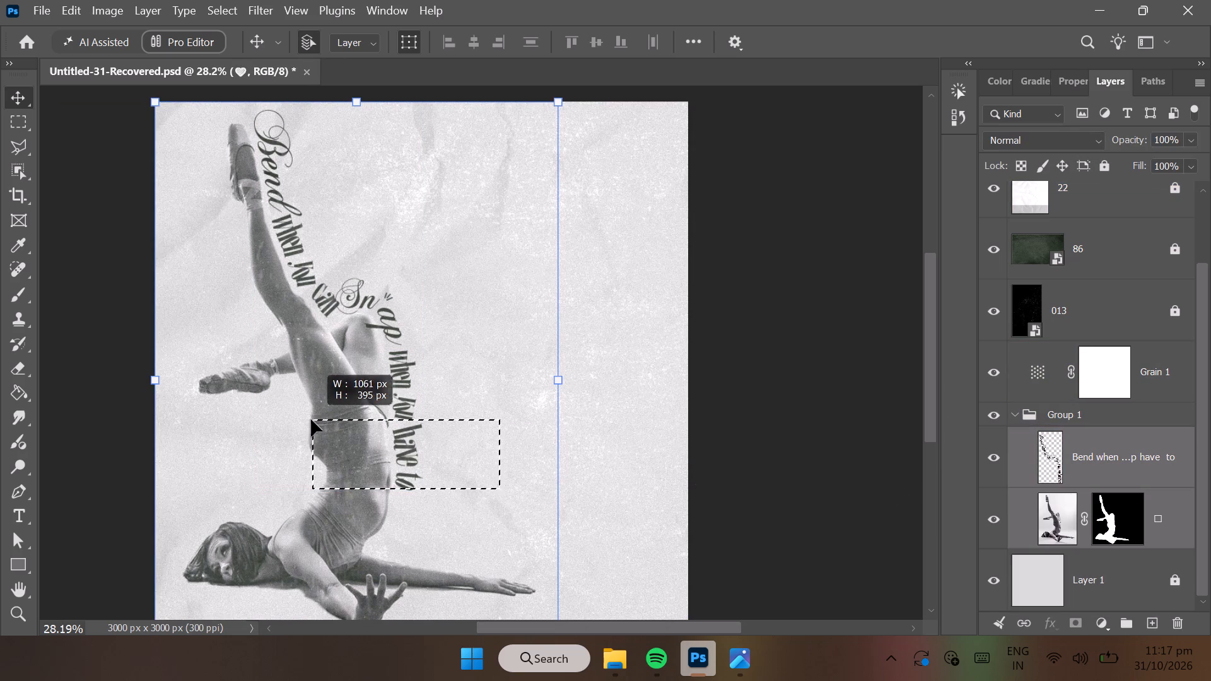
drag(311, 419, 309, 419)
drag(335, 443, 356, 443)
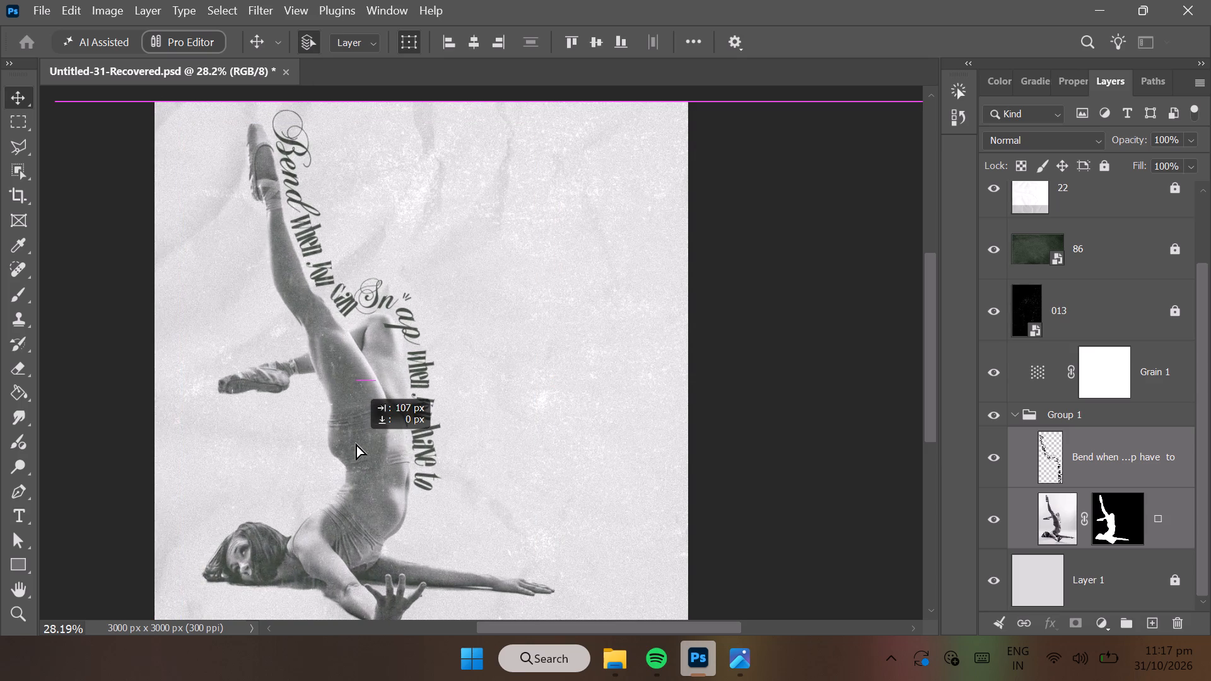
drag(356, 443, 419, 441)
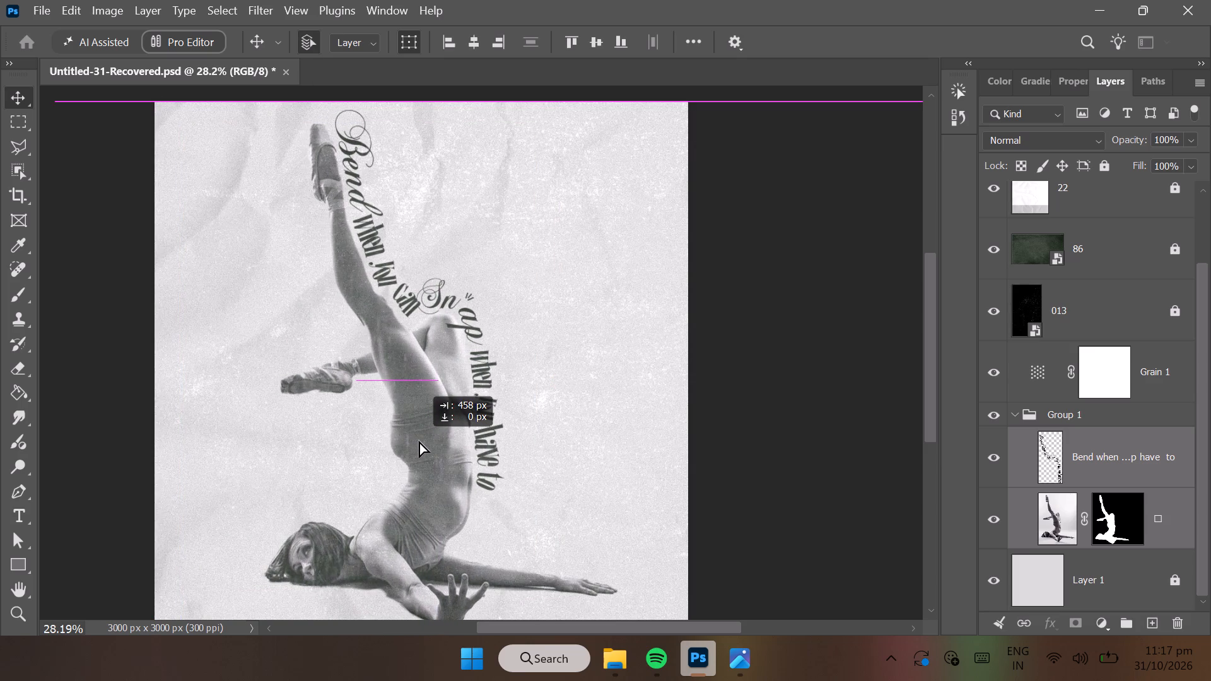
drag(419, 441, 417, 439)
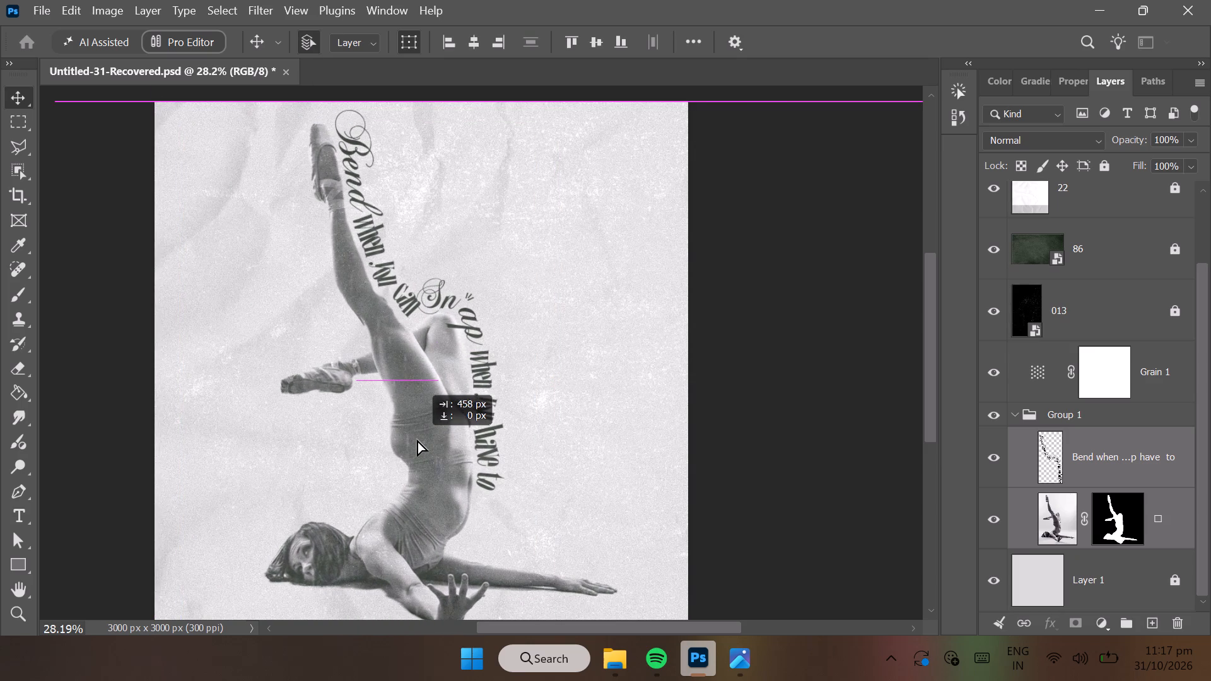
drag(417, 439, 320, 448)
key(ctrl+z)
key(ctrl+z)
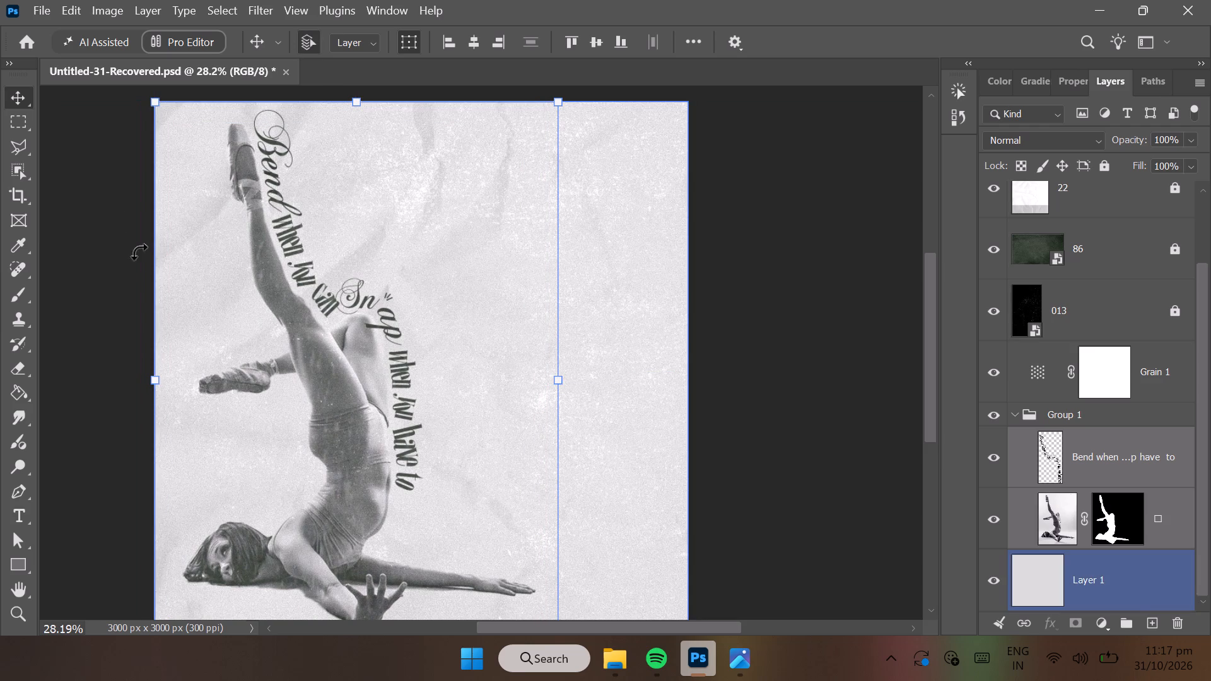
Save the poster document in place.
click(42, 17)
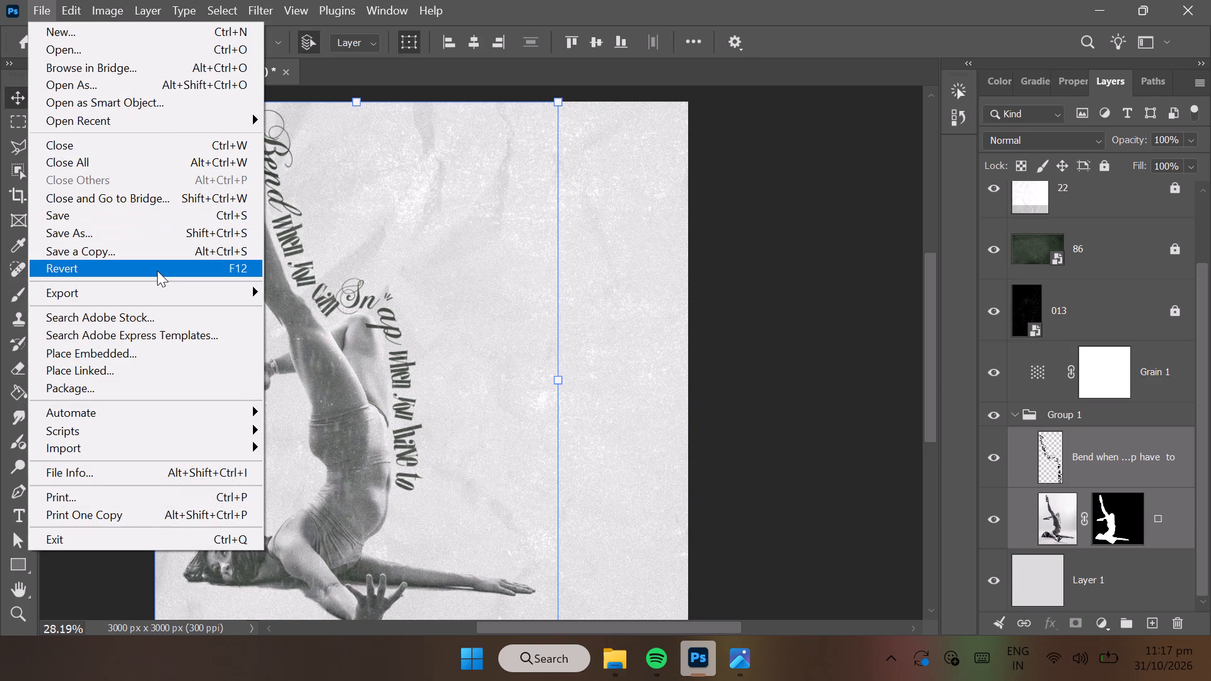
click(122, 219)
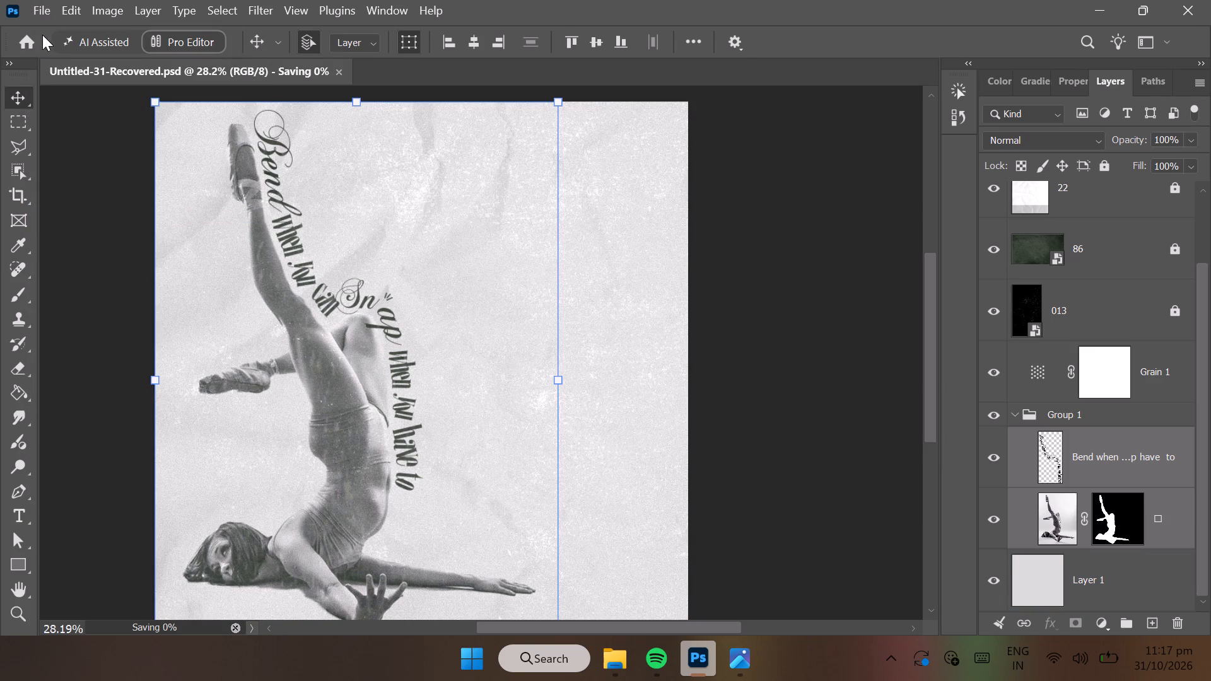
Save a PNG copy named Untitled-31-Recovered copy.png to the Desktop, using the large file size option.
click(34, 17)
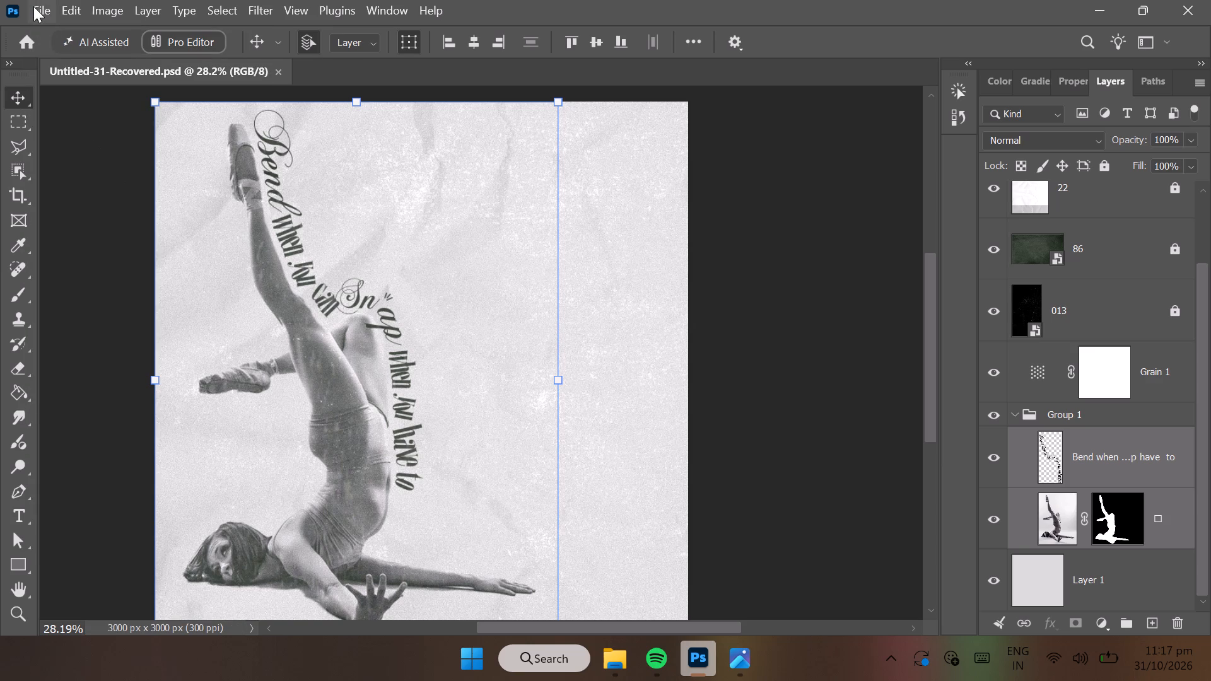
click(33, 6)
click(117, 254)
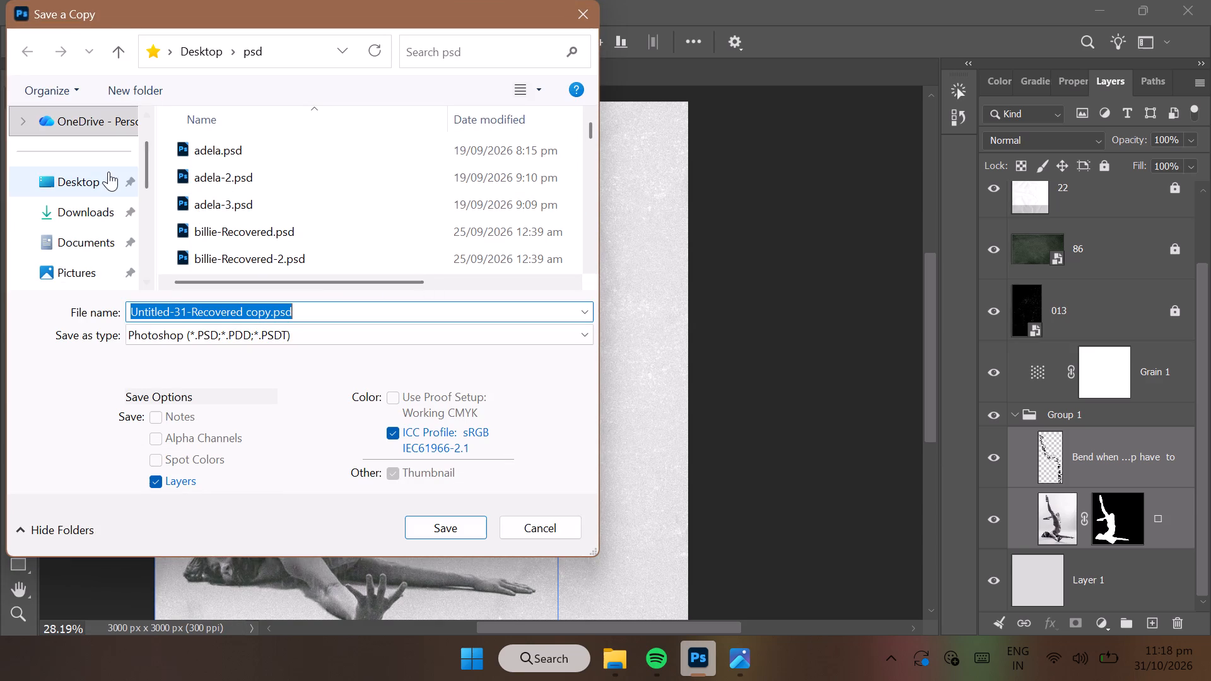
click(97, 168)
click(274, 334)
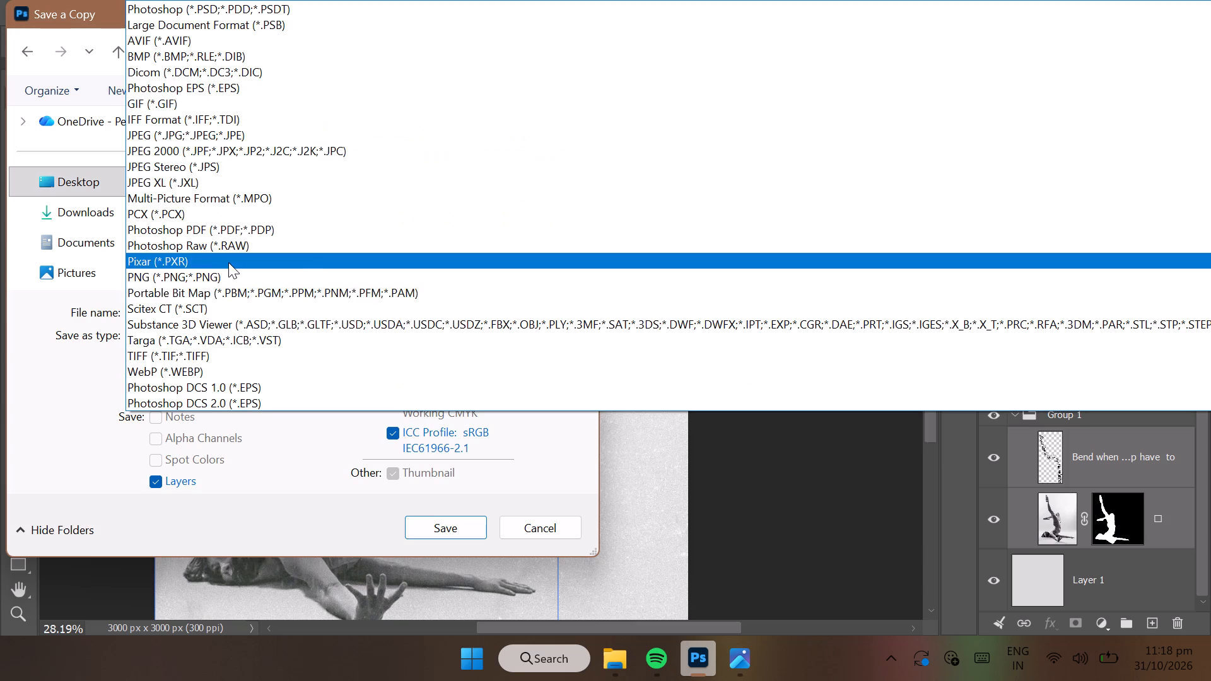
click(221, 274)
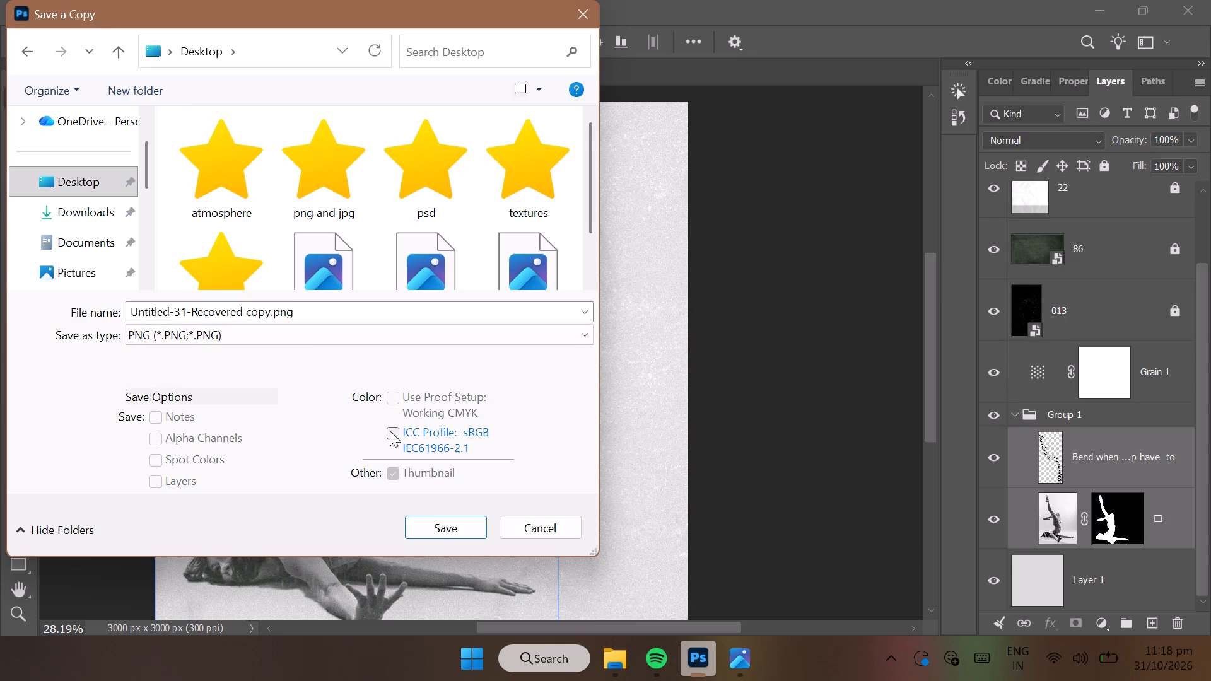
click(472, 531)
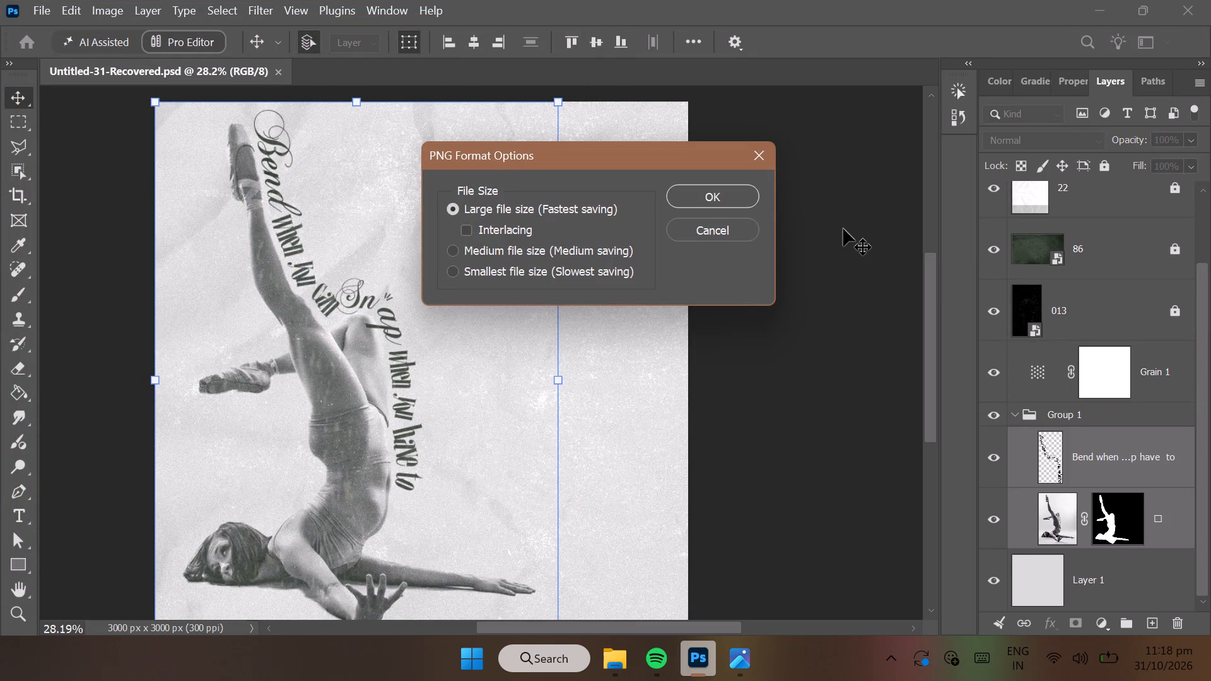
click(749, 194)
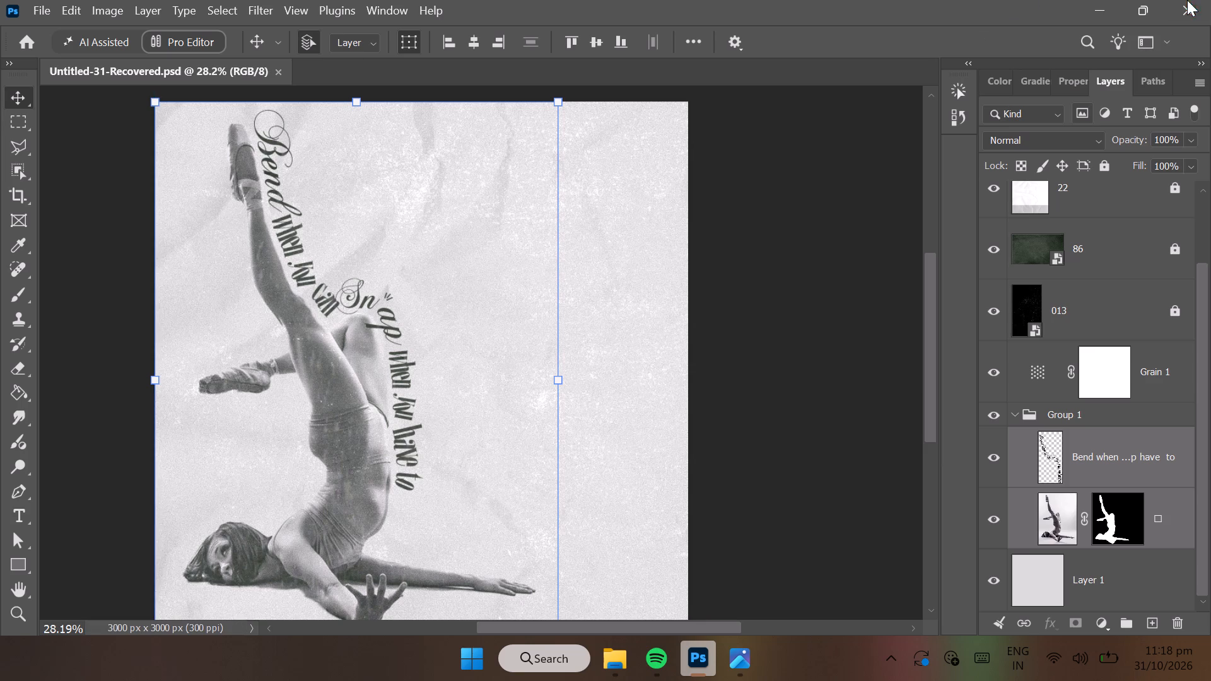
Close Photoshop and the photo viewer window showing 091.jpg.
click(1210, 0)
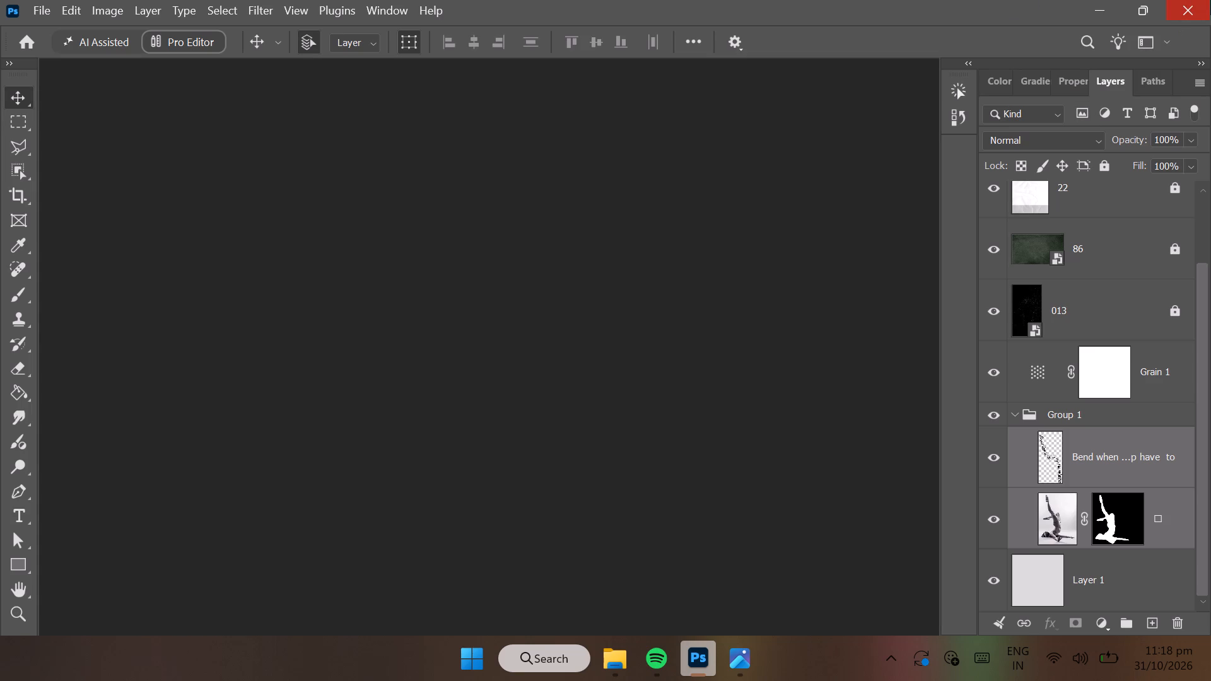
click(1179, 20)
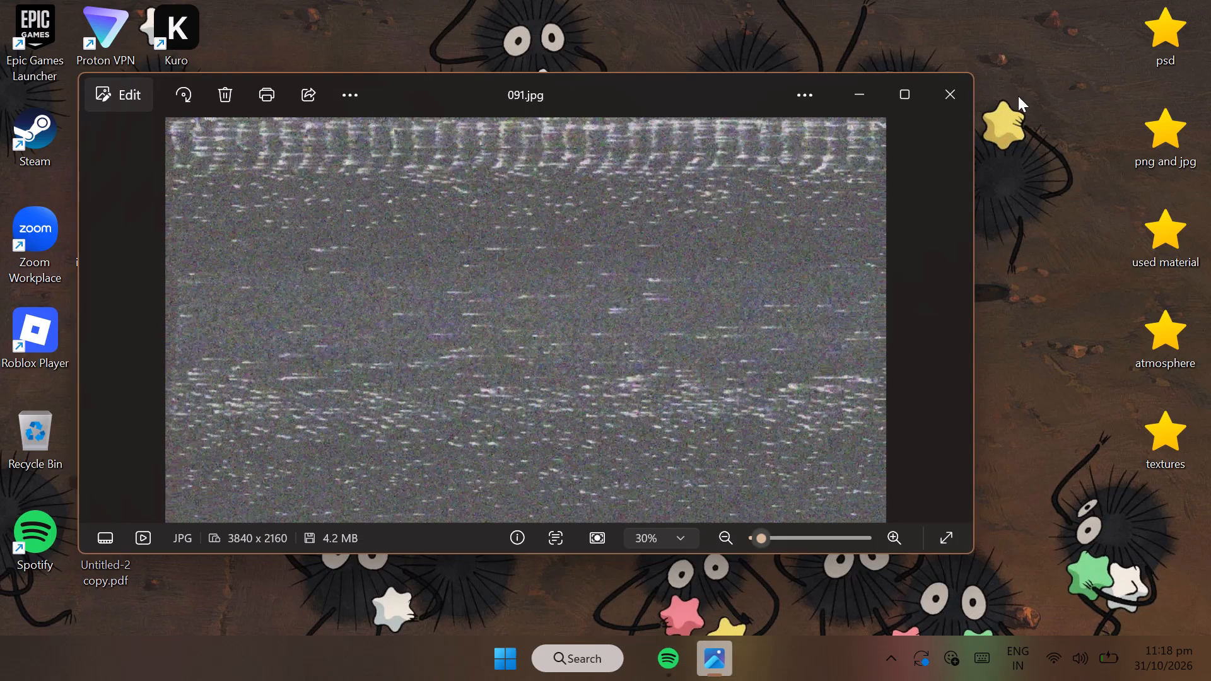
click(937, 106)
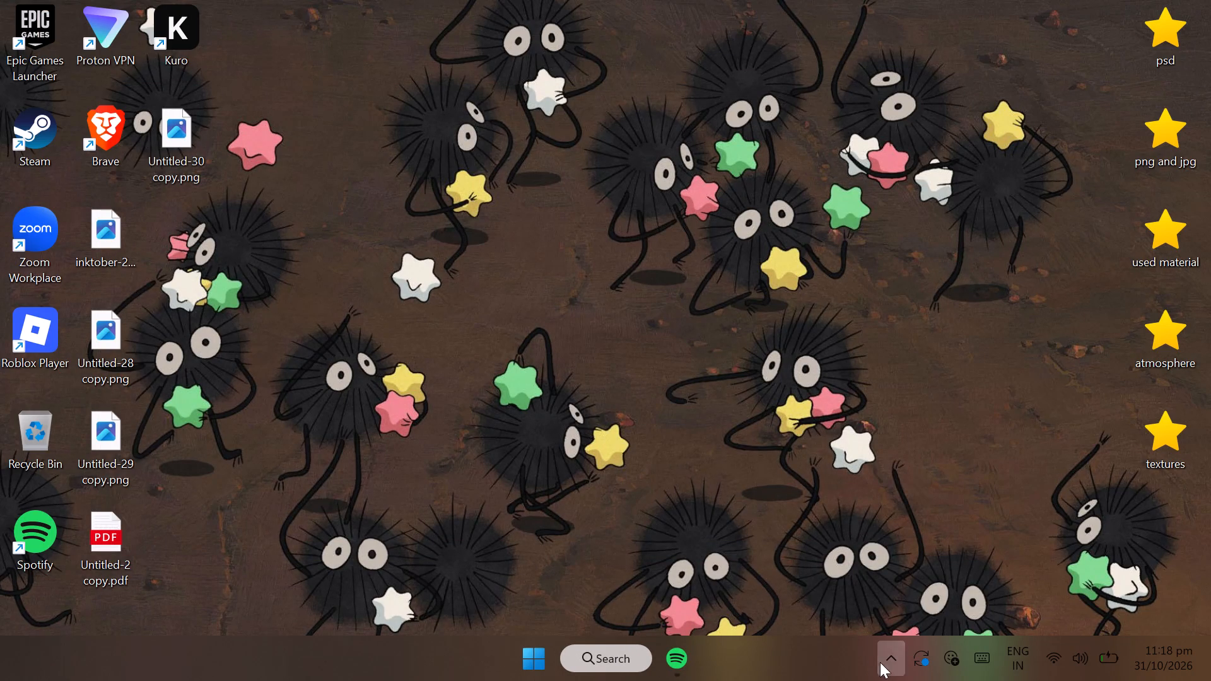
Open the Kuro app that is running in the background.
click(882, 662)
click(927, 571)
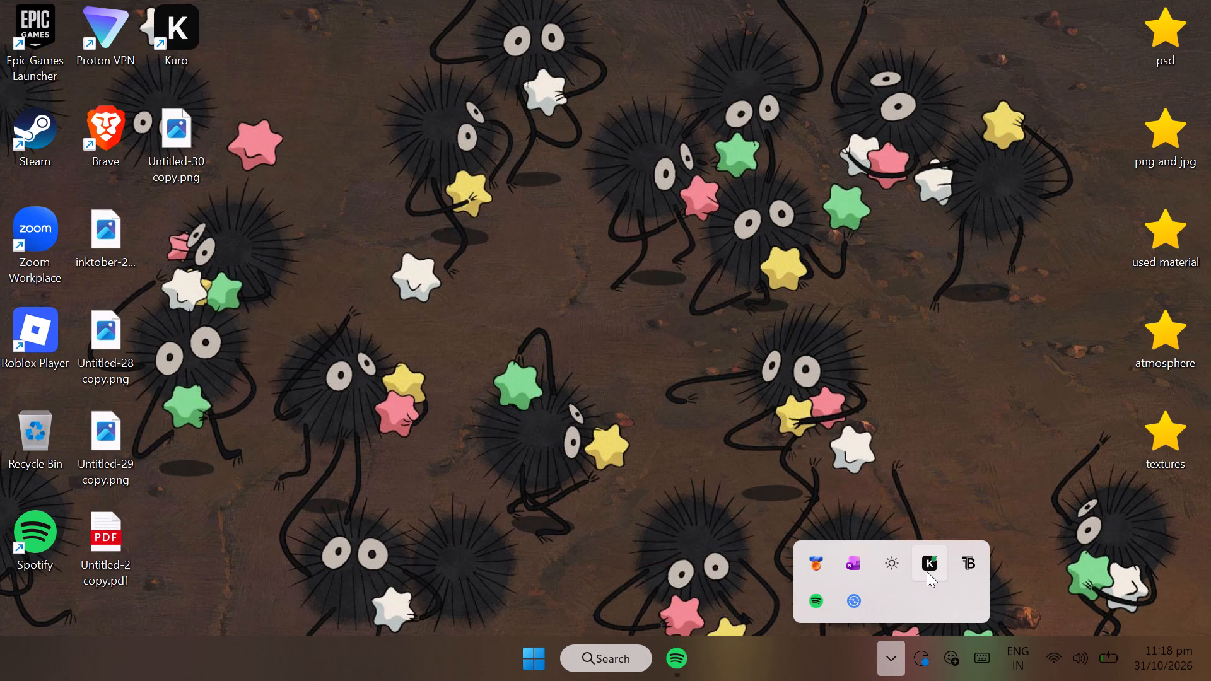